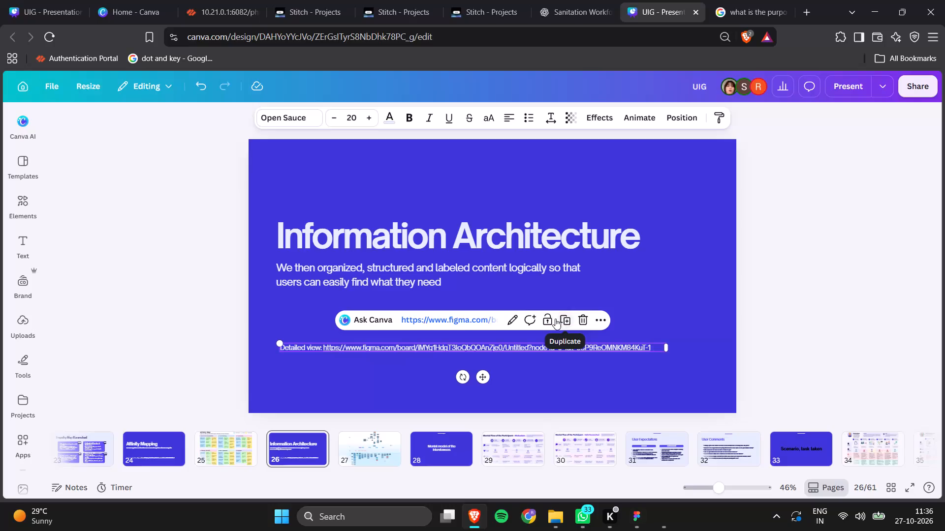
Switch to Figma, let anyone with the link view the skill learning- IA board, and copy its share link.
left_click(637, 518)
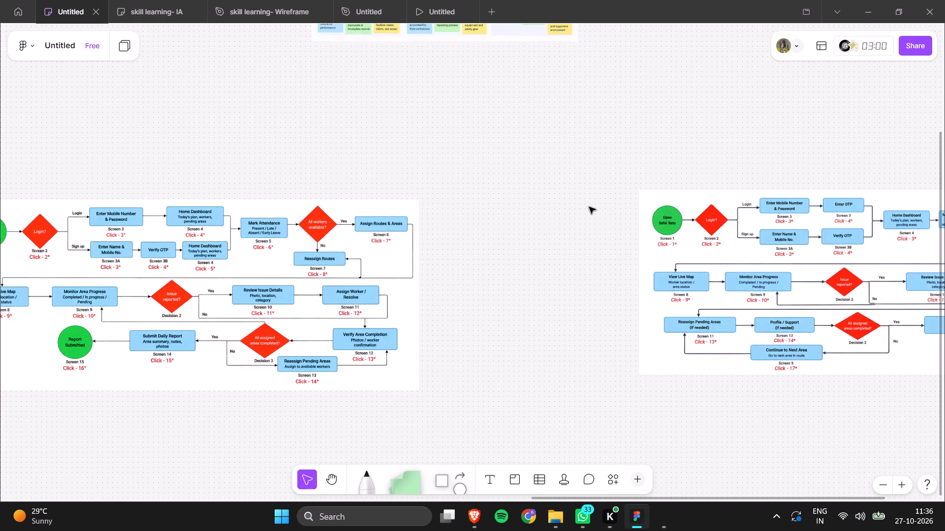
left_click(148, 0)
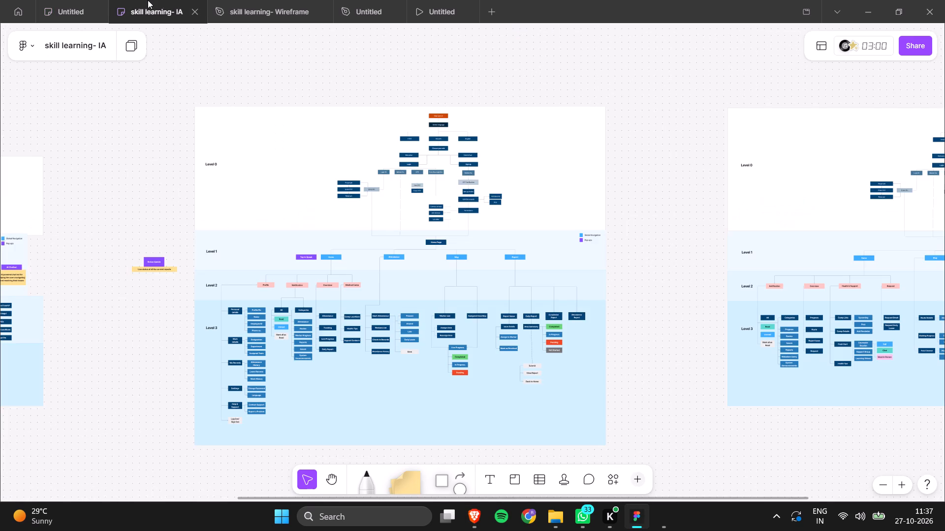
scroll(574, 181, "left", 1)
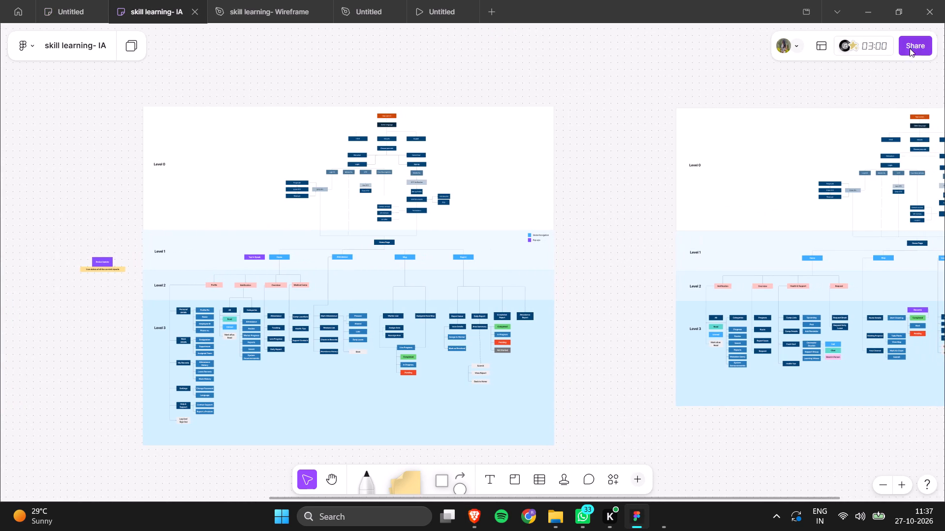
left_click(917, 47)
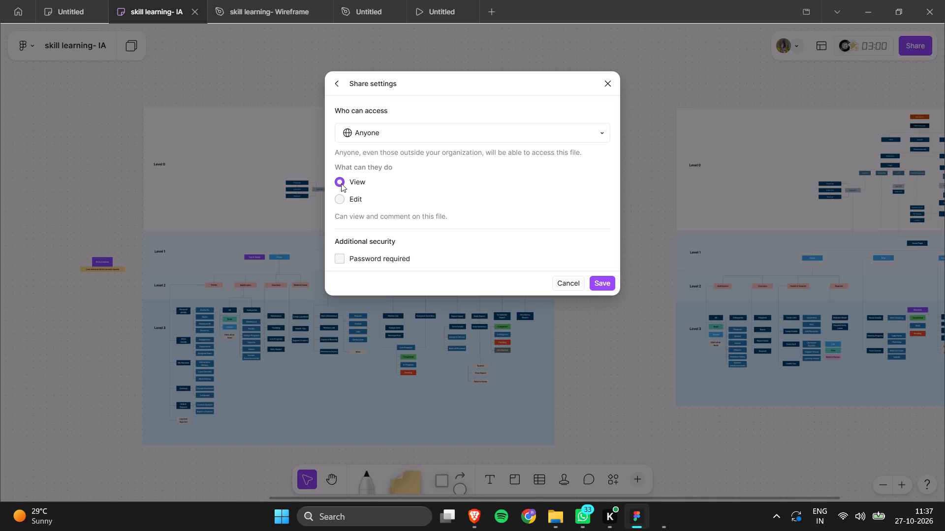
left_click(604, 283)
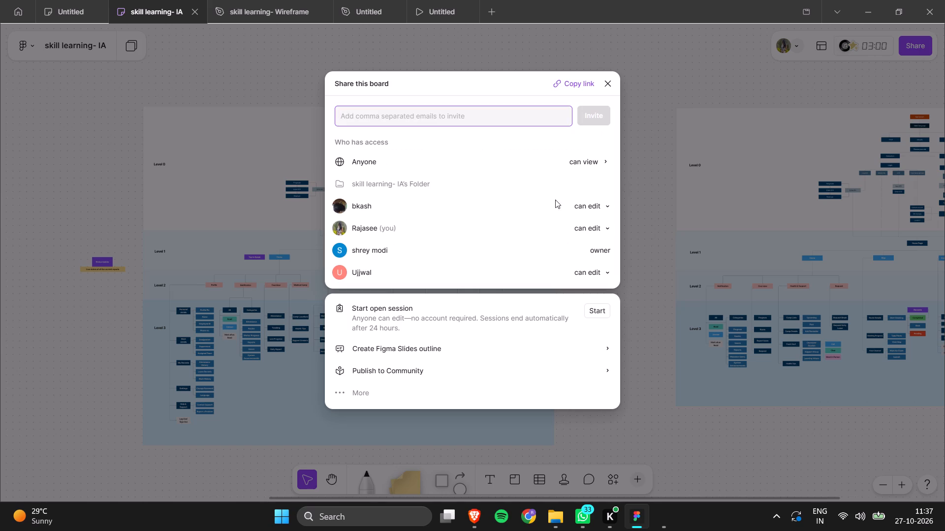
left_click(575, 88)
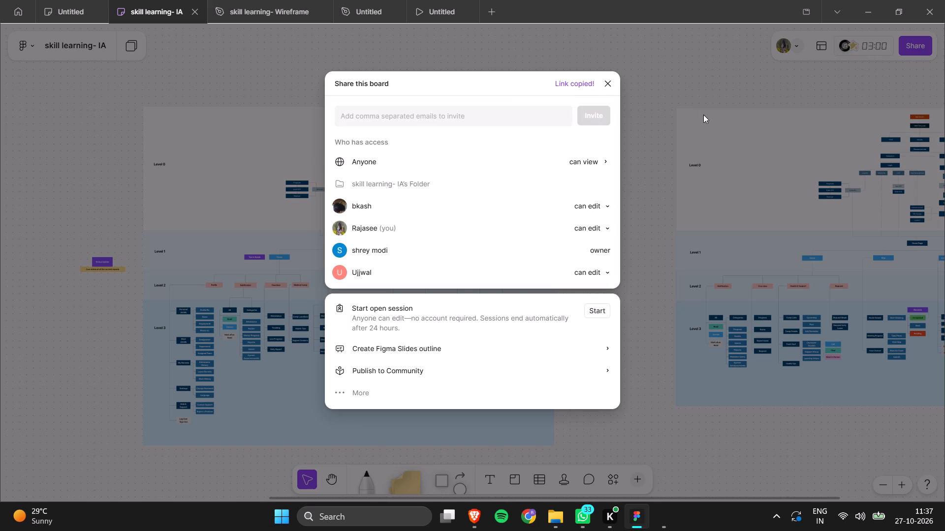
left_click(672, 76)
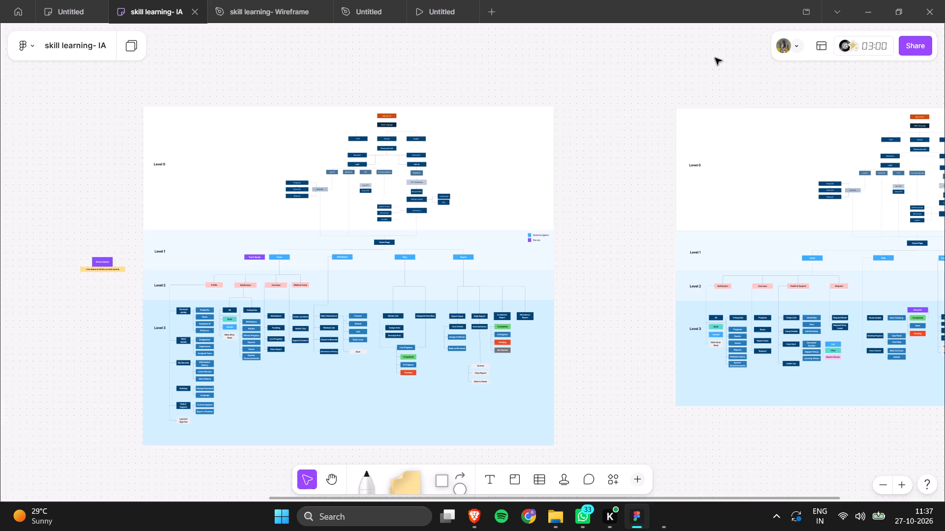
Back in the browser, replace the URL behind the Information Architecture slide's Detailed view link with the copied board link.
left_click(870, 8)
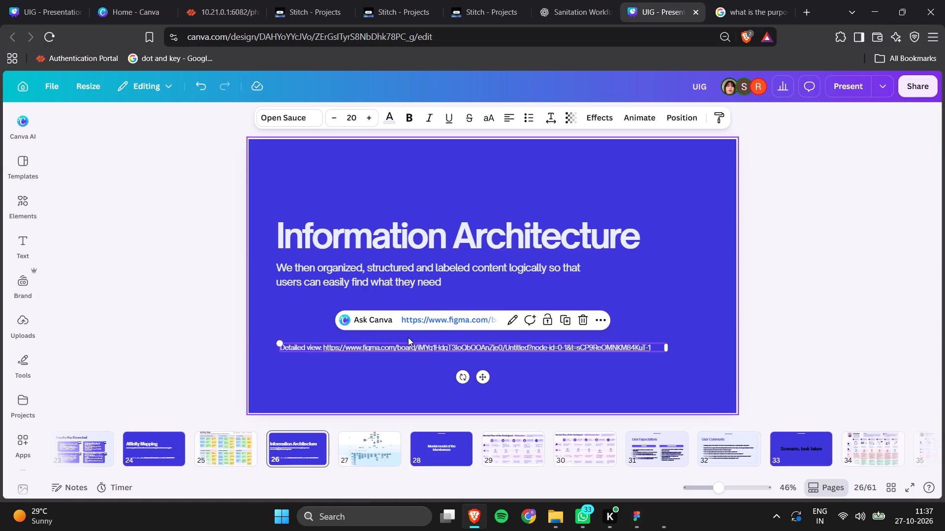
left_click(452, 324)
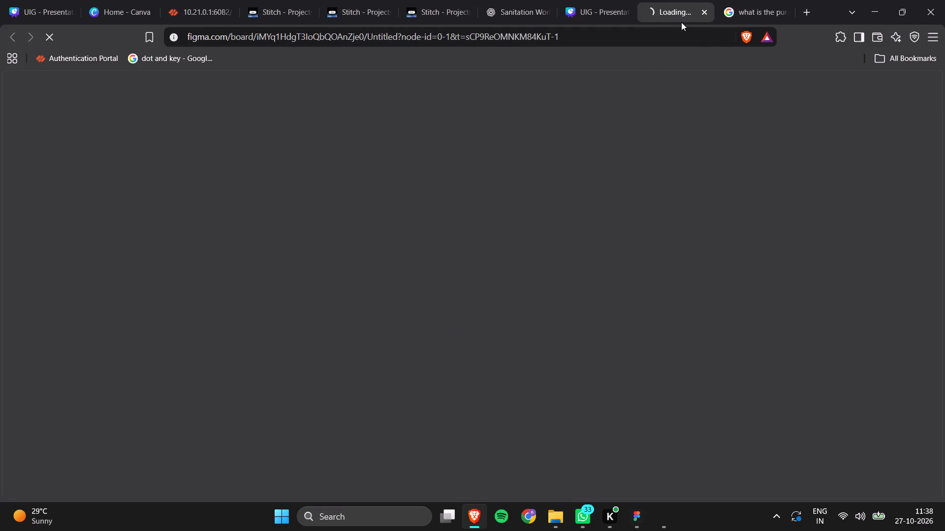
left_click(703, 11)
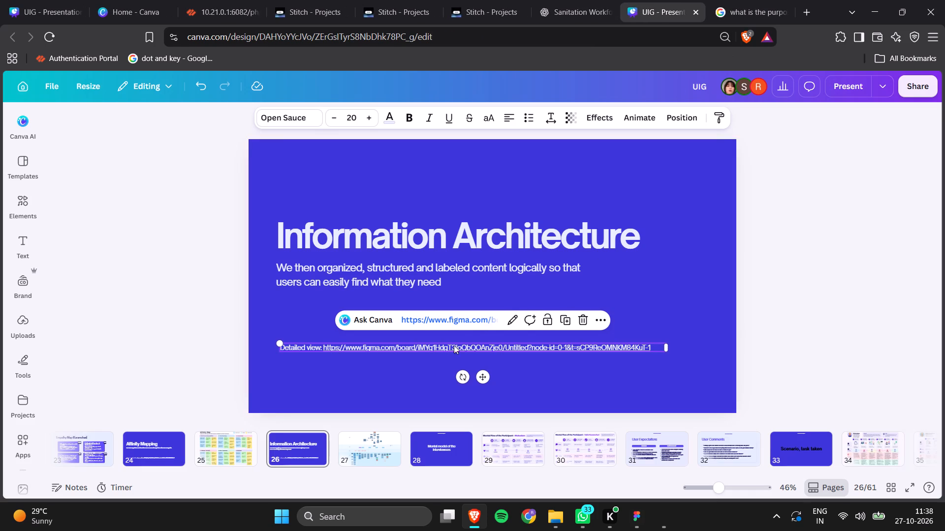
left_click(515, 312)
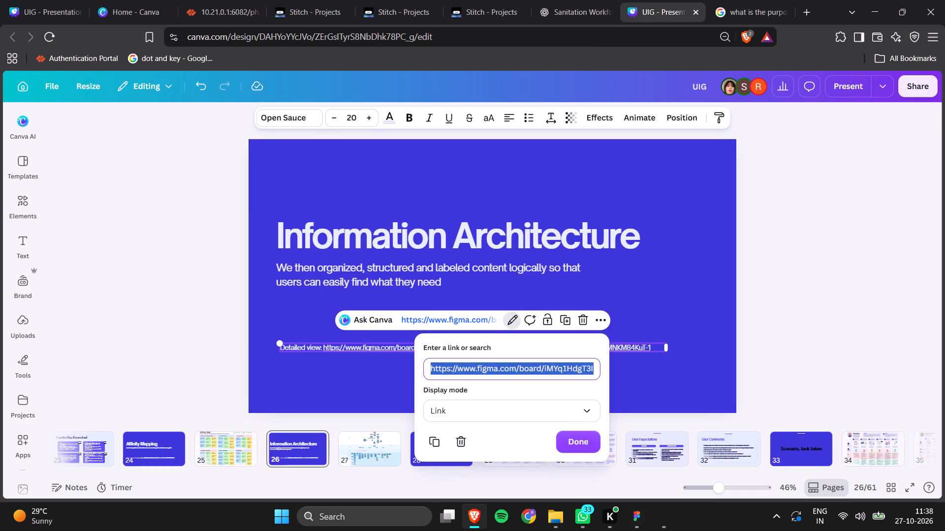
key("ctrl+v")
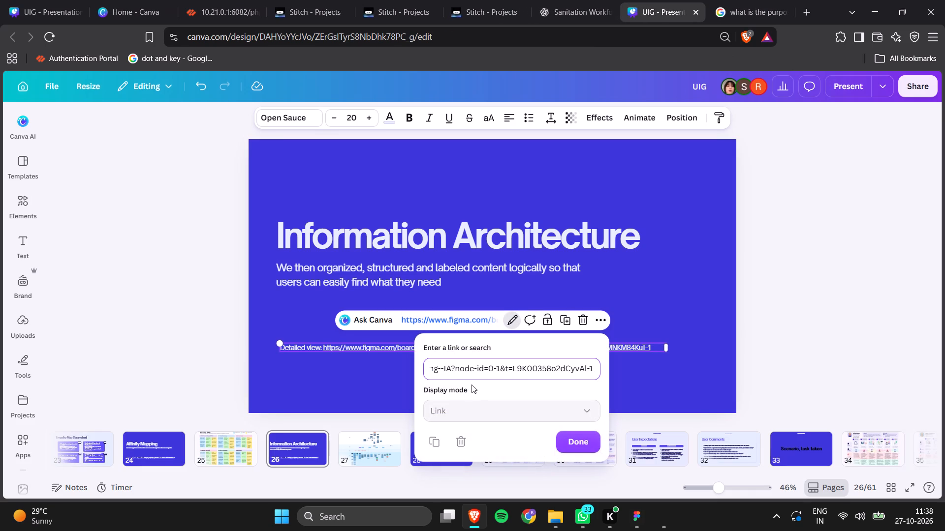
double_click(454, 413)
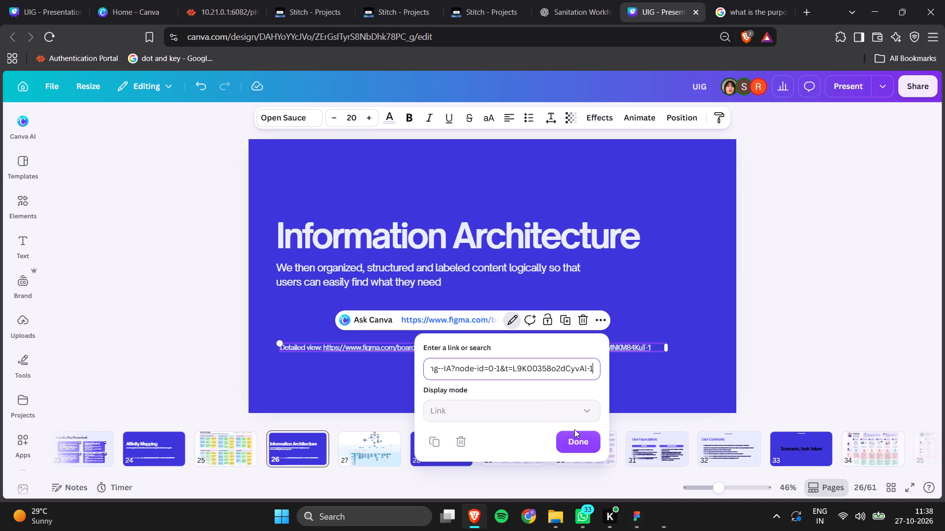
left_click(576, 436)
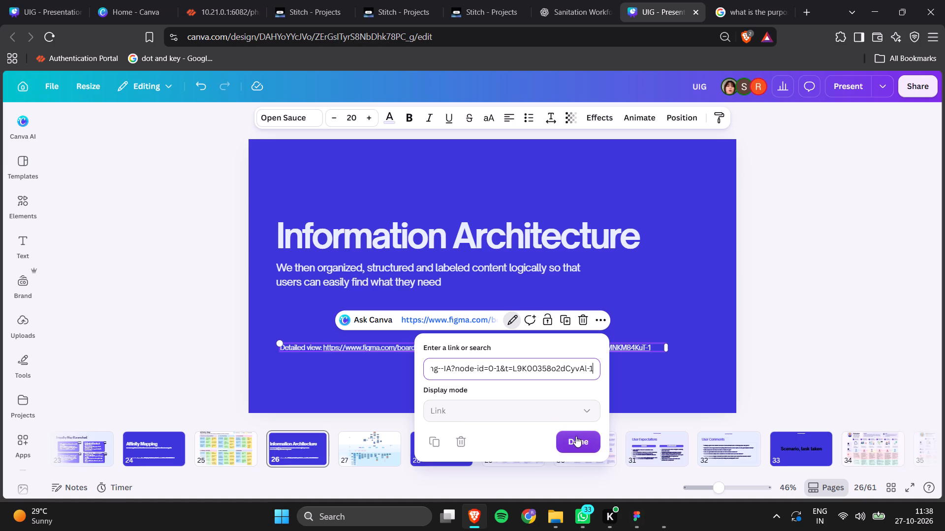
Replace the whole display text of the slide's link with the copied skill learning- IA board URL.
left_click(509, 325)
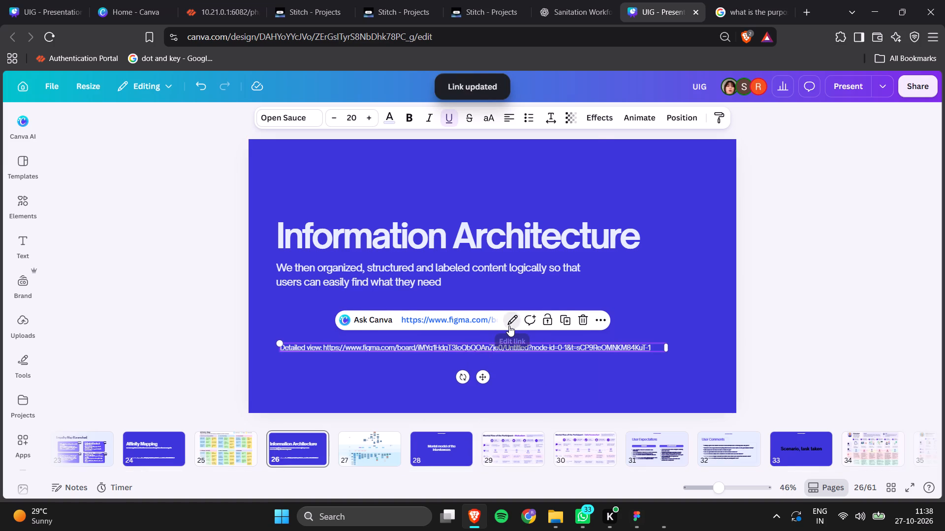
double_click(475, 168)
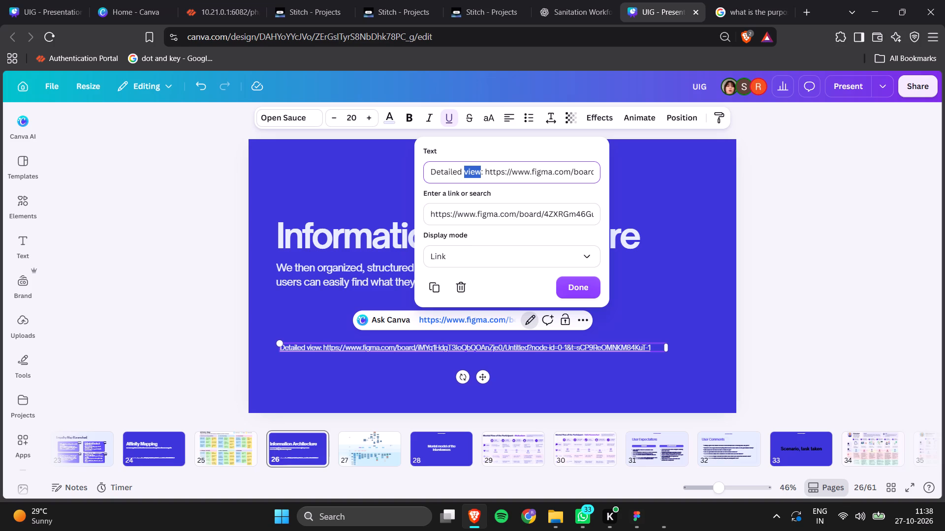
left_click(486, 171)
left_click_drag(486, 171, 567, 187)
left_click_drag(430, 171, 626, 201)
key("ctrl+v")
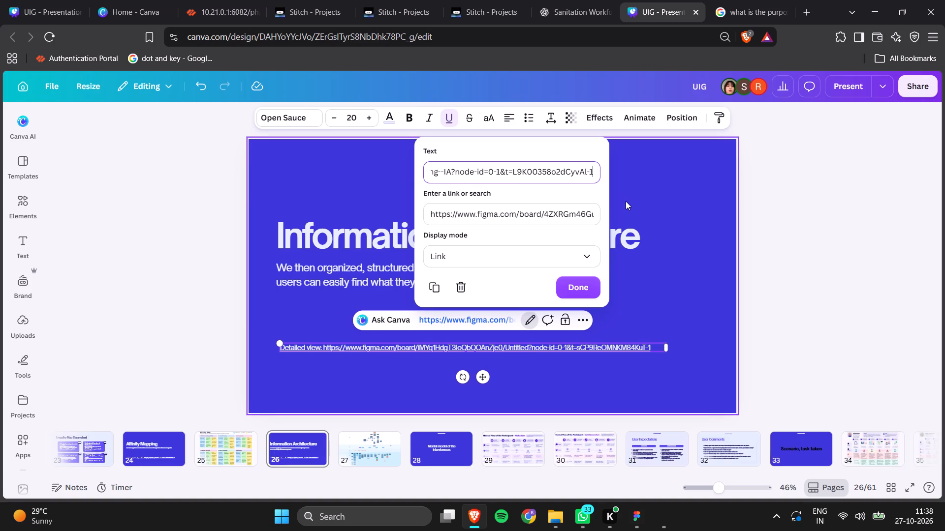
left_click(587, 283)
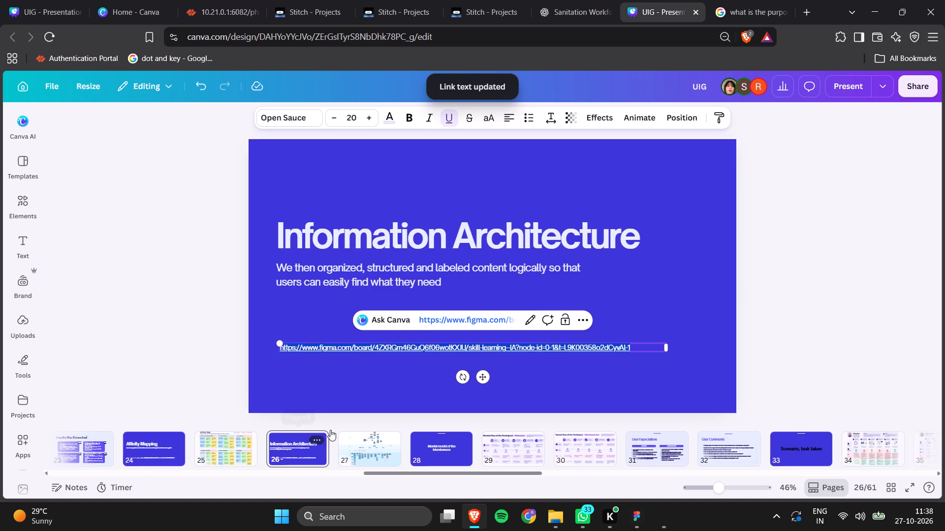
Switch to Figma, close the skill learning- Wireframe file and bring up the Untitled design file with the Saarthi screens.
left_click(625, 525)
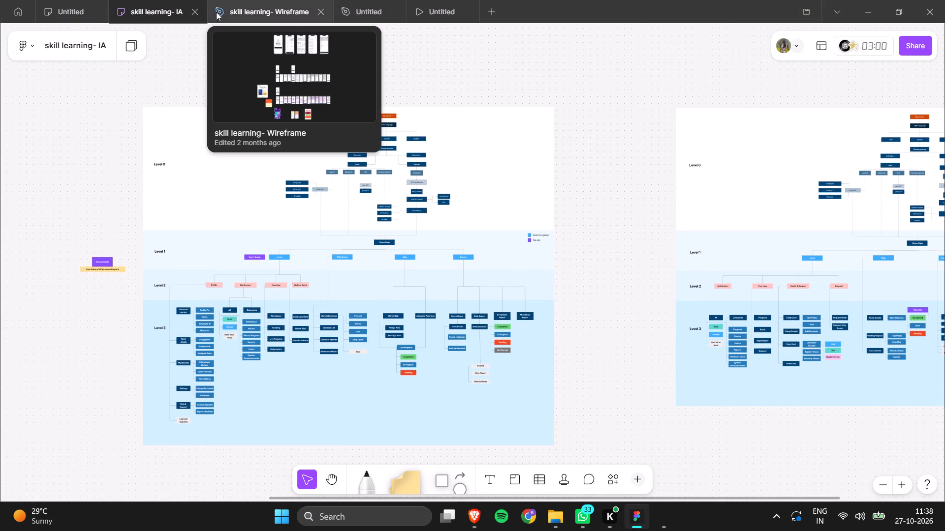
left_click(222, 14)
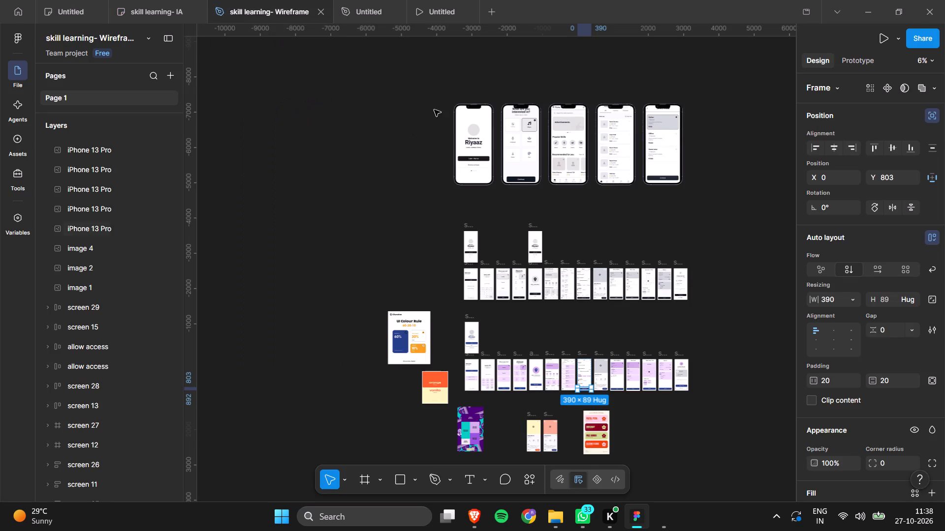
left_click(364, 3)
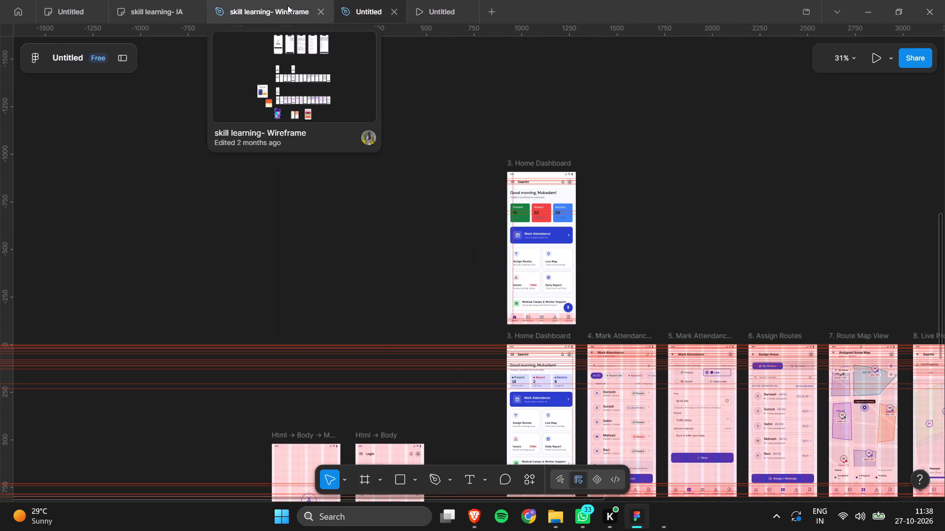
left_click(287, 5)
left_click(314, 11)
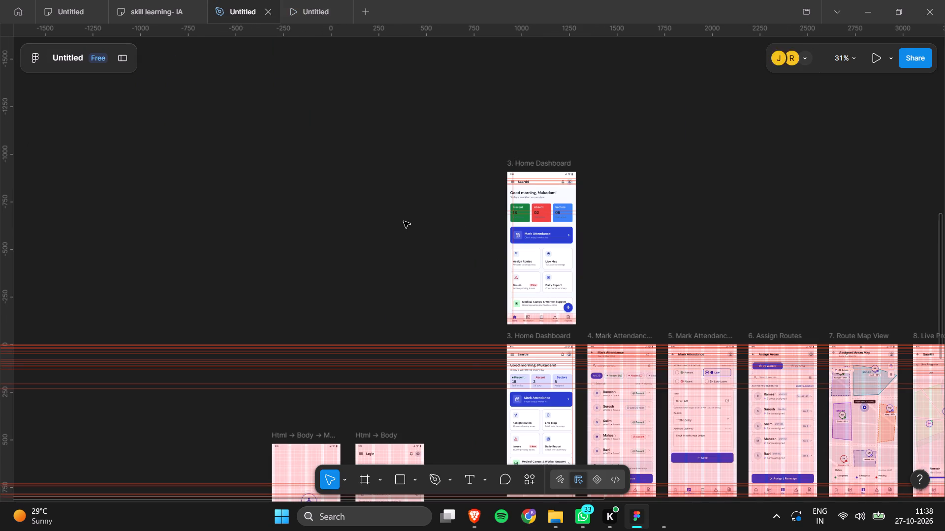
Examine the supervisor Home Dashboard and Mark Attendance screens and the Worker Home Screen designs.
scroll(404, 221, "down", 2)
scroll(404, 221, "left", 1)
scroll(404, 221, "up", 1)
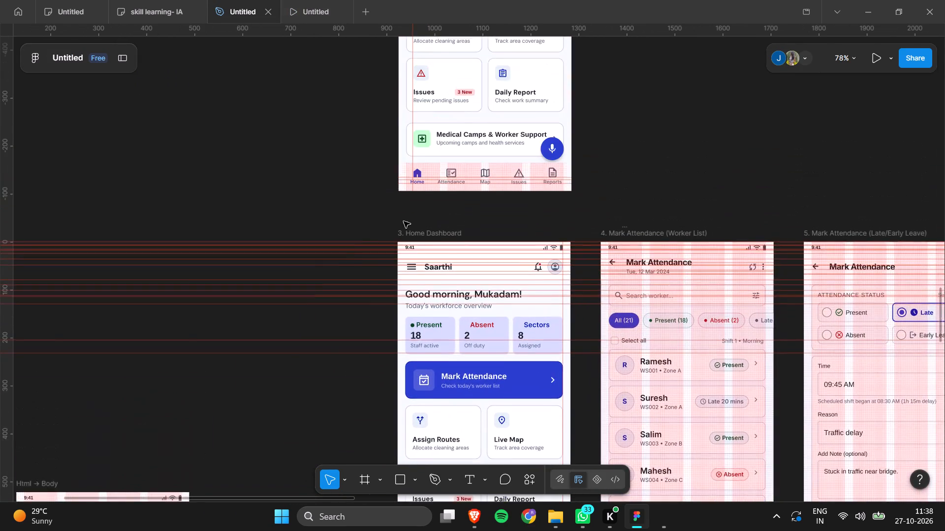
scroll(404, 221, "up", 4)
scroll(404, 221, "down", 9)
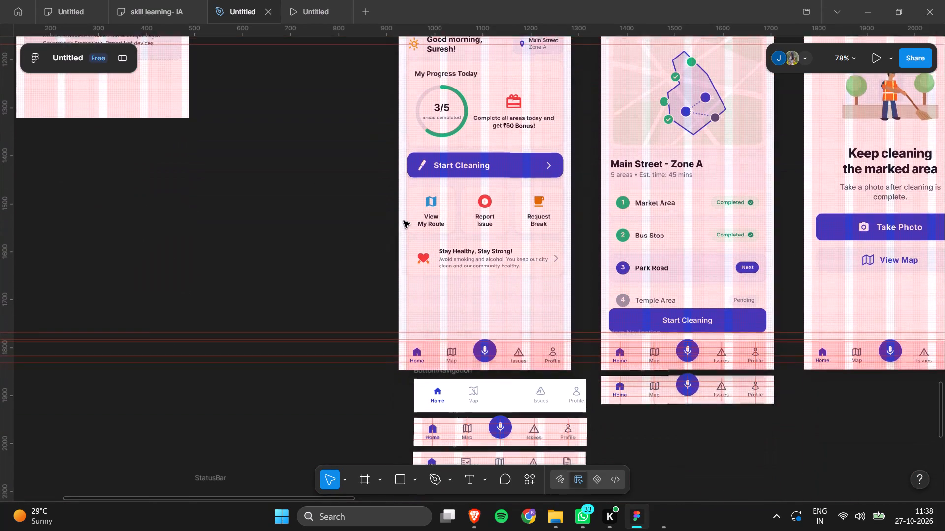
scroll(404, 221, "down", 1)
scroll(404, 221, "up", 1)
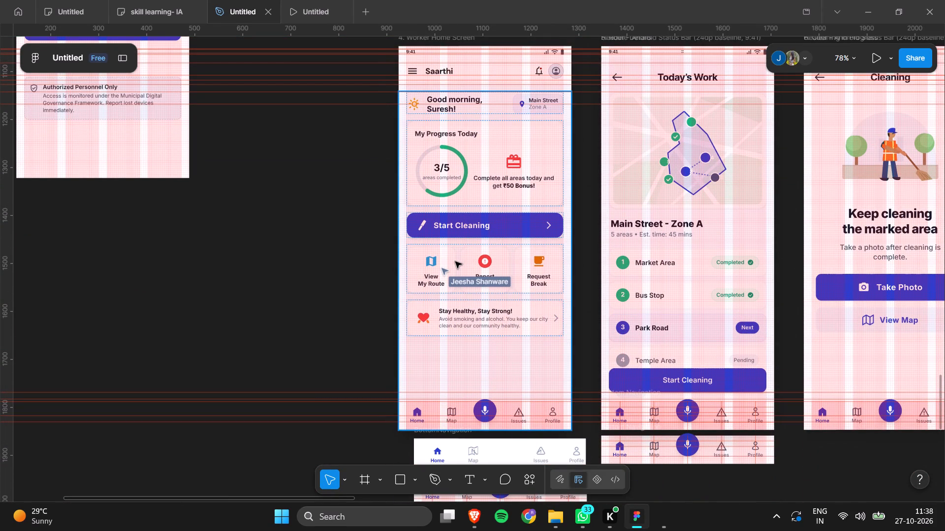
Set the vertical gap between the sections of the Worker Home Screen's content frame to 26.
left_click(497, 194)
scroll(497, 194, "up", 9)
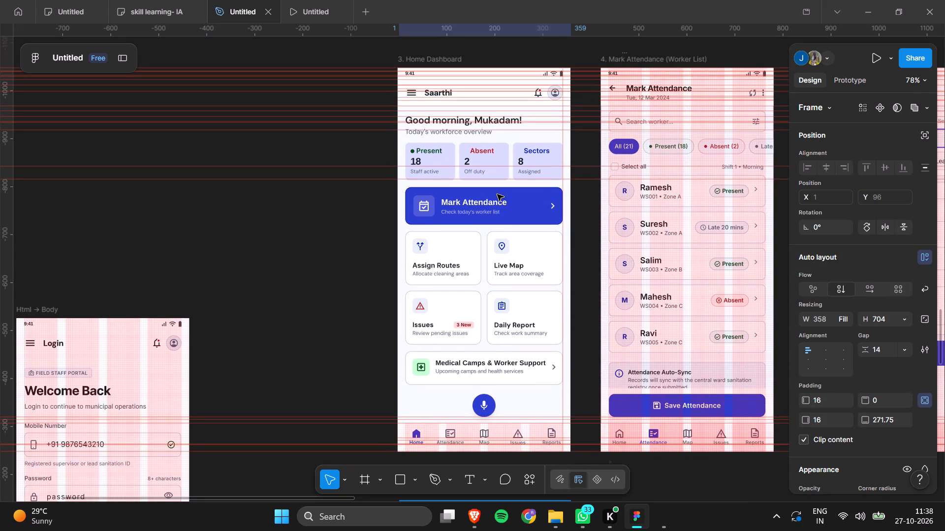
scroll(497, 194, "down", 1)
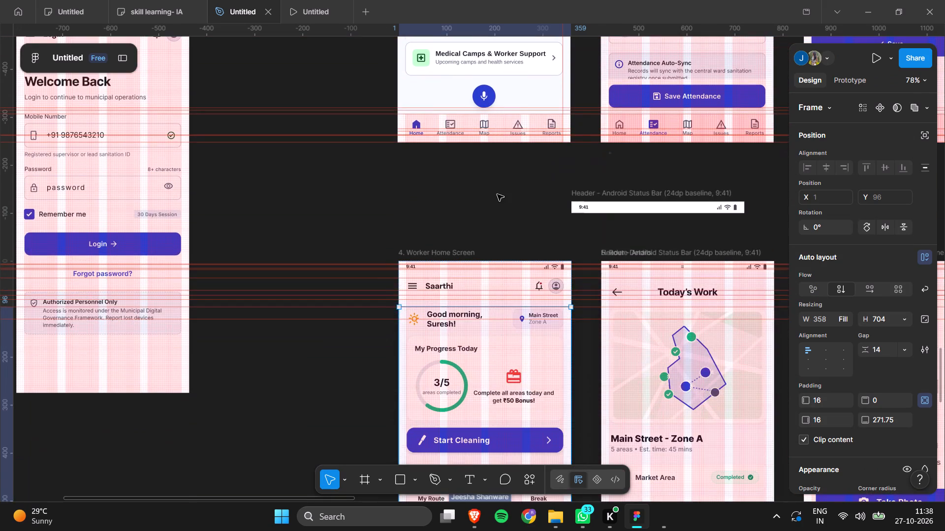
scroll(497, 194, "down", 1)
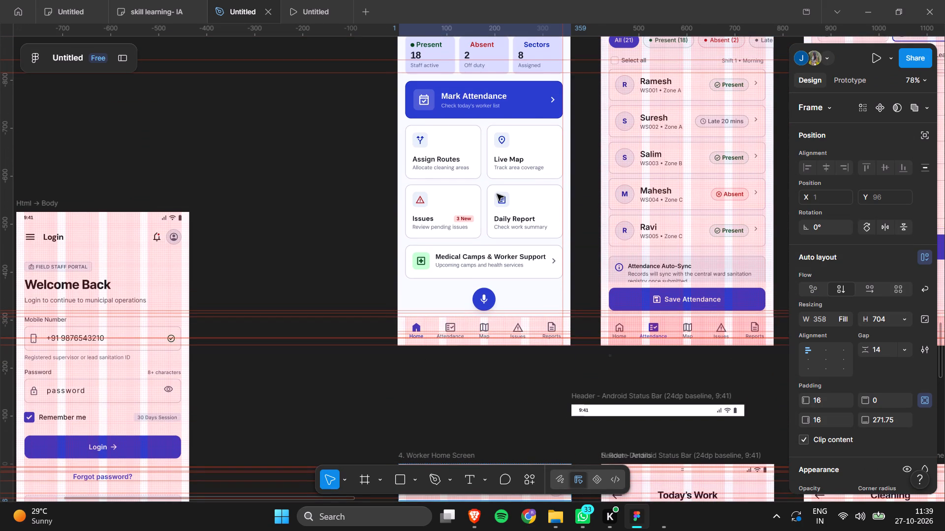
scroll(497, 194, "down", 6)
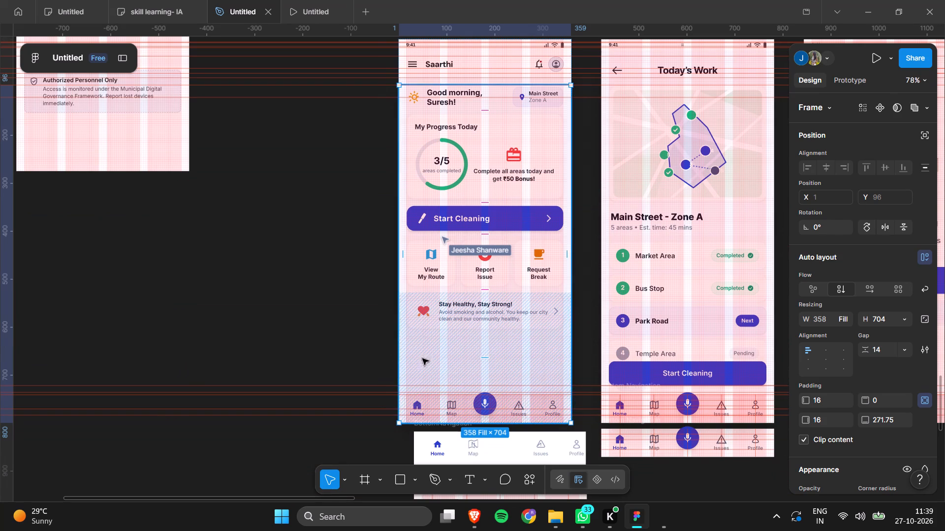
left_click(486, 357)
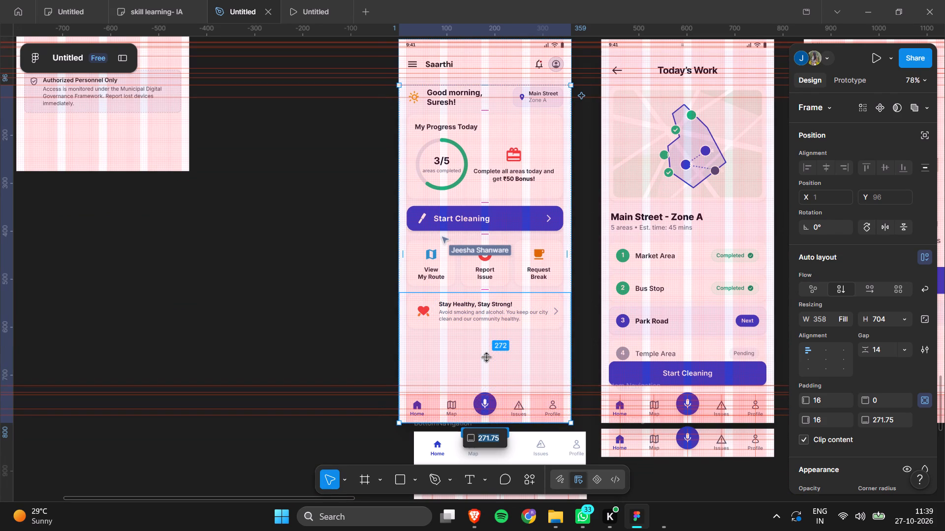
left_click(452, 264)
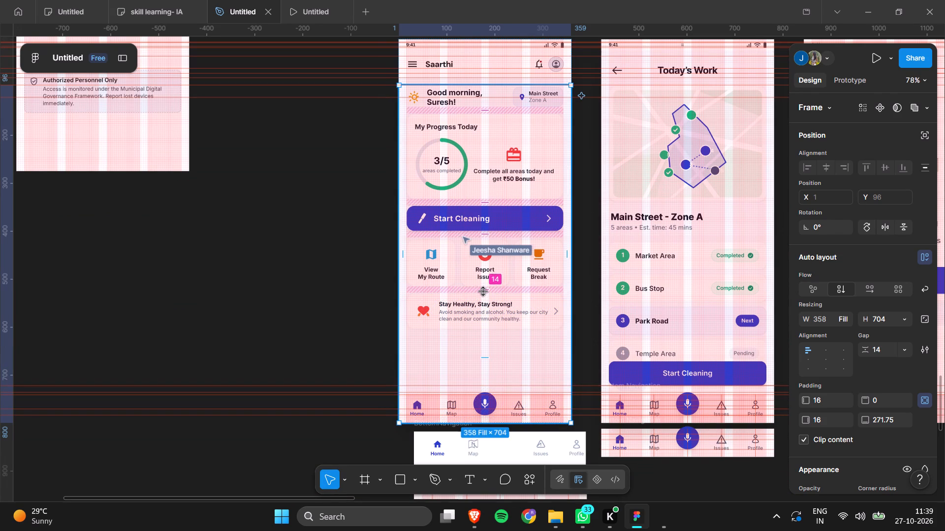
left_click_drag(483, 292, 485, 315)
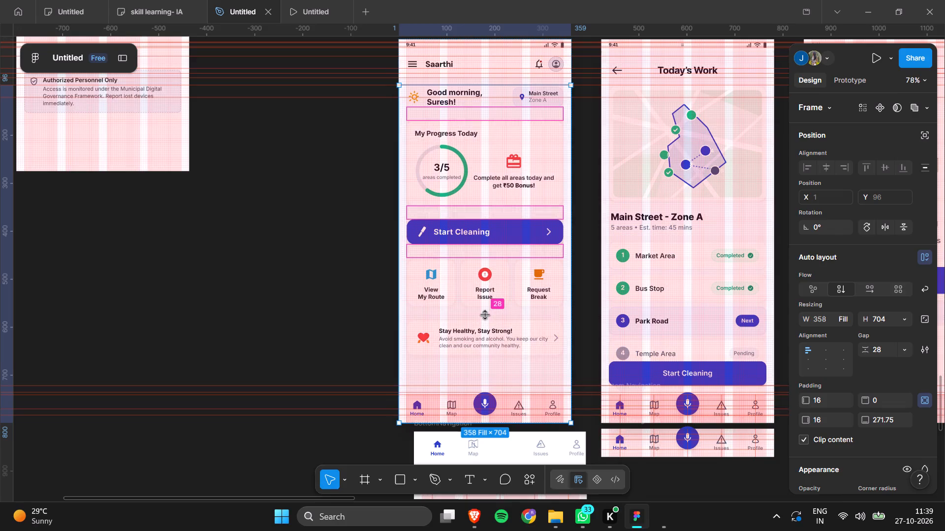
left_click_drag(485, 315, 485, 313)
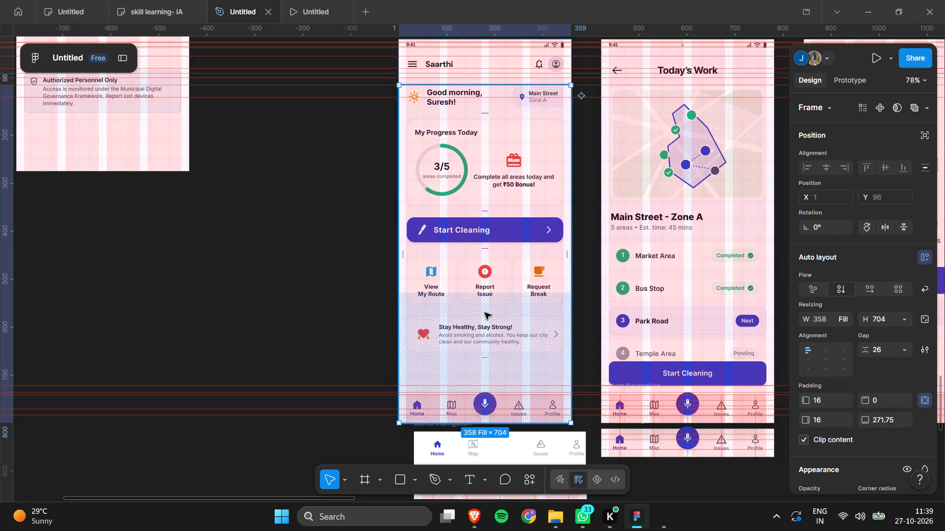
scroll(485, 313, "up", 4)
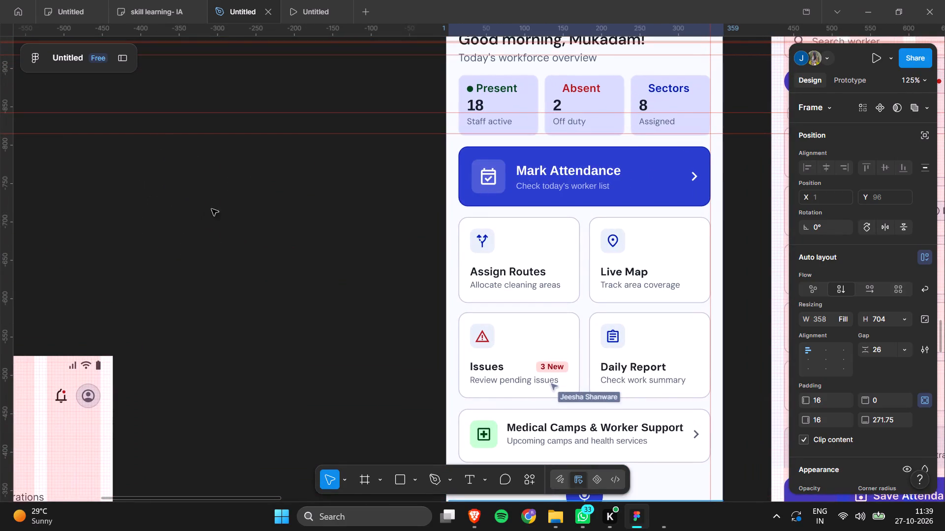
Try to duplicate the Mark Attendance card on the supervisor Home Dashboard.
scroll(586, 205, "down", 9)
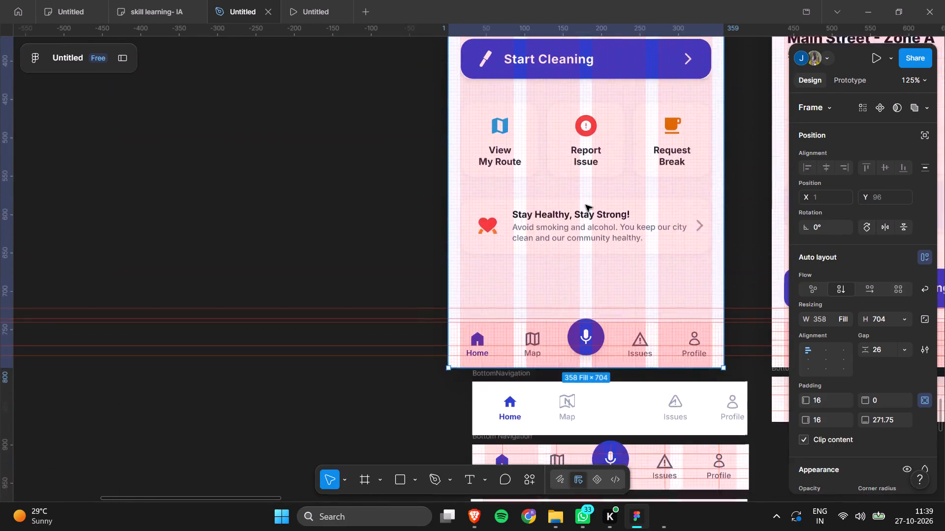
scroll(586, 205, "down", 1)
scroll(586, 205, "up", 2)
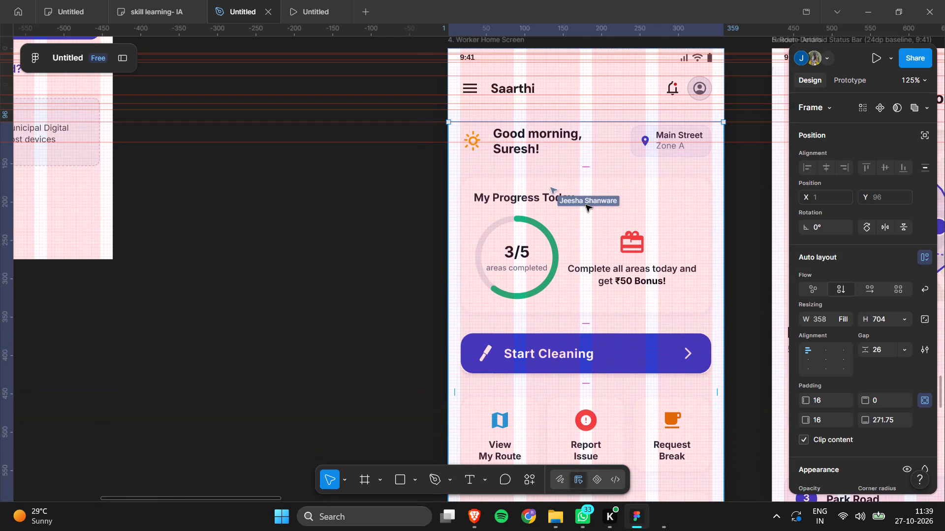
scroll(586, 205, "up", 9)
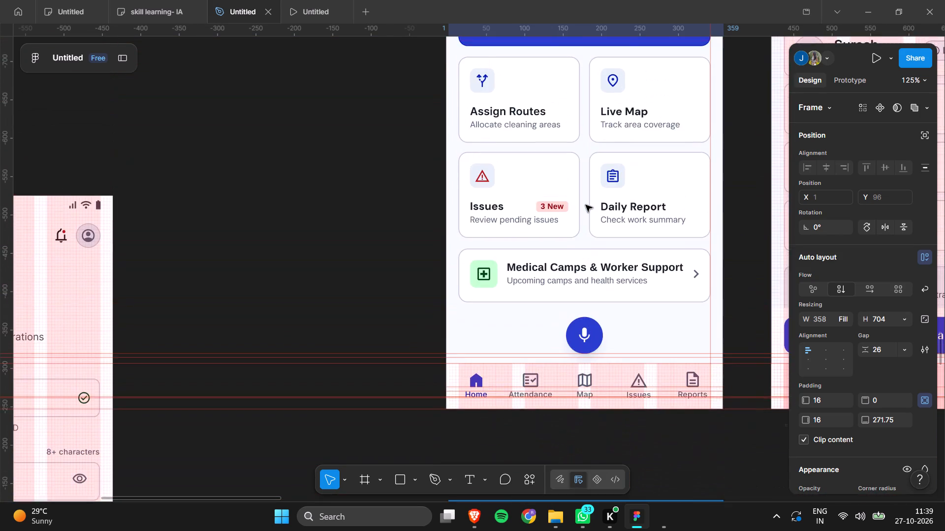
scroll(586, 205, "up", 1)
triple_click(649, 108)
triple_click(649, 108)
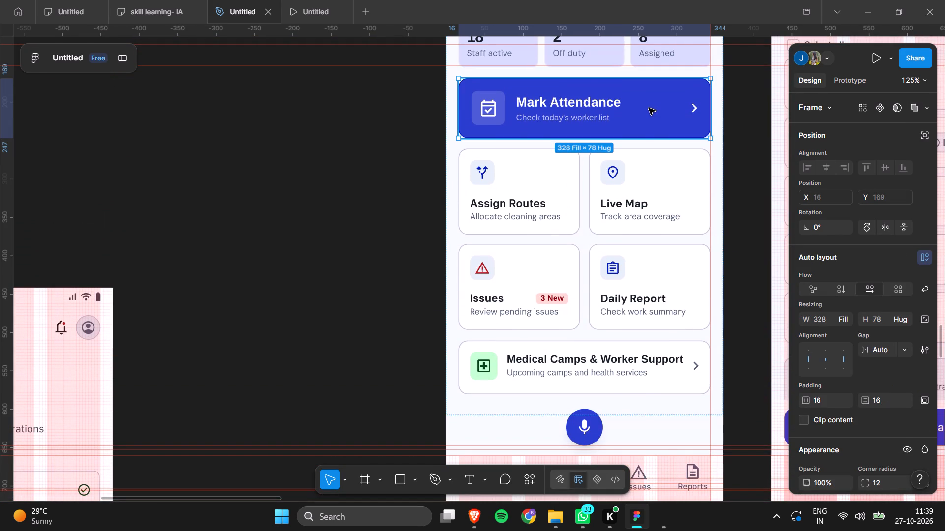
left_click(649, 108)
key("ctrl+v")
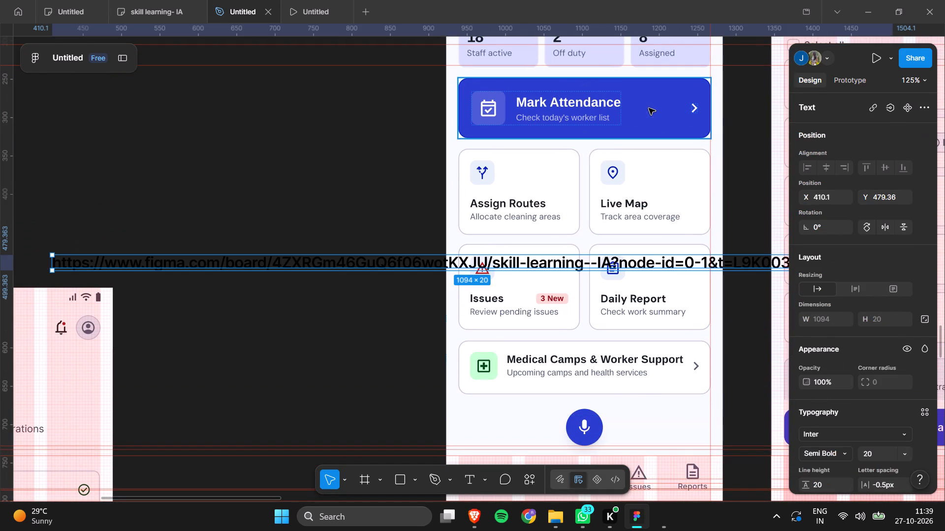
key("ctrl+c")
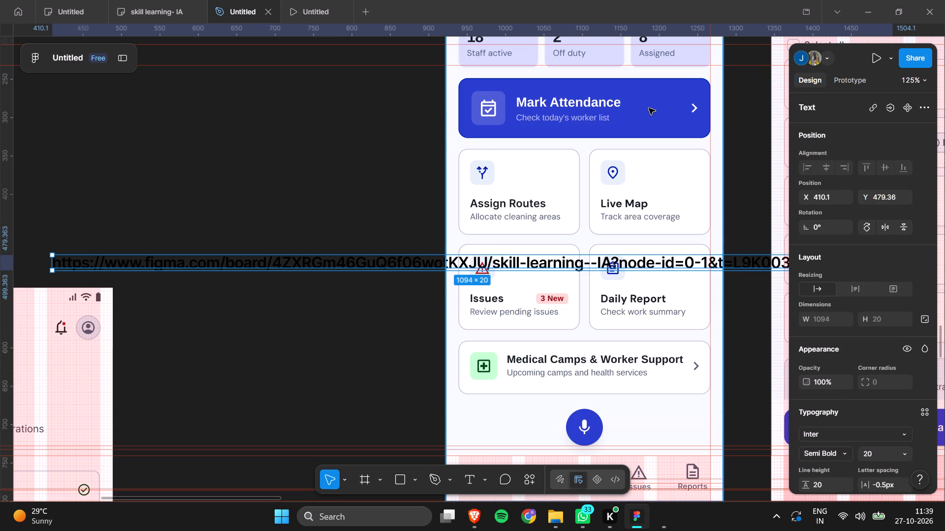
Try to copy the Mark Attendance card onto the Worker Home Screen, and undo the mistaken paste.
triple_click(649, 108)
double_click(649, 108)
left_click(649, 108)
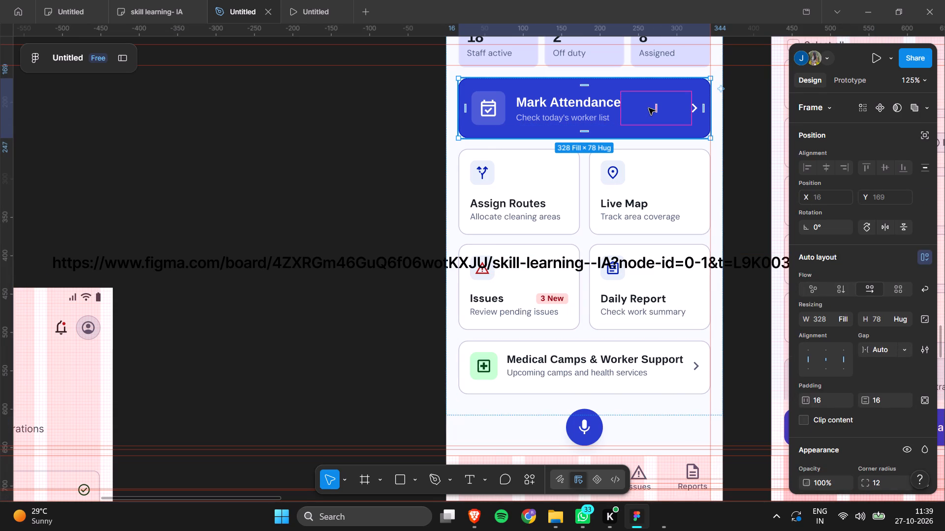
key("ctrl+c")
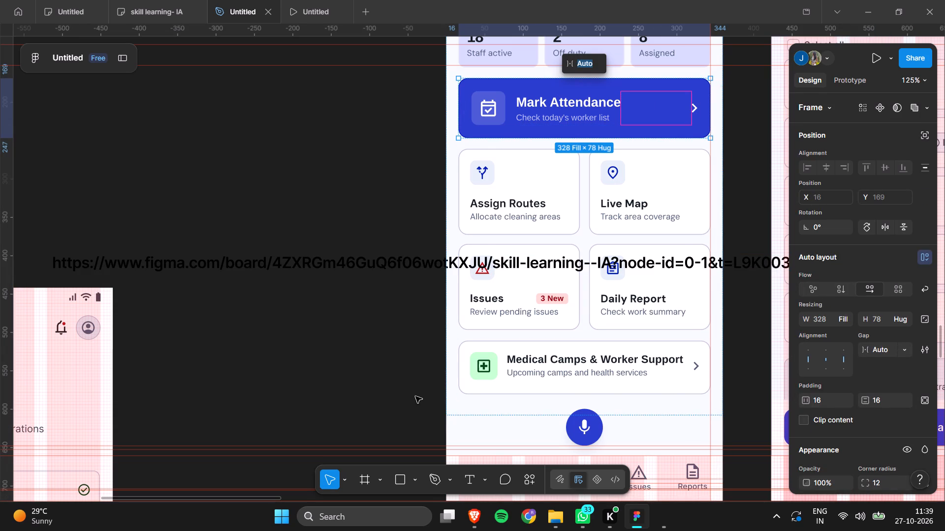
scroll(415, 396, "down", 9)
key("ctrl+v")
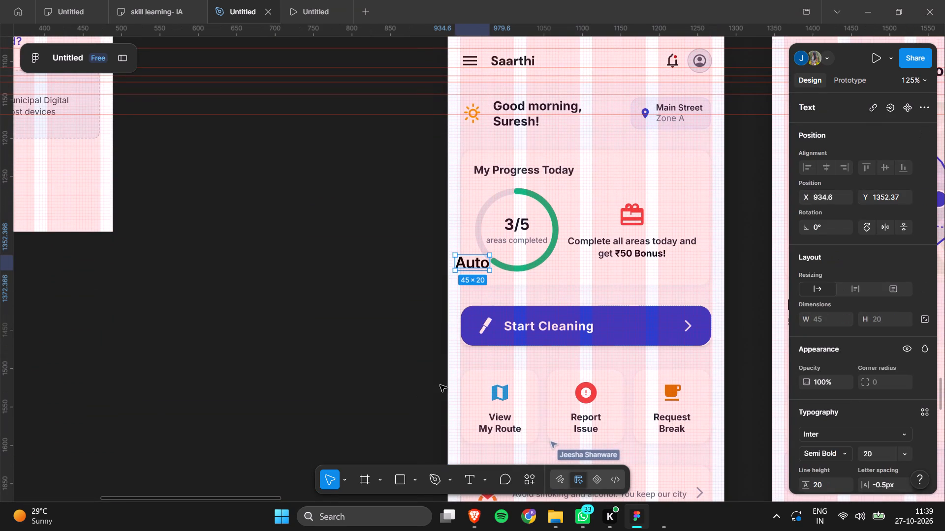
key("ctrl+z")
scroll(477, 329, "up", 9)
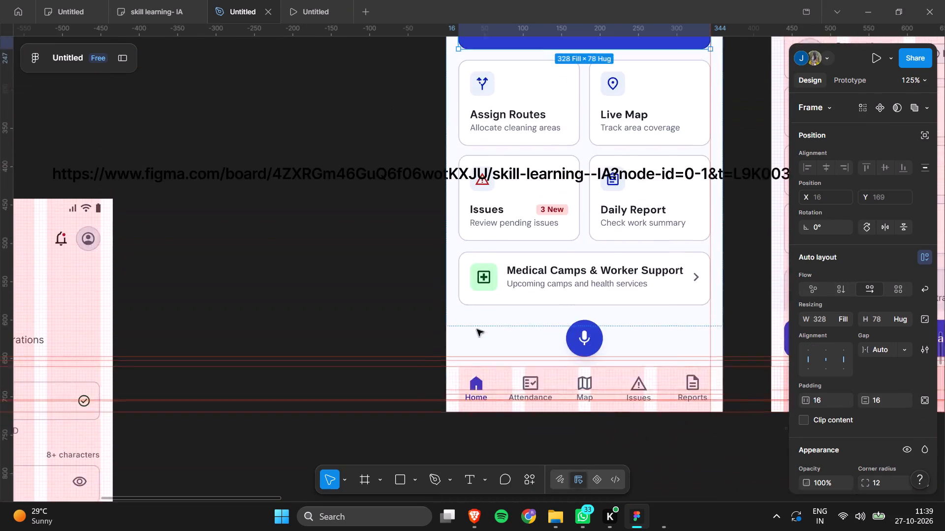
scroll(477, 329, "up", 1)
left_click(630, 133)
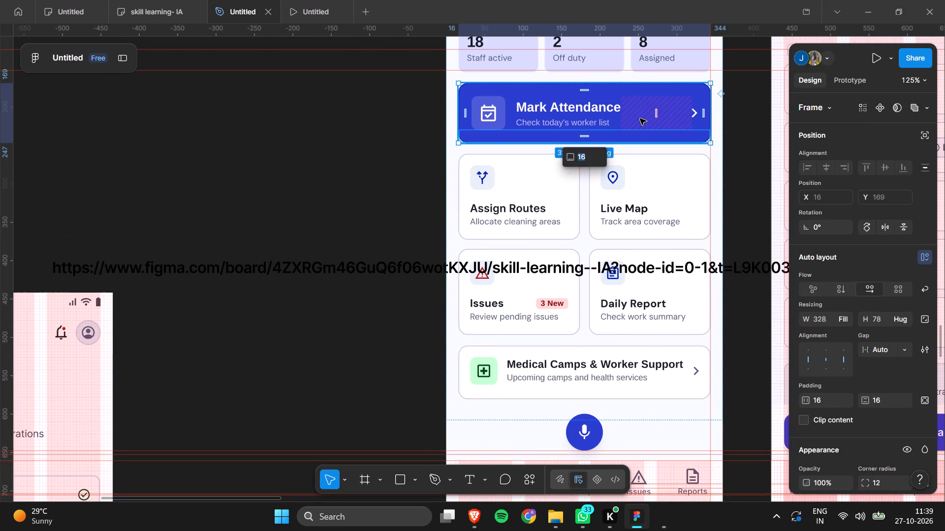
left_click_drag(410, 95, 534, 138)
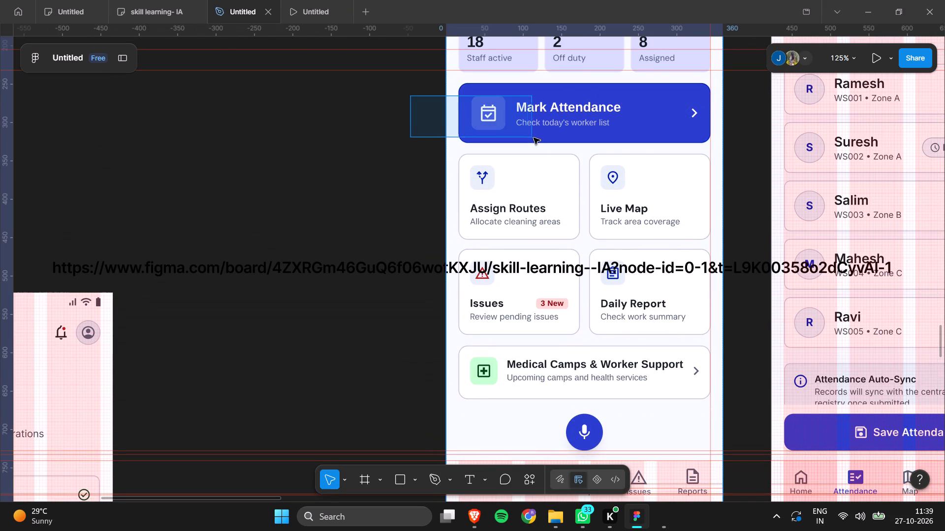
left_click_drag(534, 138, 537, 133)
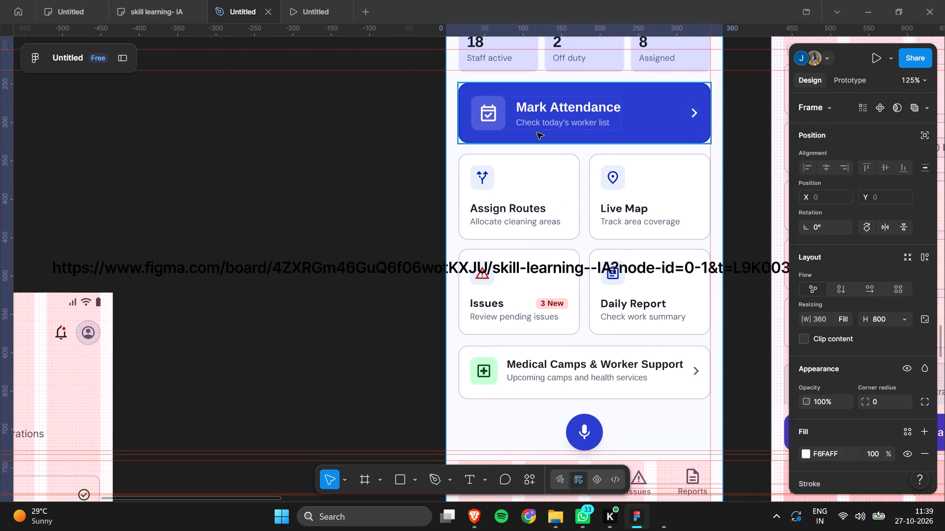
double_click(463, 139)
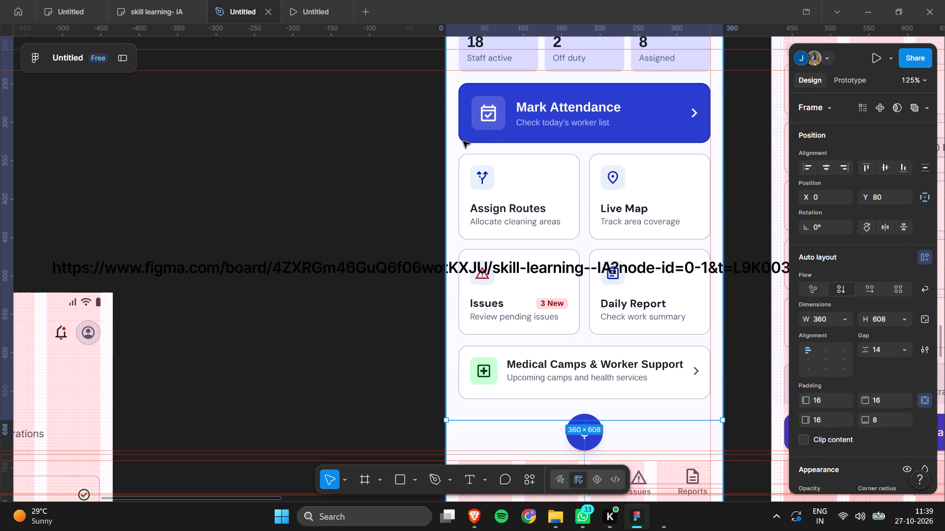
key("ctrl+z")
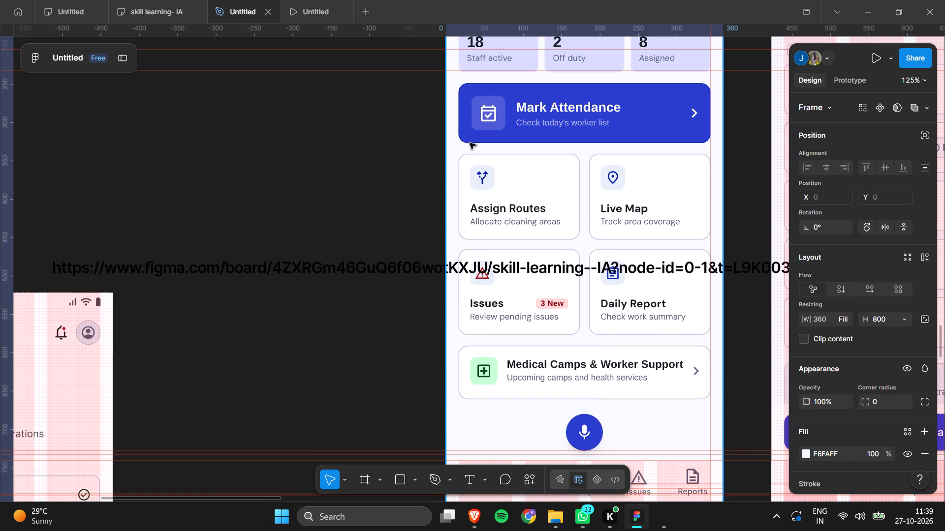
Copy the Home Dashboard's Mark Attendance card and place the copy beside the Worker Home Screen's Start Cleaning button, at about X 609, Y 1403.
double_click(465, 142)
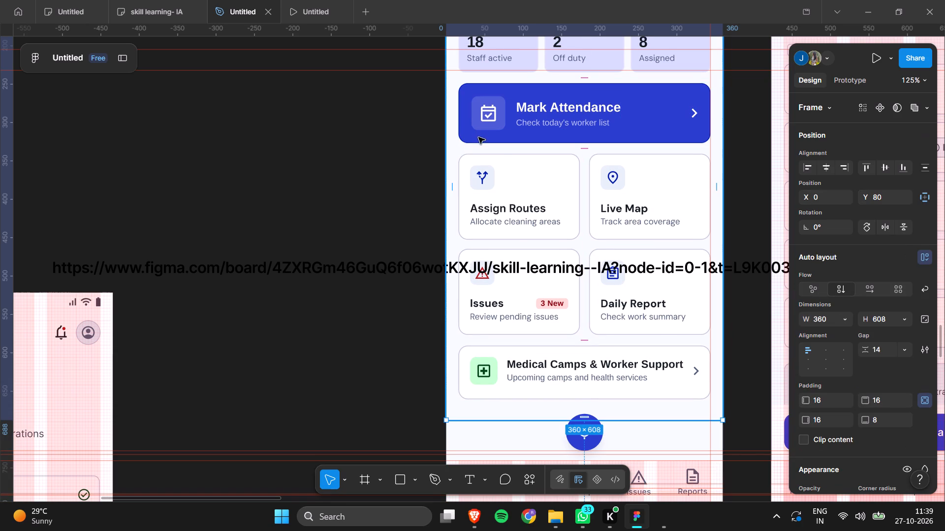
triple_click(501, 142)
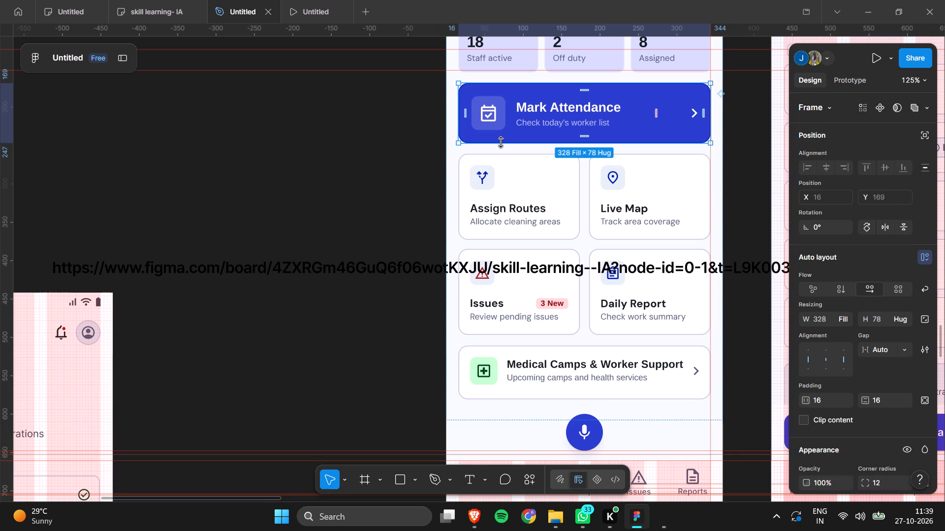
key("ctrl+c")
scroll(377, 230, "down", 6)
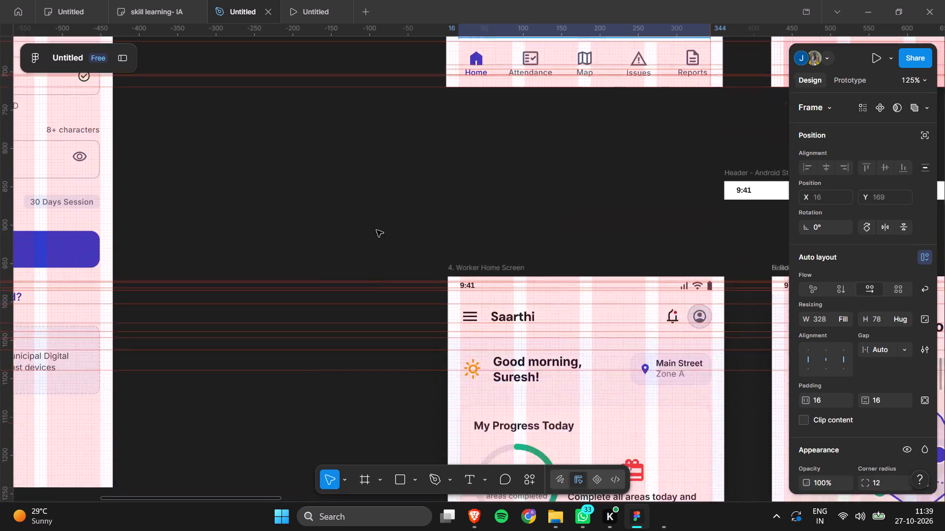
scroll(377, 230, "down", 3)
key("ctrl+v")
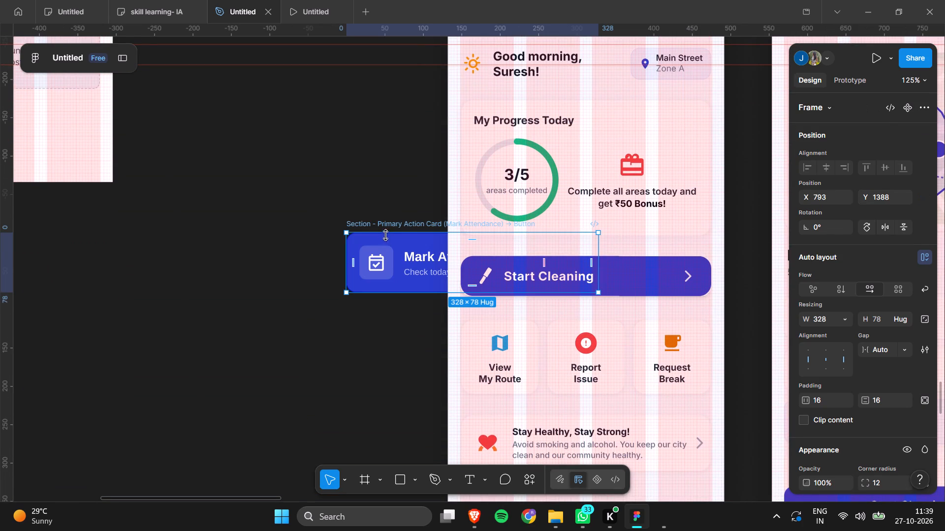
left_click_drag(401, 258, 245, 266)
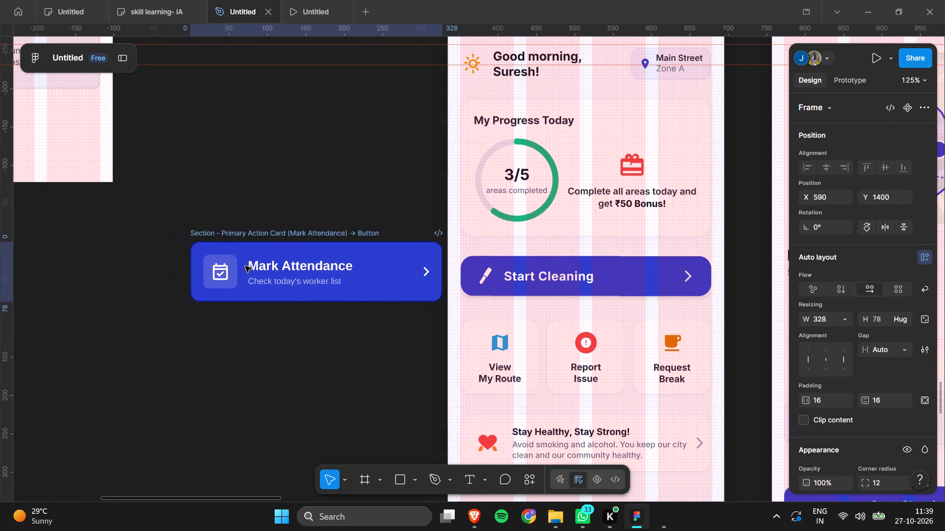
left_click_drag(245, 266, 259, 269)
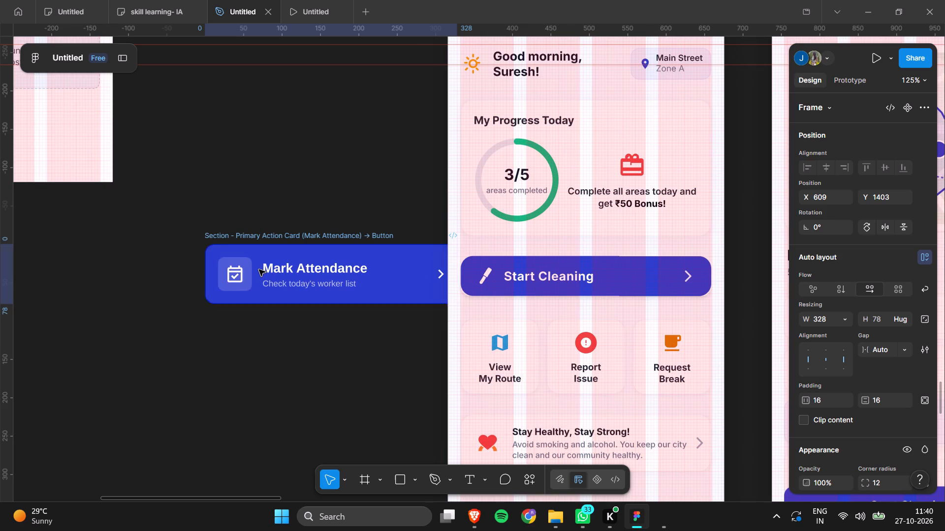
Delete the stray board URL text lying across the Home Dashboard.
scroll(259, 269, "up", 7)
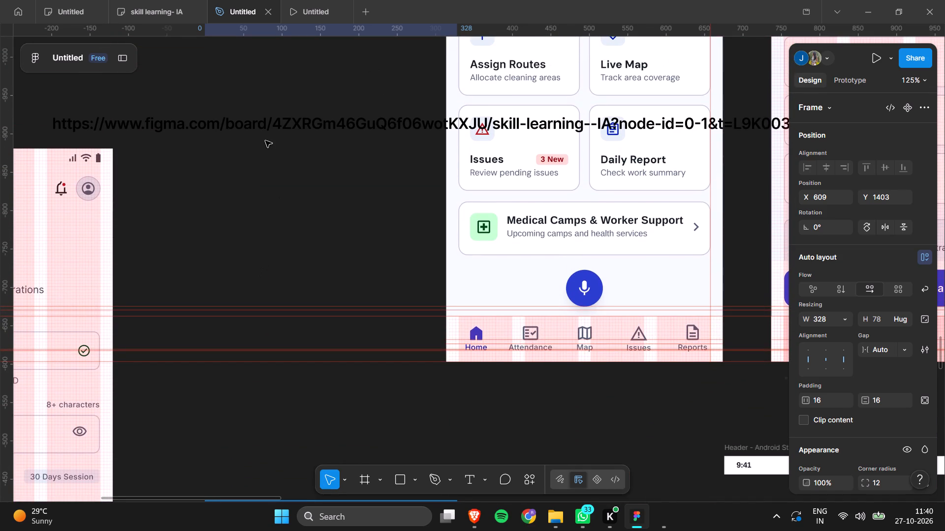
left_click(259, 124)
key("BackSpace")
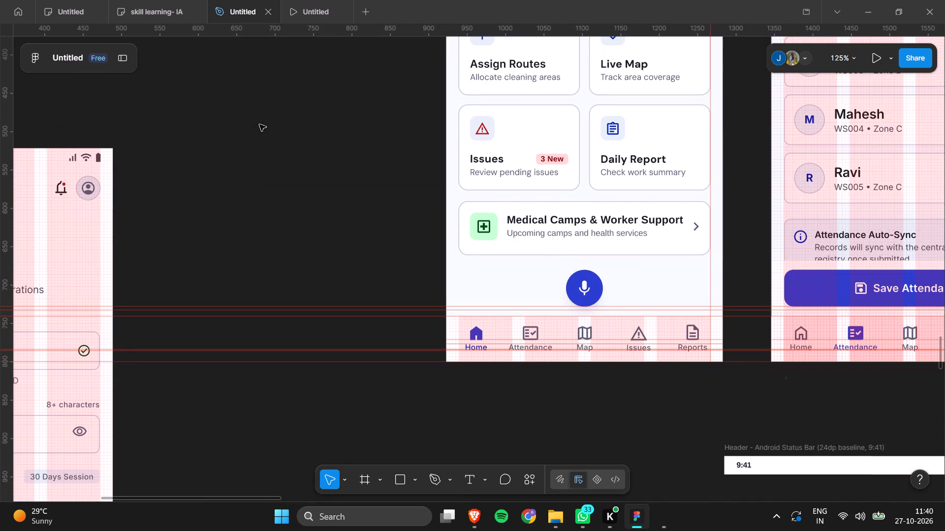
Hide the Grid 4px and 4 columns layout guides of the Worker Home Screen frame.
scroll(259, 124, "down", 8)
scroll(259, 124, "up", 1)
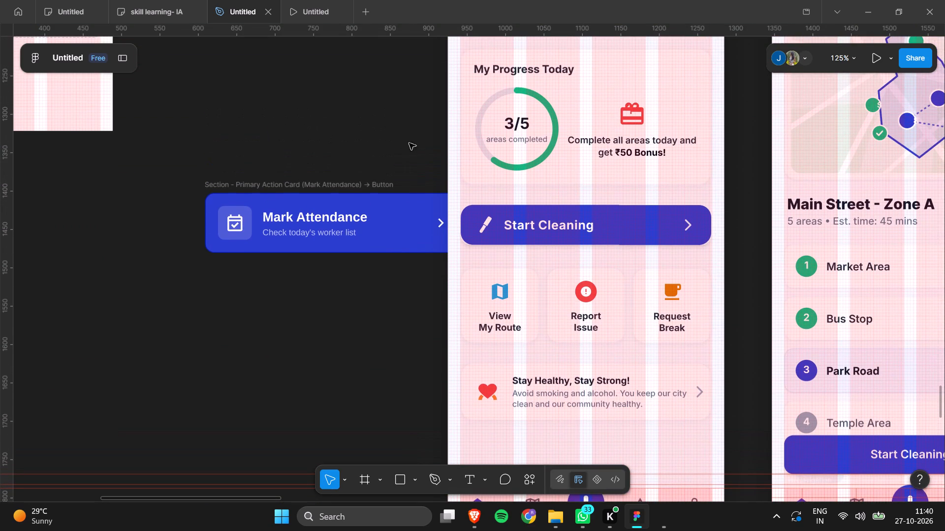
scroll(525, 170, "up", 4)
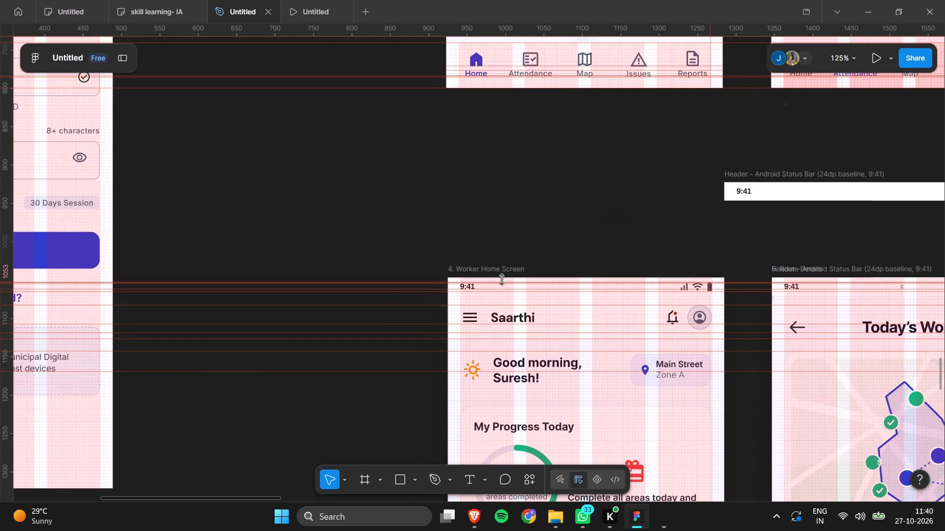
left_click(503, 273)
left_click(124, 60)
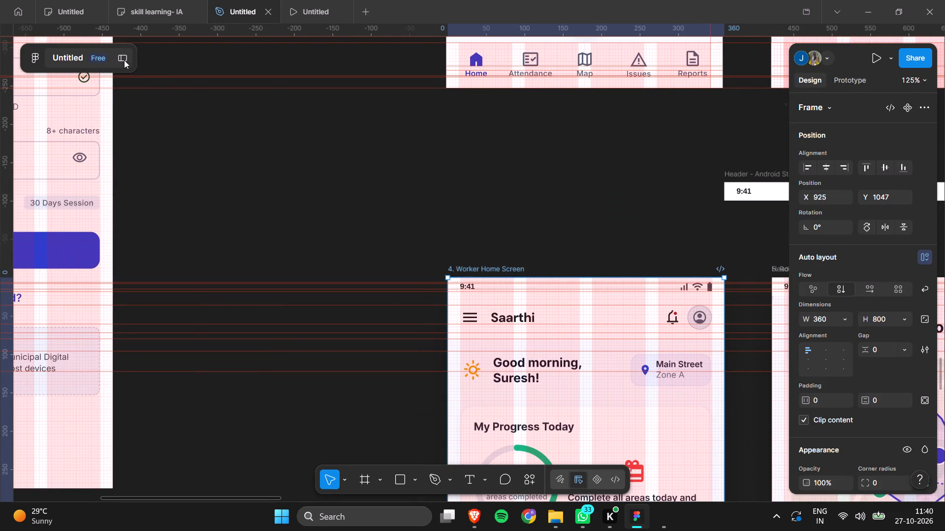
scroll(919, 340, "down", 8)
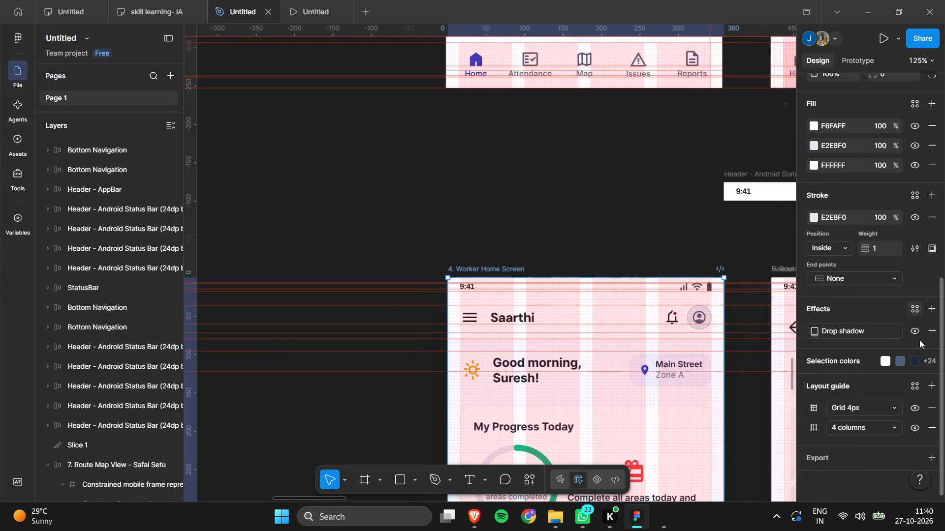
left_click(908, 403)
left_click(916, 427)
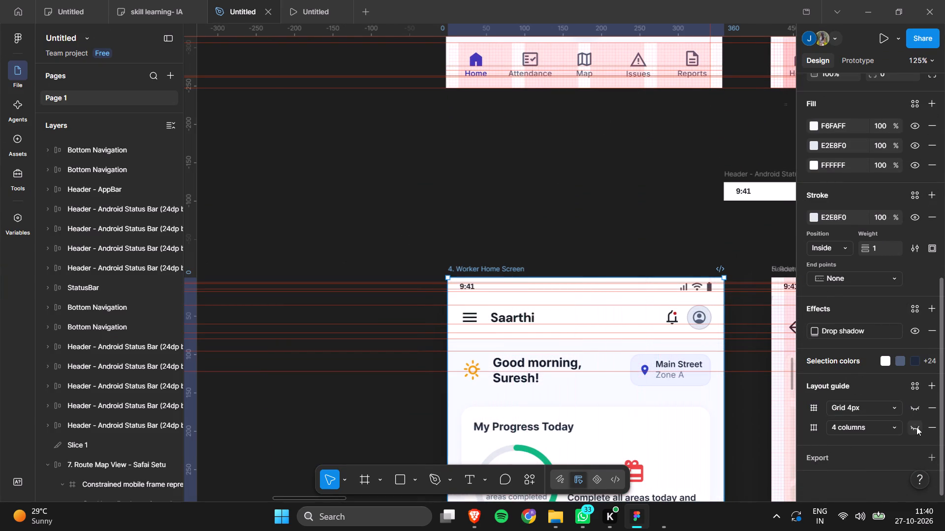
Increase the height of the Start Cleaning button on the Worker Home Screen to 78.
scroll(542, 404, "down", 3)
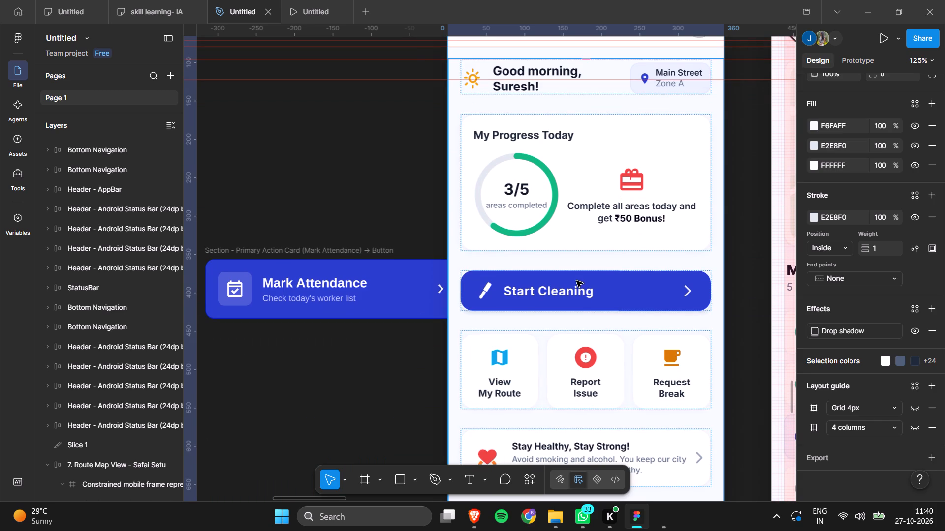
left_click(578, 282)
triple_click(578, 282)
left_click(578, 282)
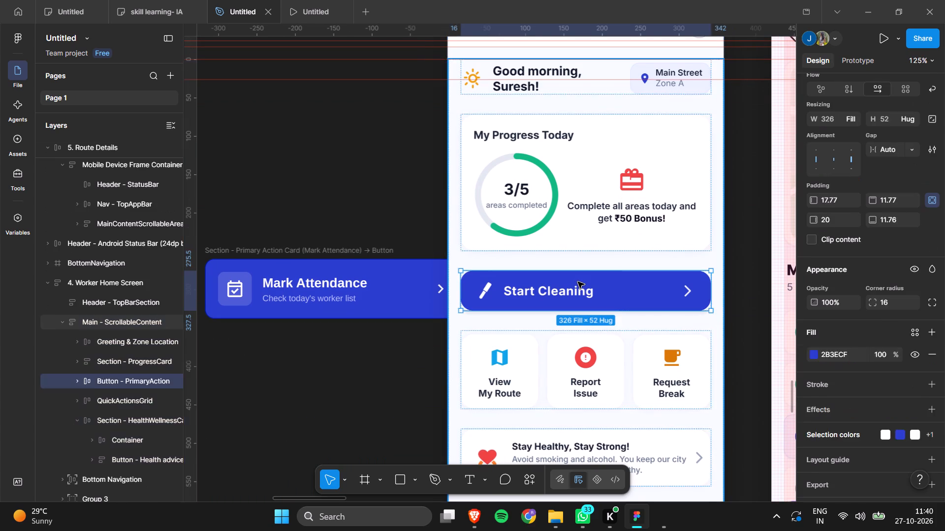
left_click(638, 294)
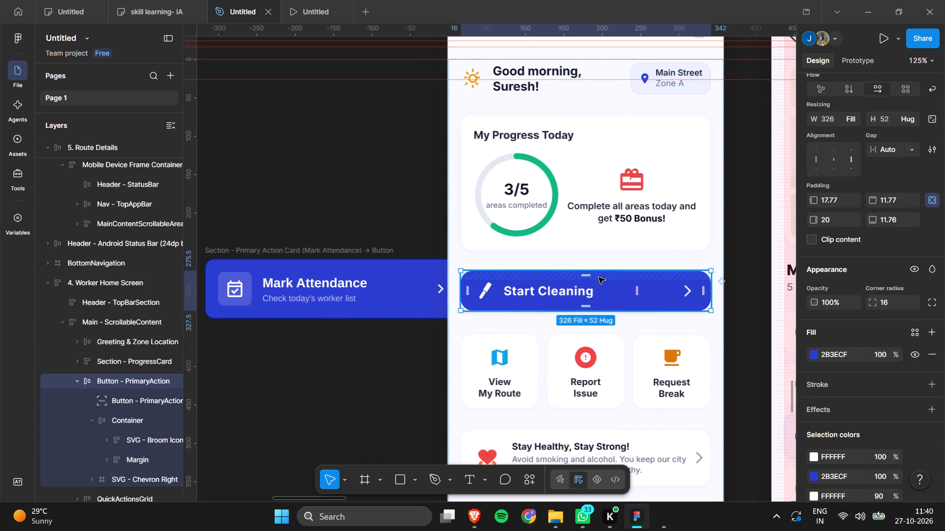
left_click_drag(587, 273, 587, 272)
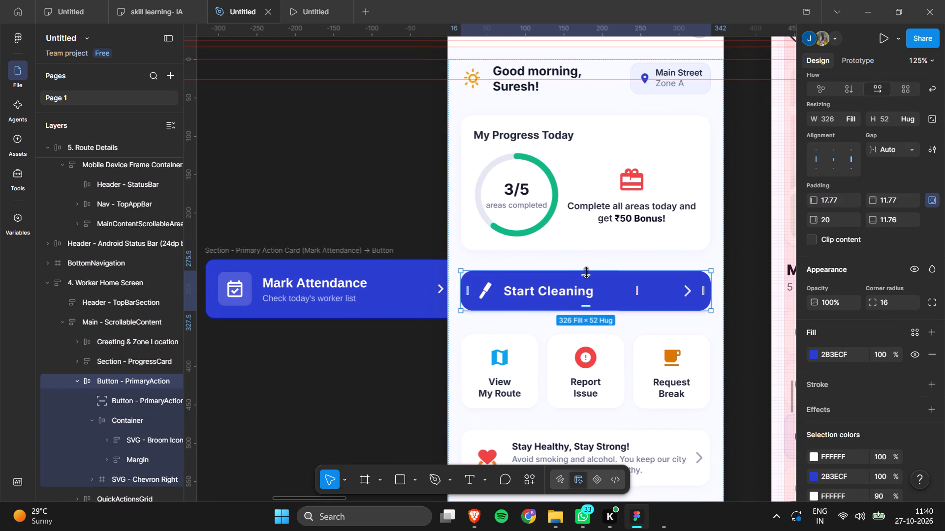
left_click_drag(587, 272, 583, 250)
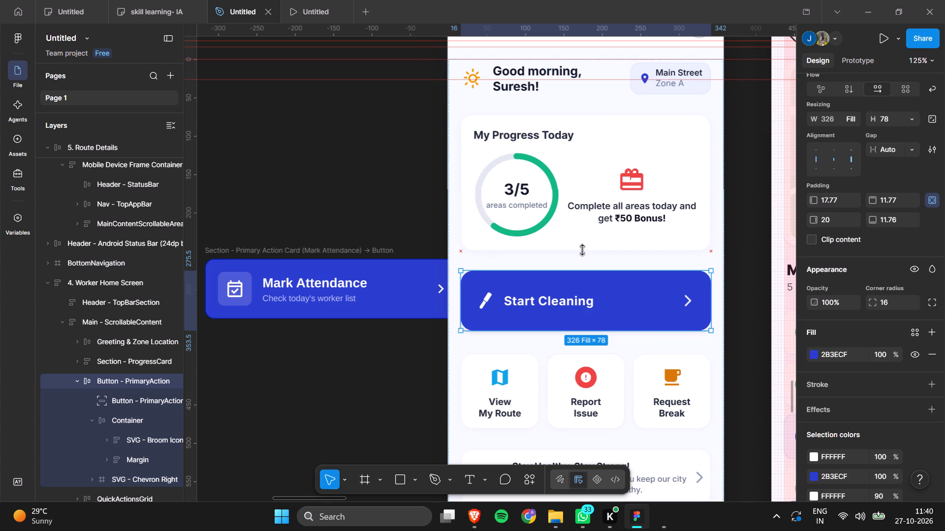
left_click_drag(583, 250, 583, 249)
Move the copied Mark Attendance card level with the Start Cleaning button for comparison.
left_click_drag(382, 295, 381, 318)
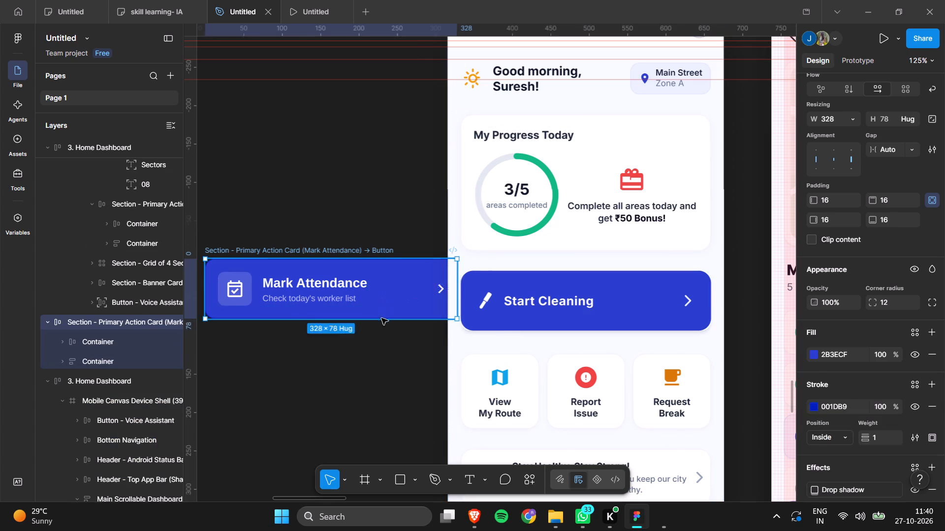
left_click_drag(381, 318, 378, 306)
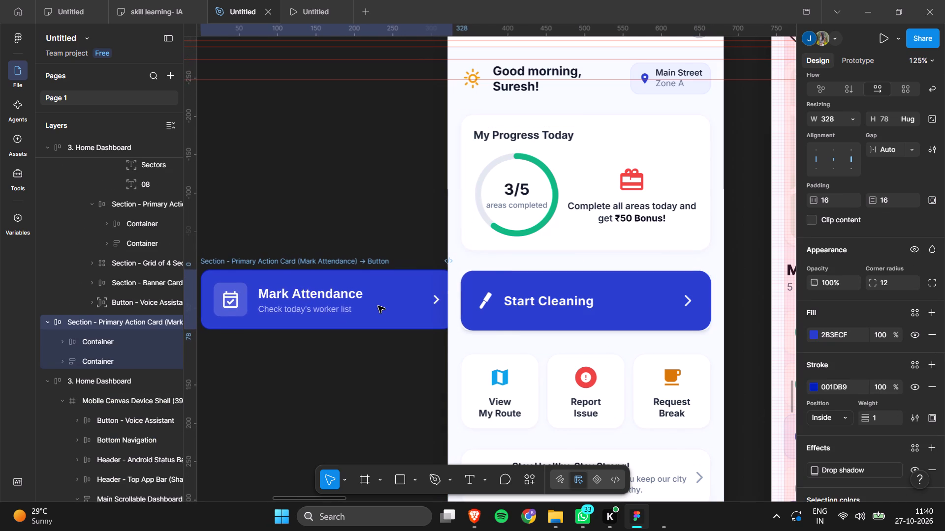
Move the copied Mark Attendance card about 50 px closer so it overlaps the edge of the Start Cleaning button.
left_click_drag(378, 306, 416, 306)
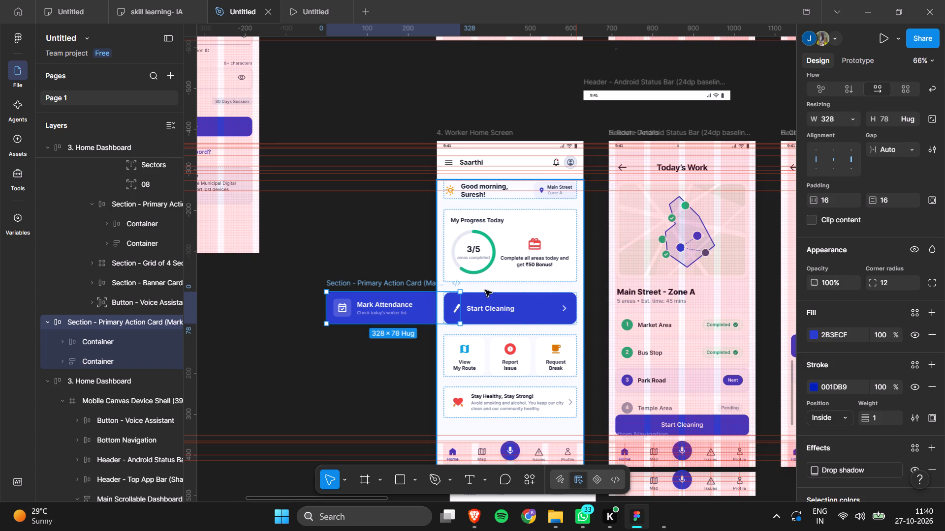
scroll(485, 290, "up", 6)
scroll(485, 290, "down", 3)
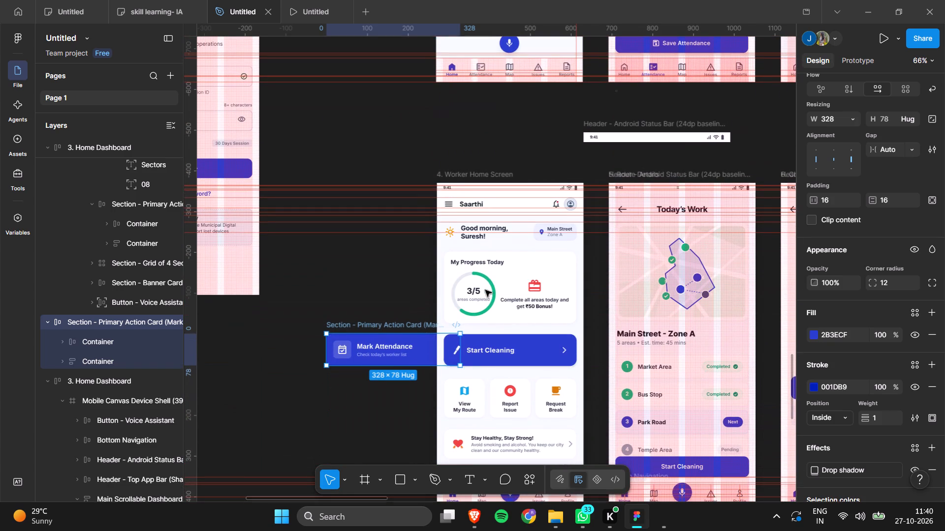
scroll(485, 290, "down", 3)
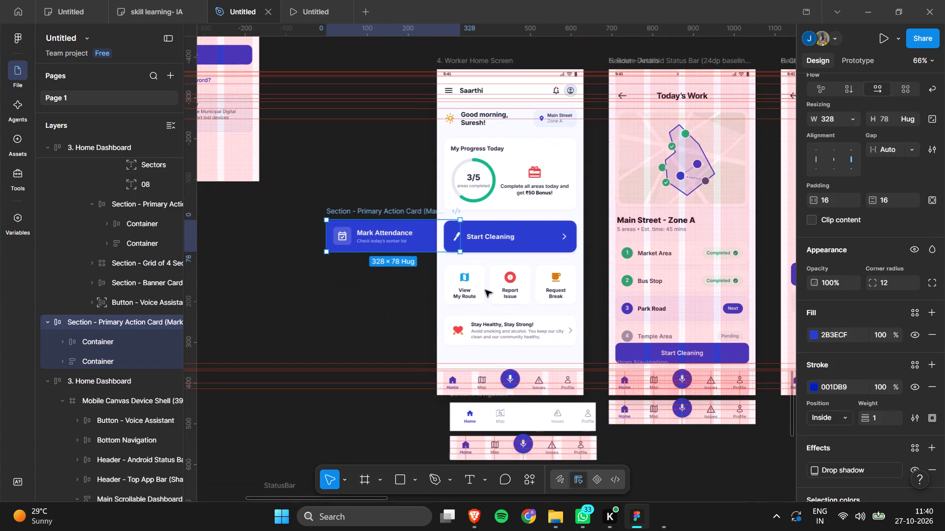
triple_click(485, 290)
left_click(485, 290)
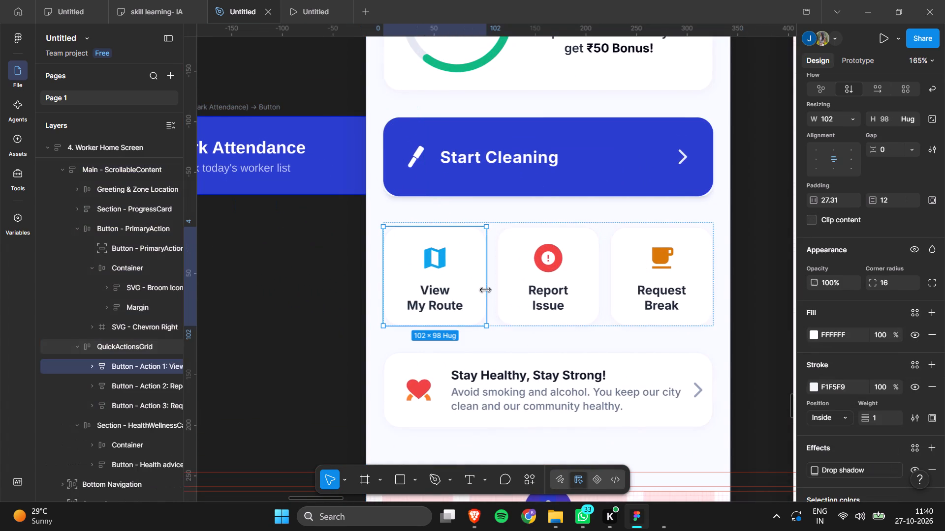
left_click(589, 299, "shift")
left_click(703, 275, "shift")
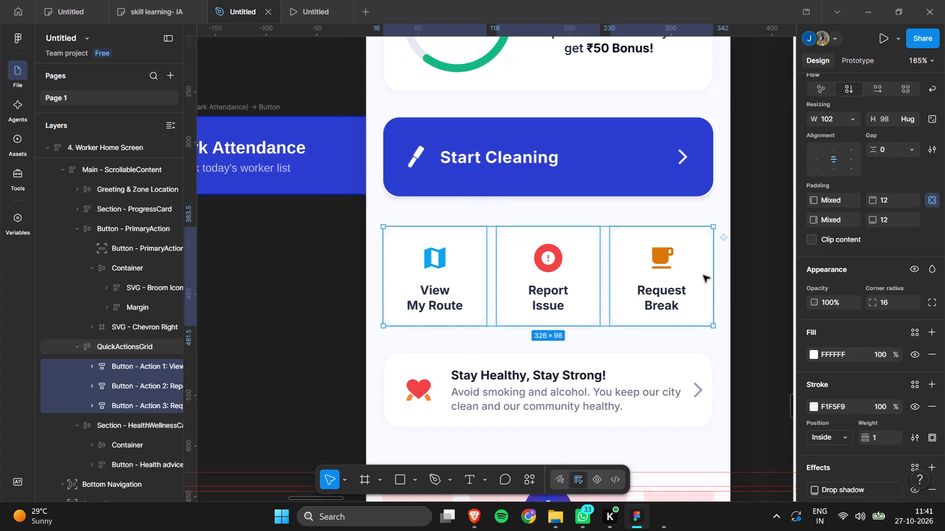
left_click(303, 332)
Compare the card sizes and spacing of the supervisor Home Dashboard with those of the Worker Home Screen.
scroll(465, 286, "up", 4)
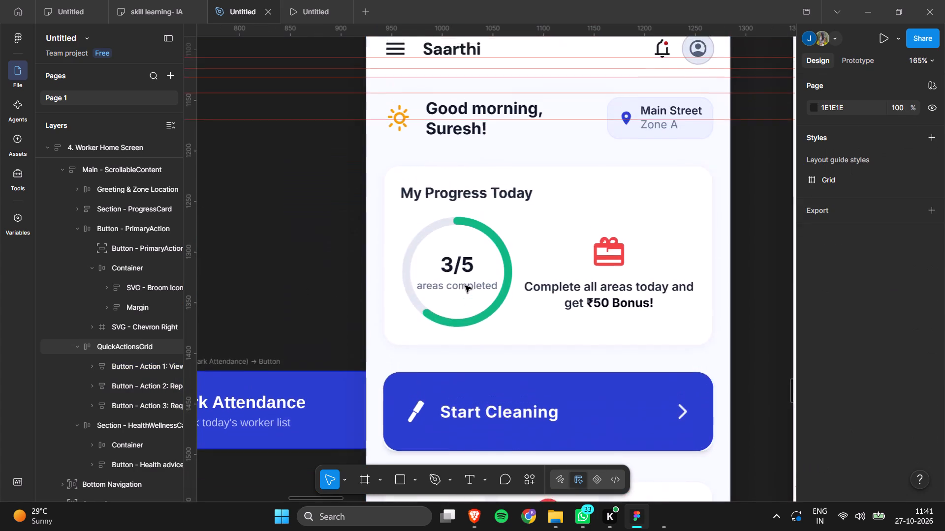
scroll(465, 286, "up", 6)
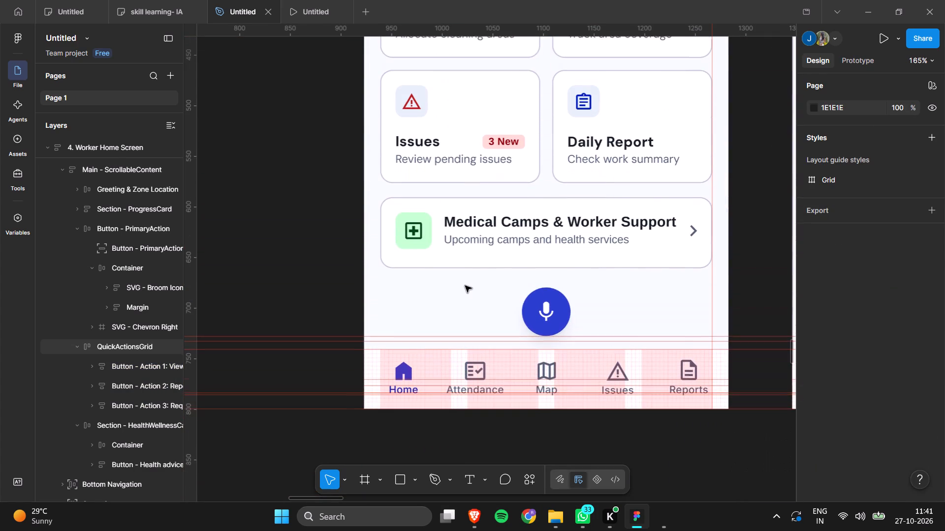
scroll(465, 286, "up", 3)
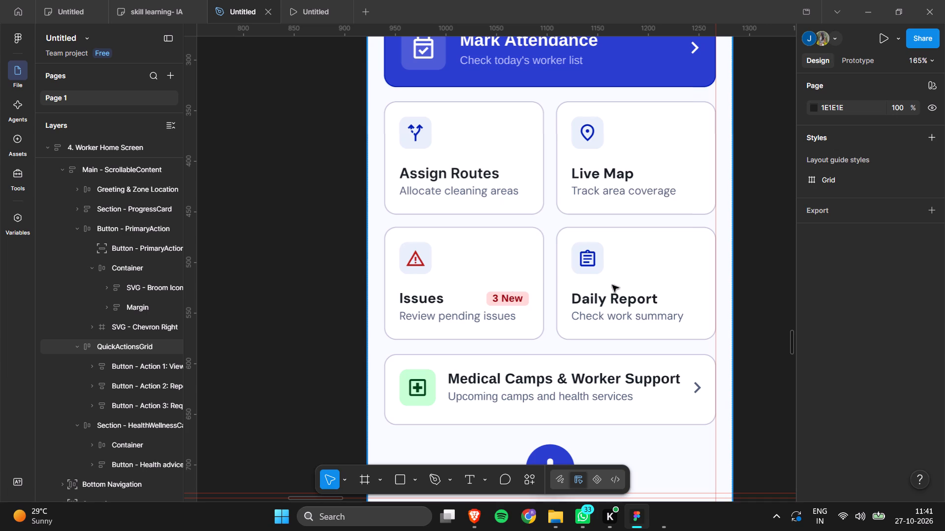
scroll(605, 278, "down", 12)
scroll(605, 278, "up", 3)
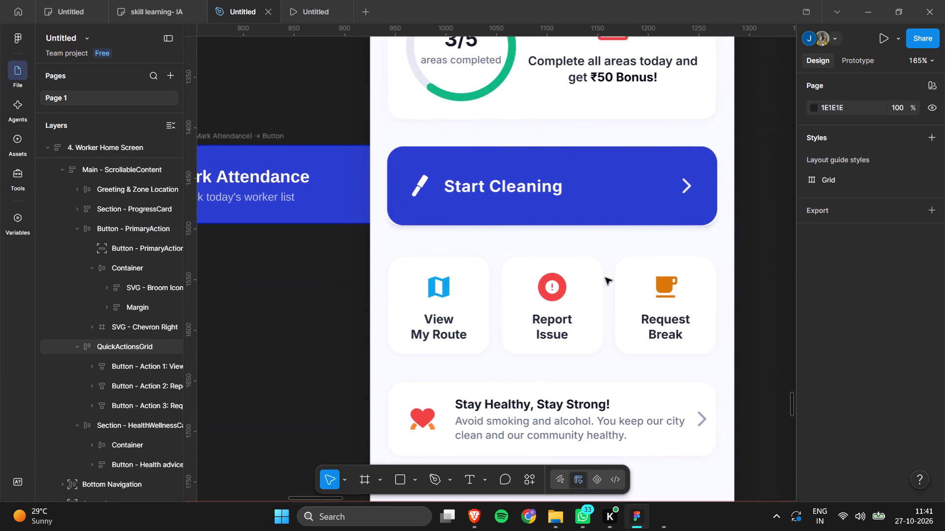
scroll(605, 278, "up", 8)
scroll(605, 278, "down", 2)
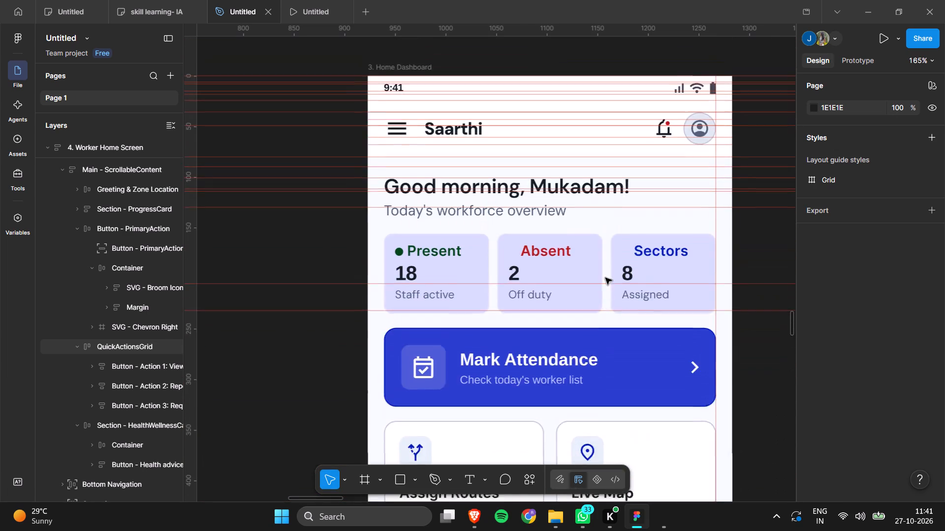
scroll(605, 278, "down", 10)
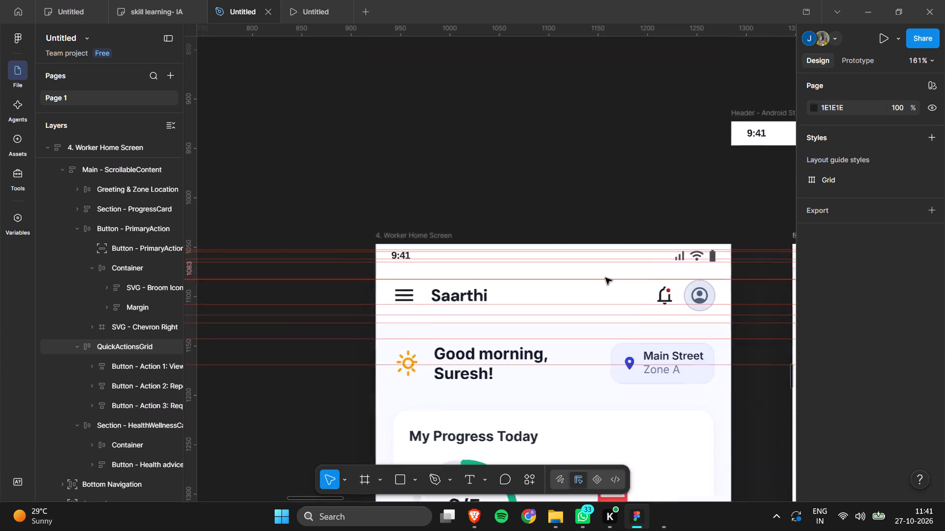
scroll(605, 278, "down", 2)
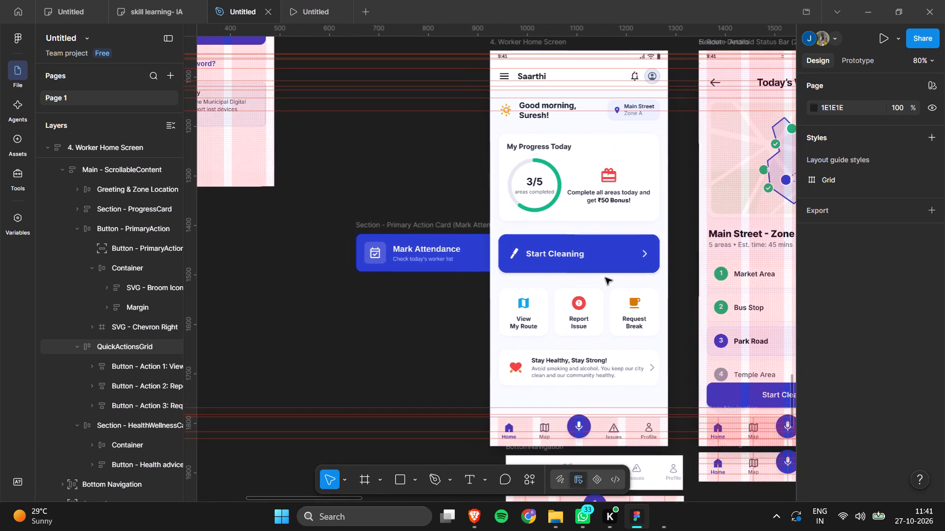
Increase the height of the View My Route, Report Issue and Request Break cards together to 126.
left_click(600, 306)
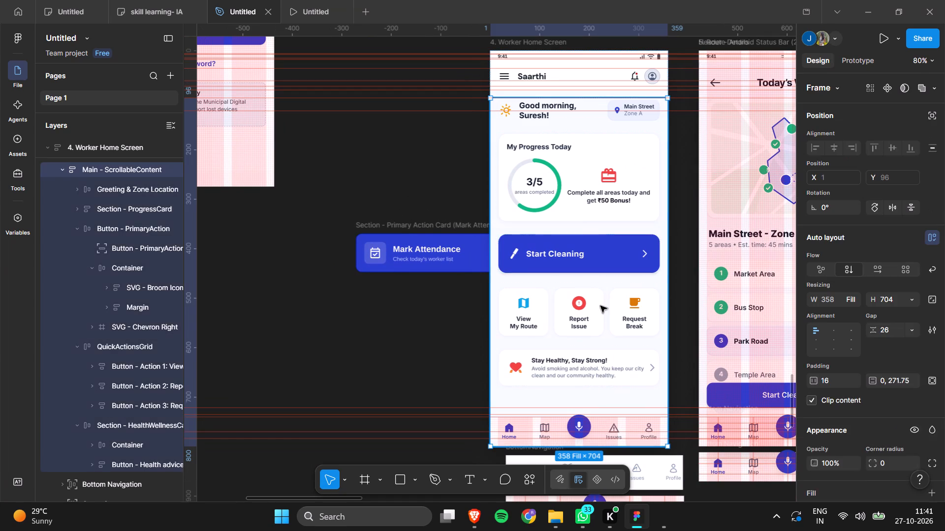
triple_click(600, 306)
left_click(600, 306)
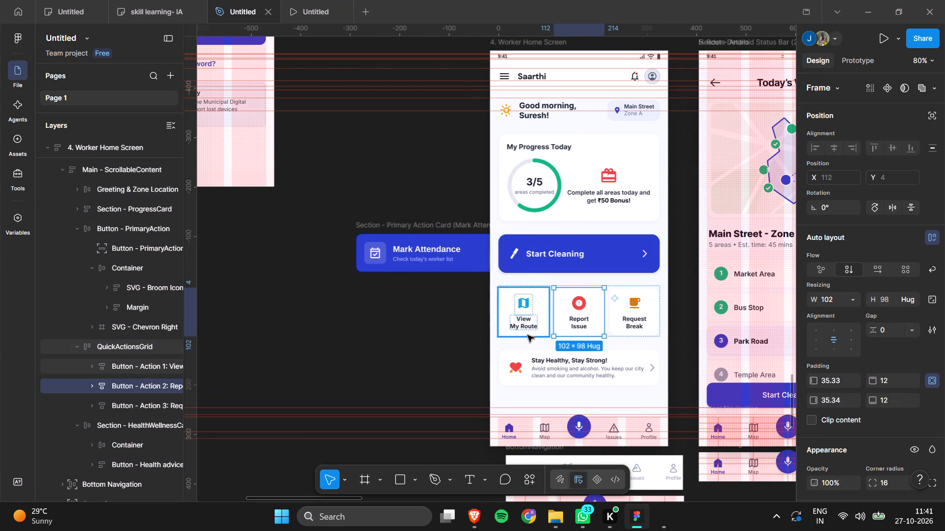
left_click(545, 316)
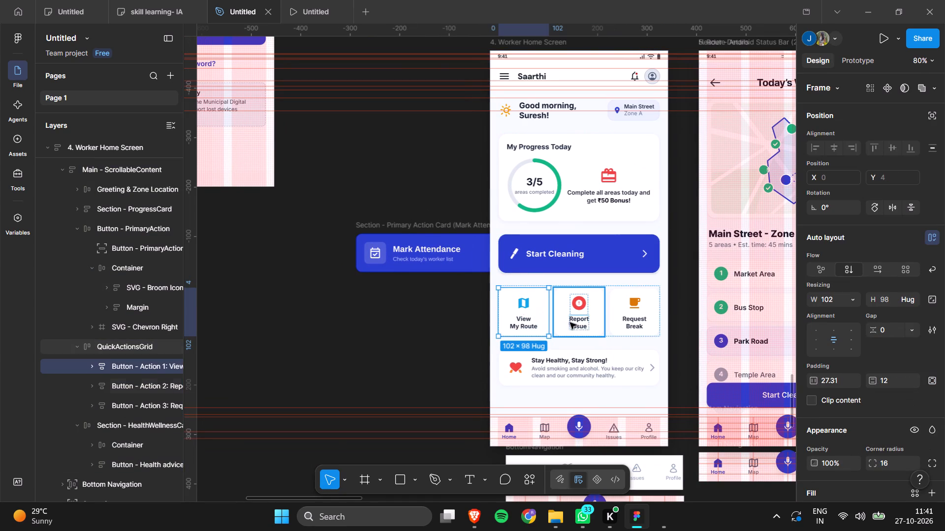
left_click(600, 322, "shift")
left_click(657, 322, "shift")
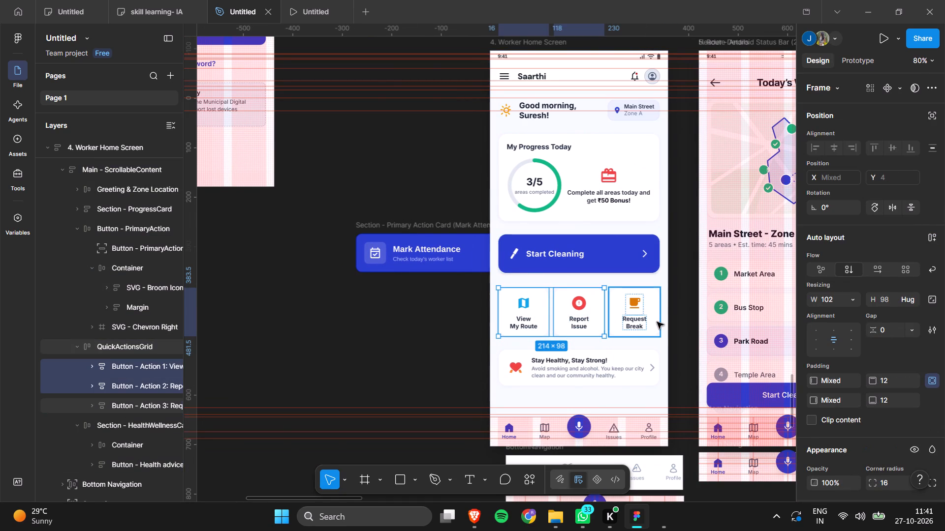
left_click_drag(605, 336, 617, 357)
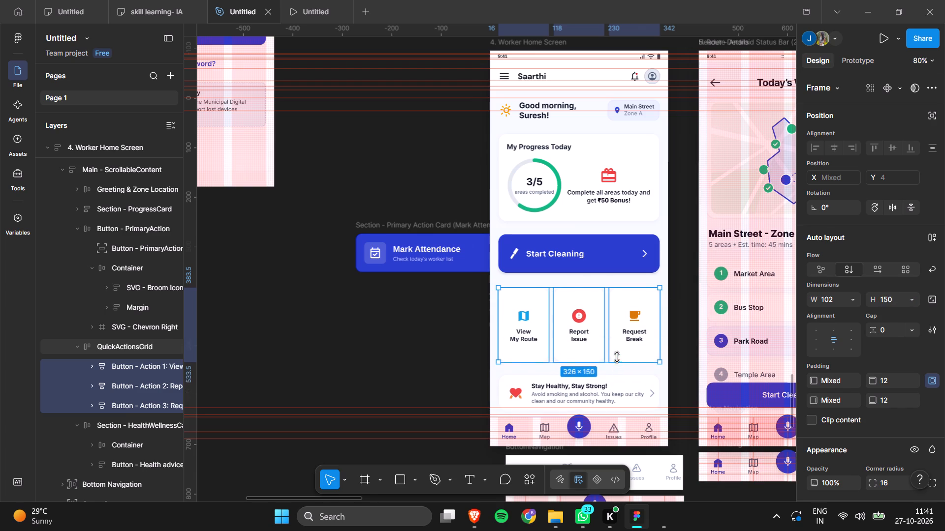
left_click_drag(617, 357, 618, 356)
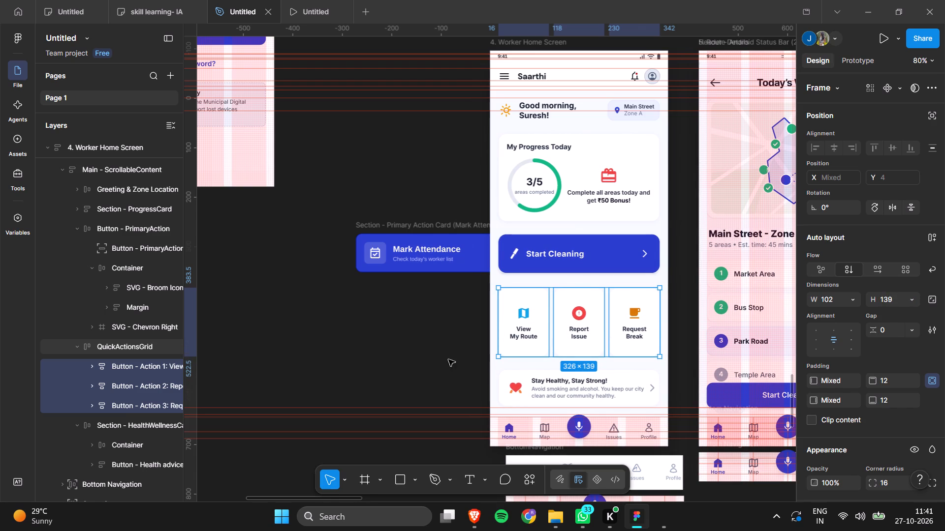
left_click_drag(579, 288, 583, 296)
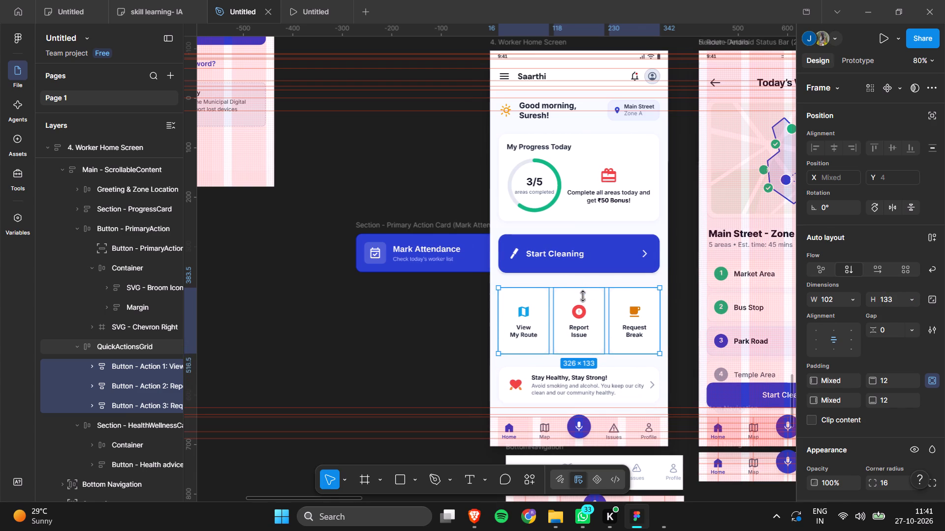
left_click_drag(583, 296, 594, 308)
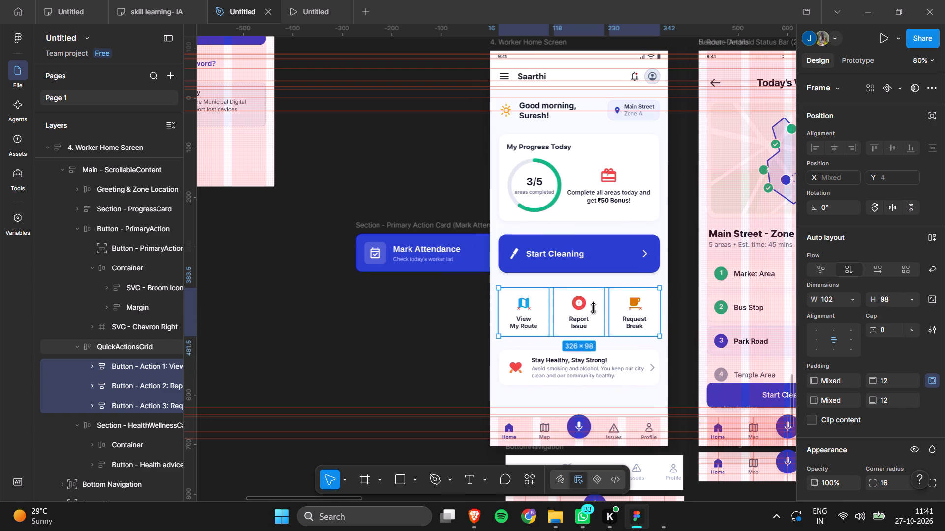
left_click_drag(594, 308, 587, 294)
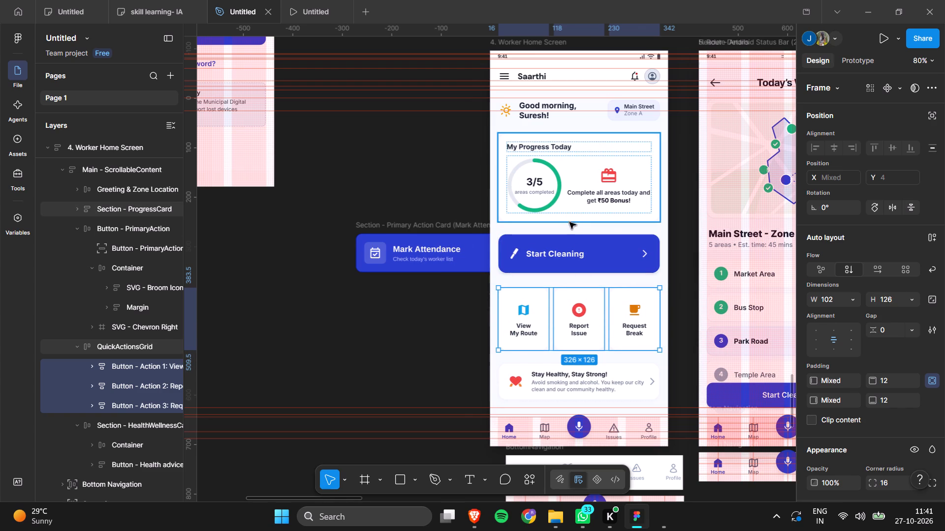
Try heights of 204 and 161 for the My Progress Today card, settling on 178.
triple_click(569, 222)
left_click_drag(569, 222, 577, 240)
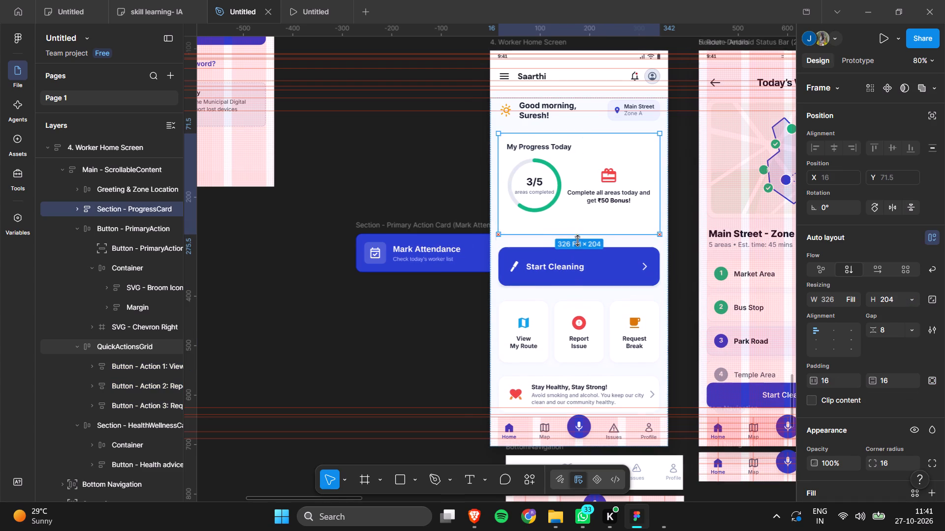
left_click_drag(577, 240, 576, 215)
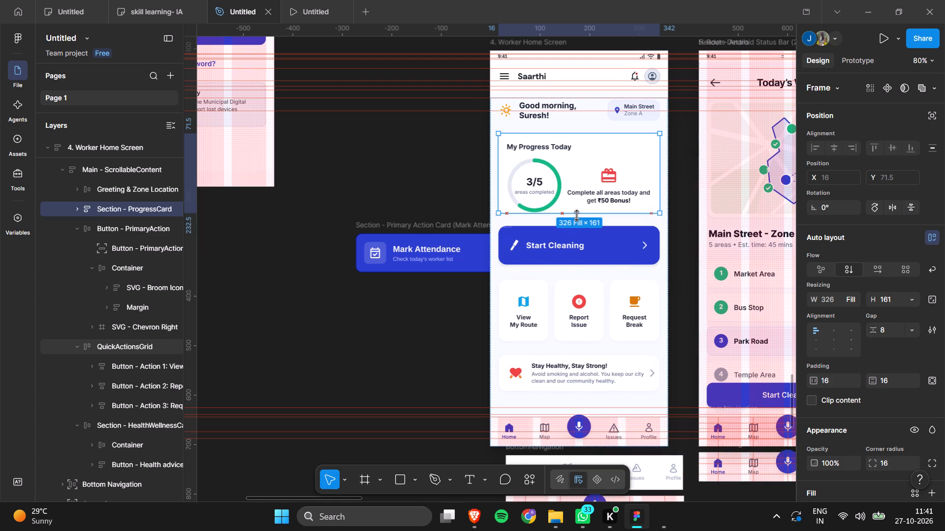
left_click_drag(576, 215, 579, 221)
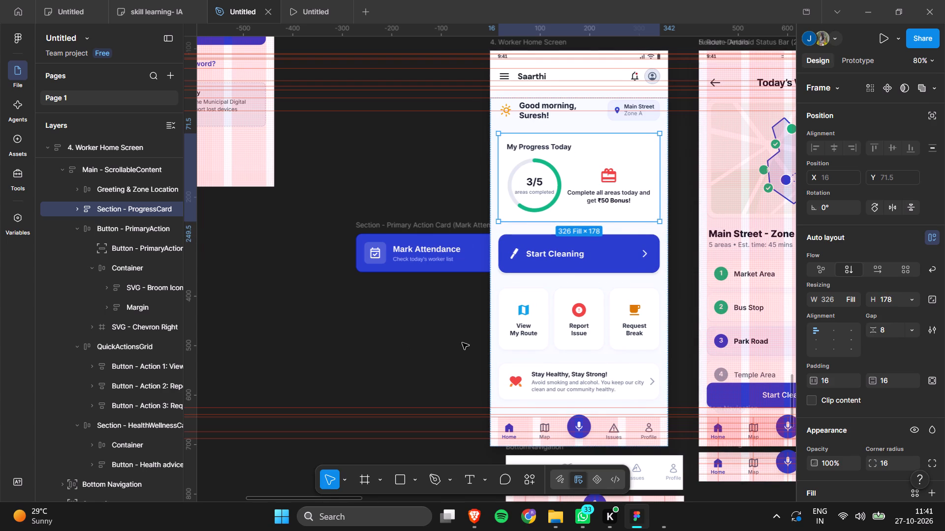
Reduce the vertical gap between the sections of the Worker Home Screen's Main - ScrollableContent frame to 19.
left_click(491, 363)
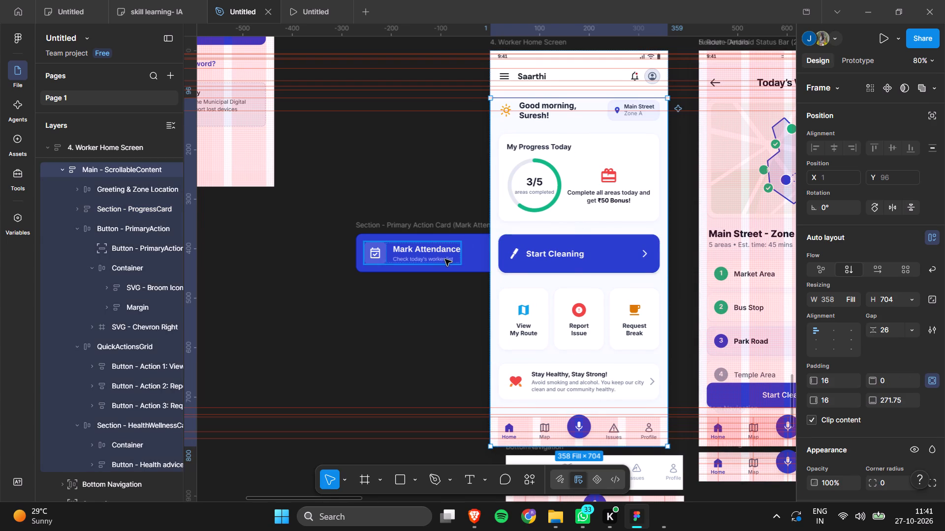
scroll(445, 259, "up", 4)
scroll(445, 259, "down", 4)
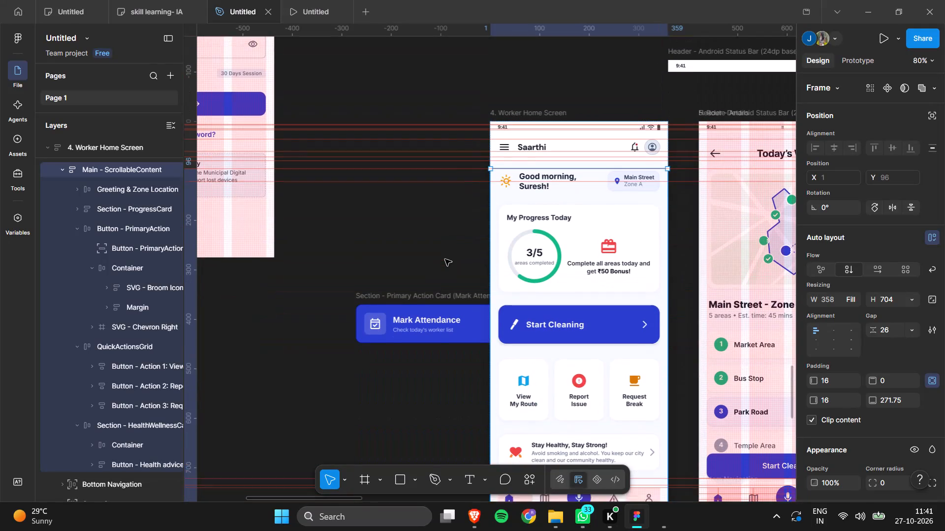
left_click(573, 289)
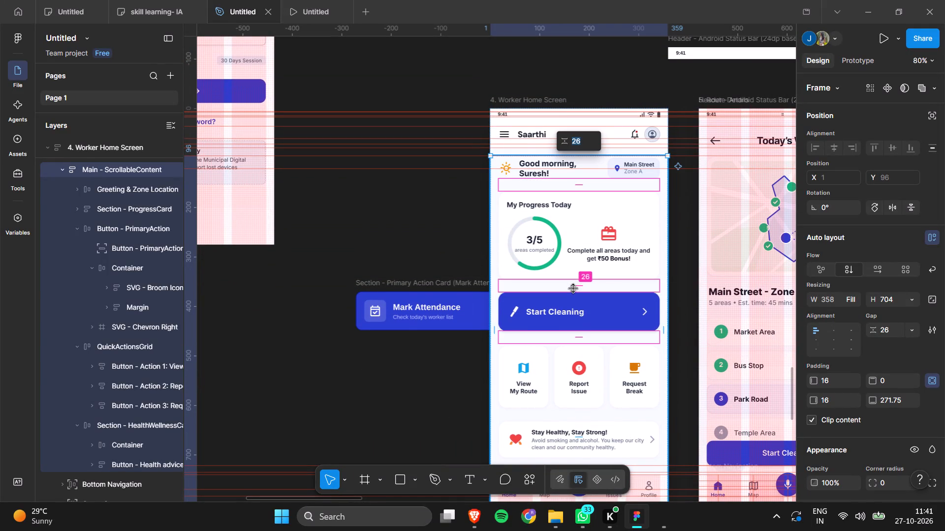
left_click_drag(573, 289, 576, 284)
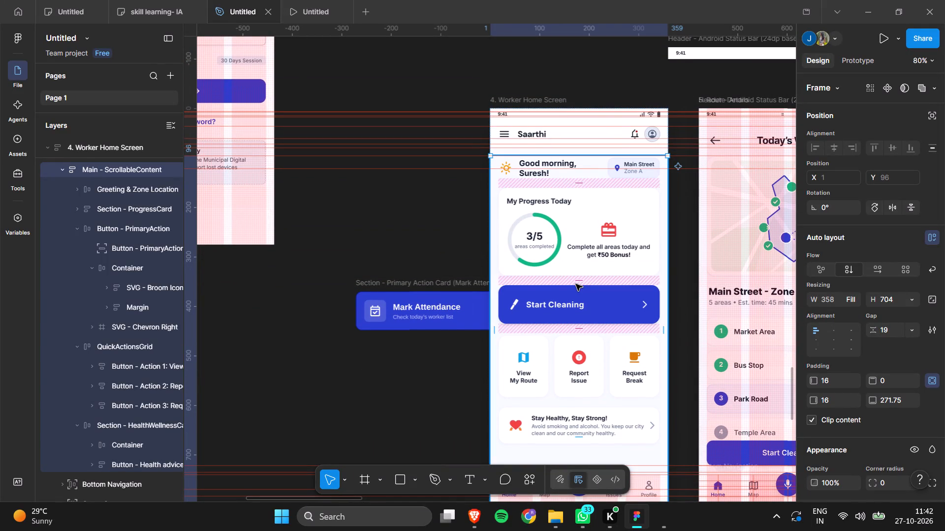
Check the Worker Home Screen's section spacing and lower area against the Home Dashboard above it.
scroll(576, 284, "down", 2)
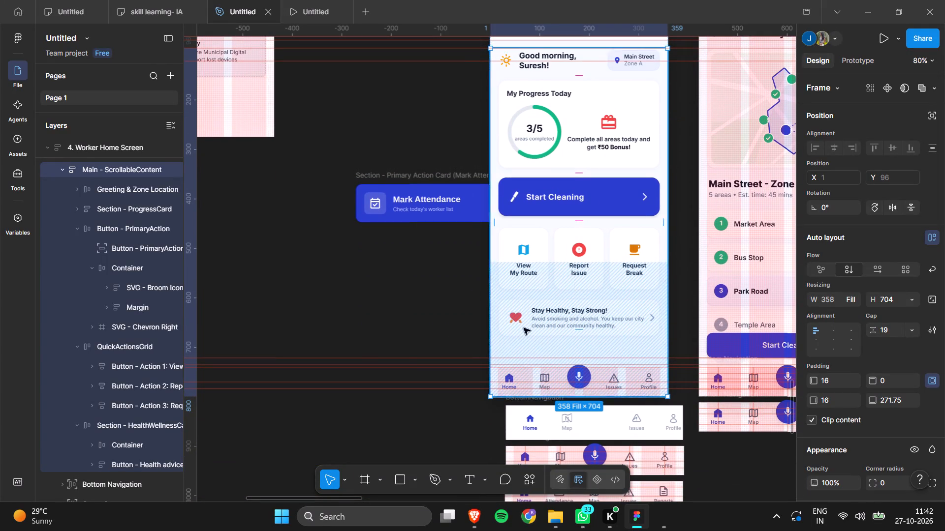
scroll(408, 352, "up", 4)
scroll(408, 352, "down", 1)
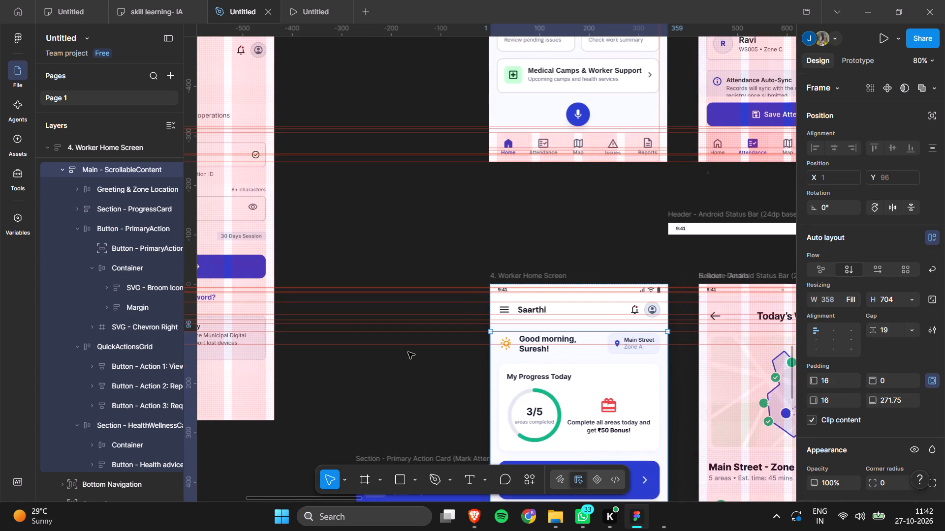
scroll(408, 352, "down", 1)
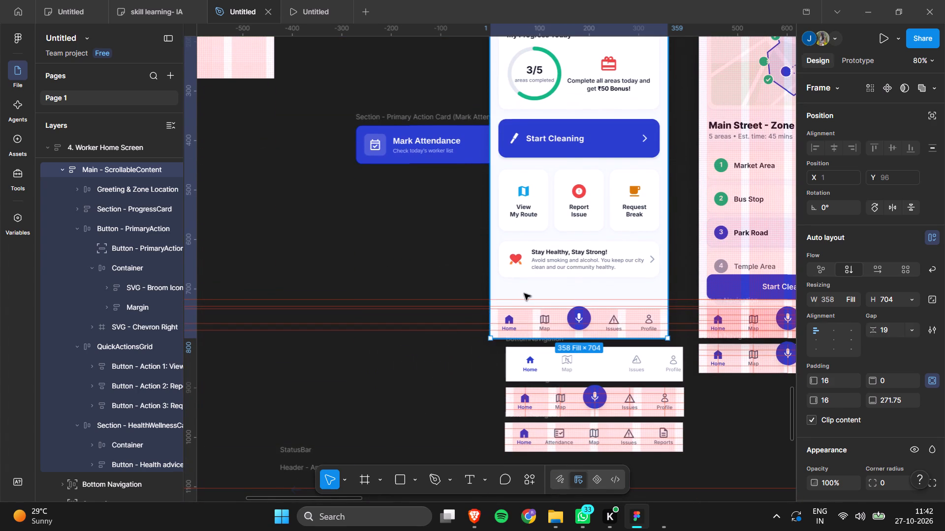
left_click(437, 287)
scroll(540, 215, "up", 2)
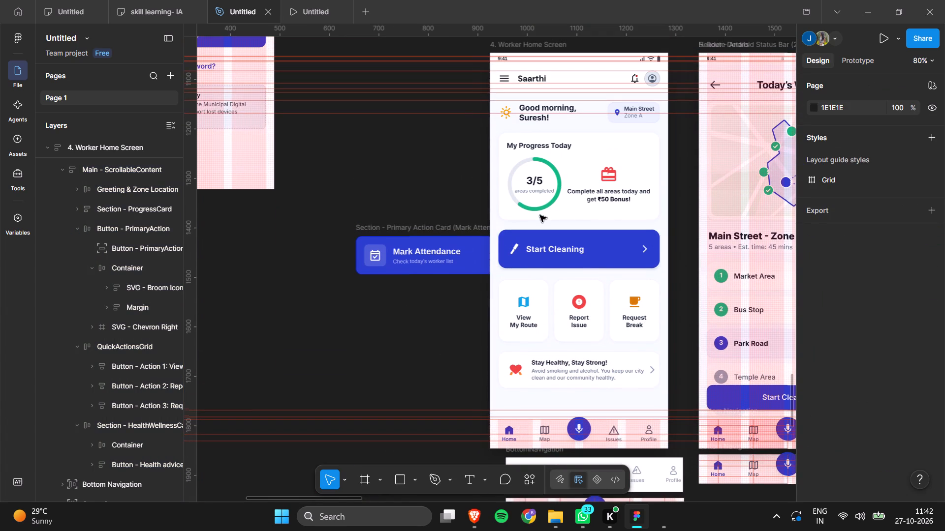
scroll(535, 140, "up", 1)
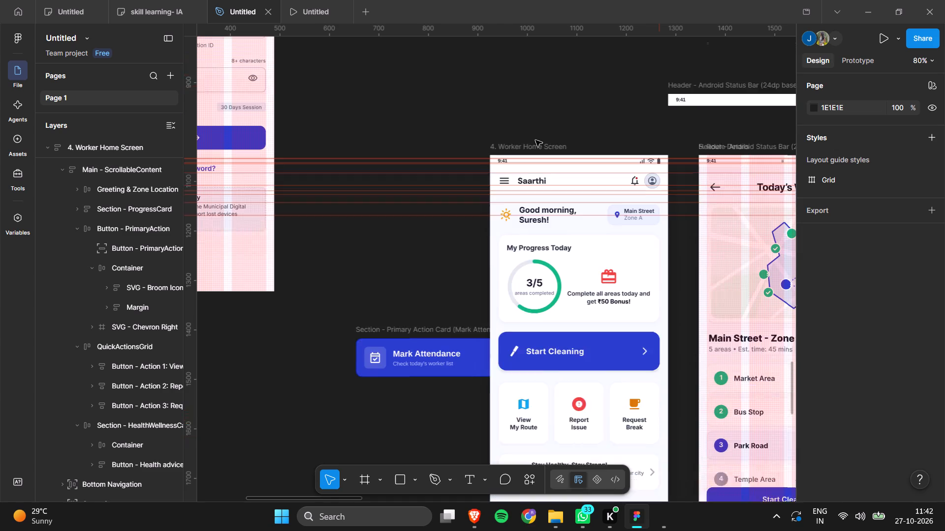
scroll(535, 140, "up", 4)
scroll(535, 140, "down", 3)
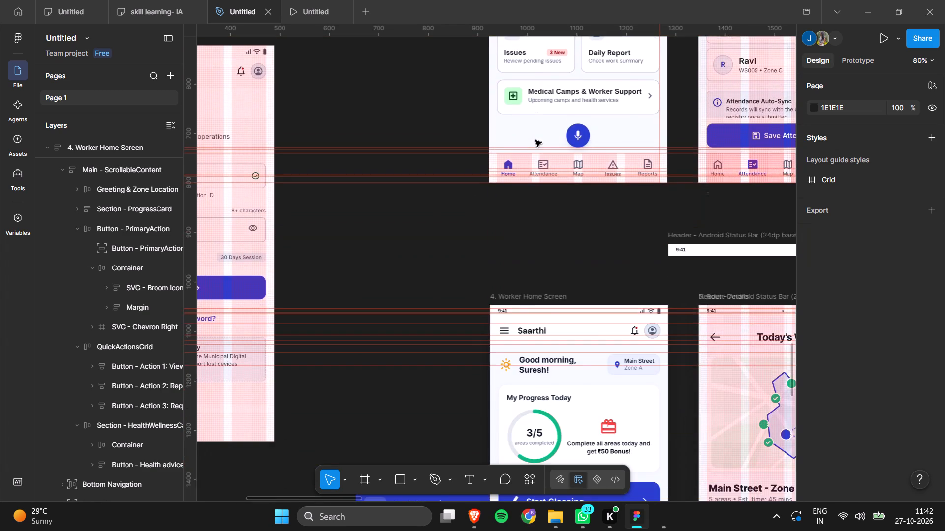
scroll(535, 140, "down", 5)
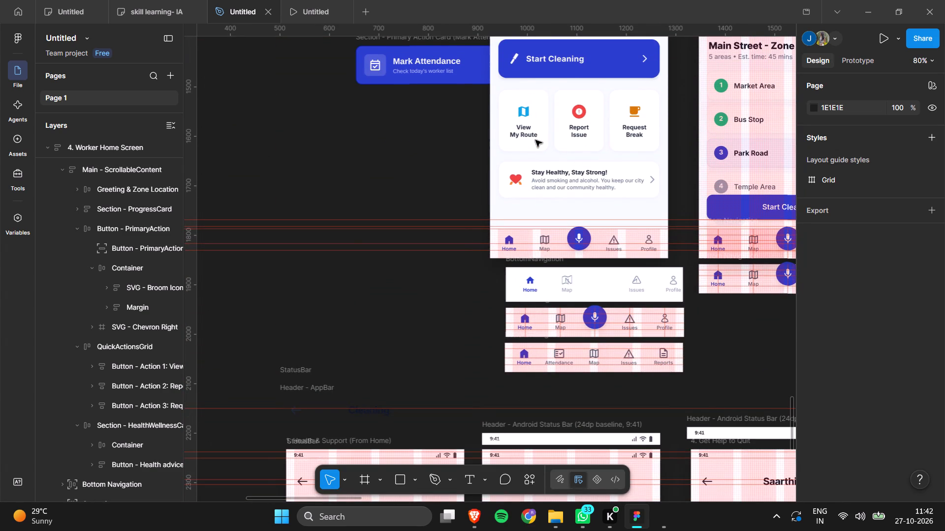
Delete the leftover Mark Attendance card beside the Worker Home Screen, including its icon, text, chevron and blue background.
left_click_drag(371, 118, 370, 42)
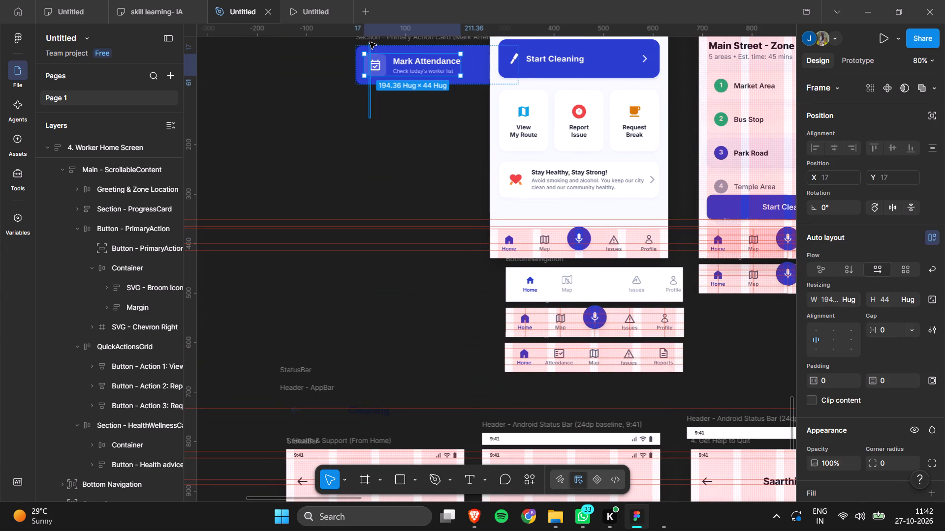
left_click_drag(370, 42, 411, 43)
key("BackSpace")
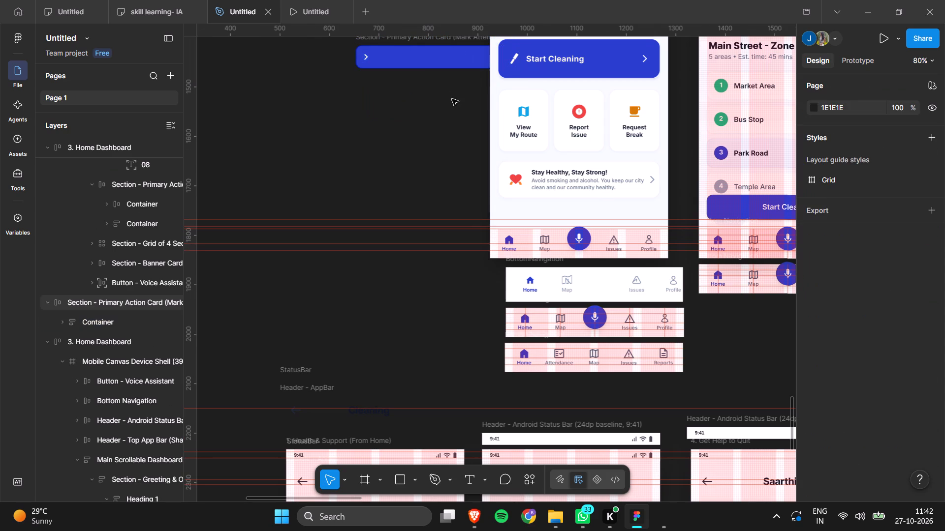
left_click_drag(424, 93, 387, 44)
key("BackSpace")
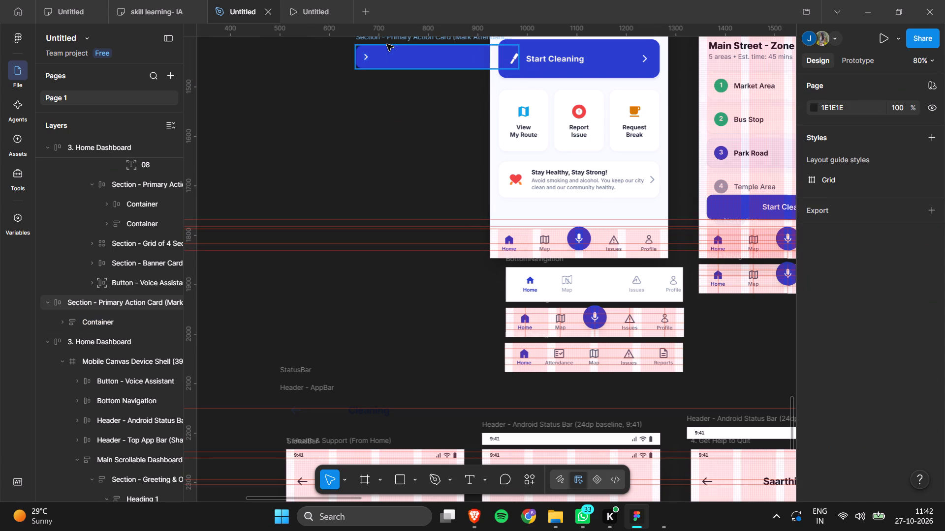
left_click(369, 58)
key("BackSpace")
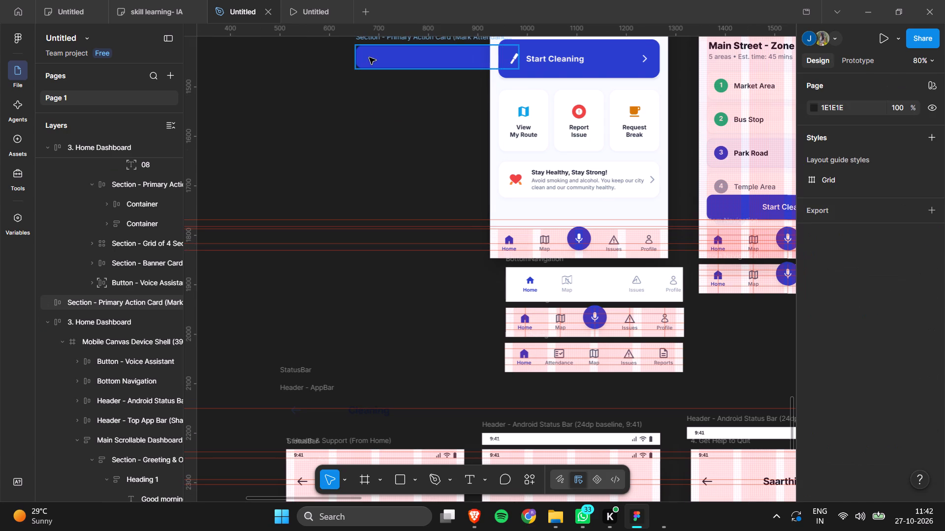
left_click(372, 60)
key("BackSpace")
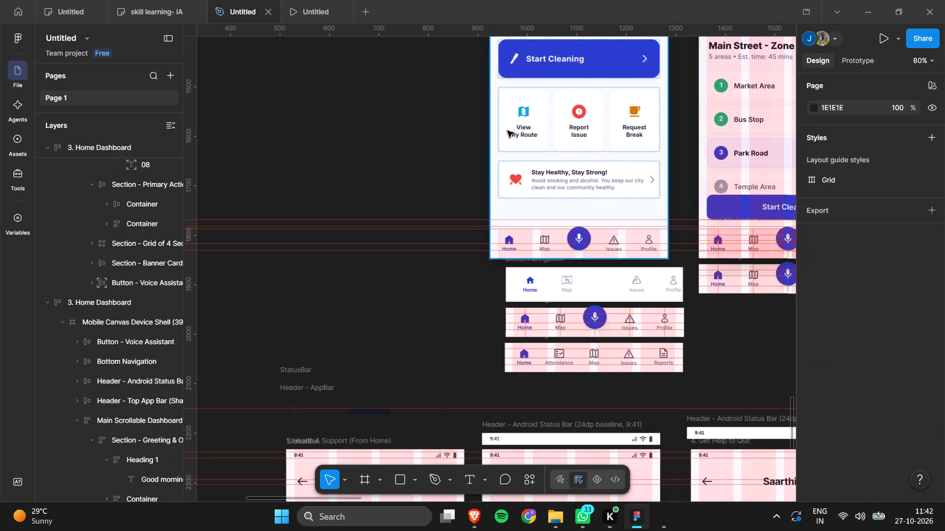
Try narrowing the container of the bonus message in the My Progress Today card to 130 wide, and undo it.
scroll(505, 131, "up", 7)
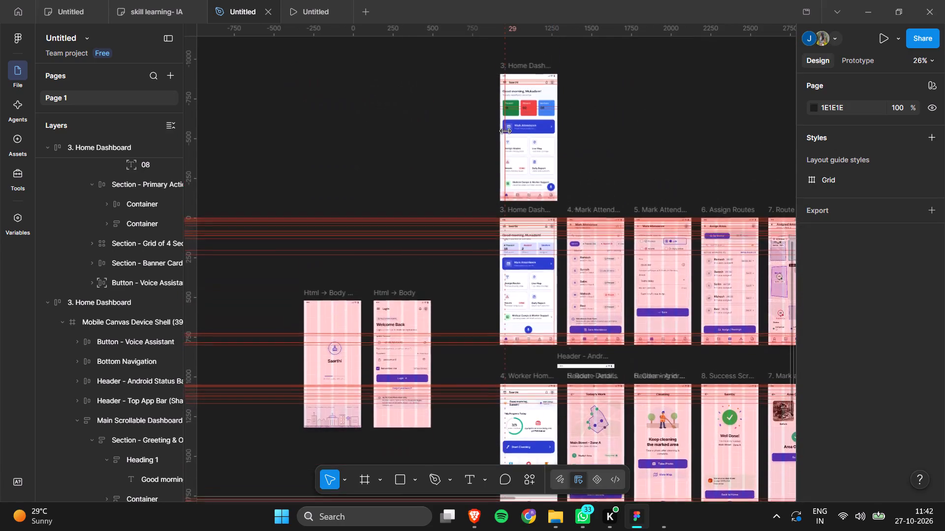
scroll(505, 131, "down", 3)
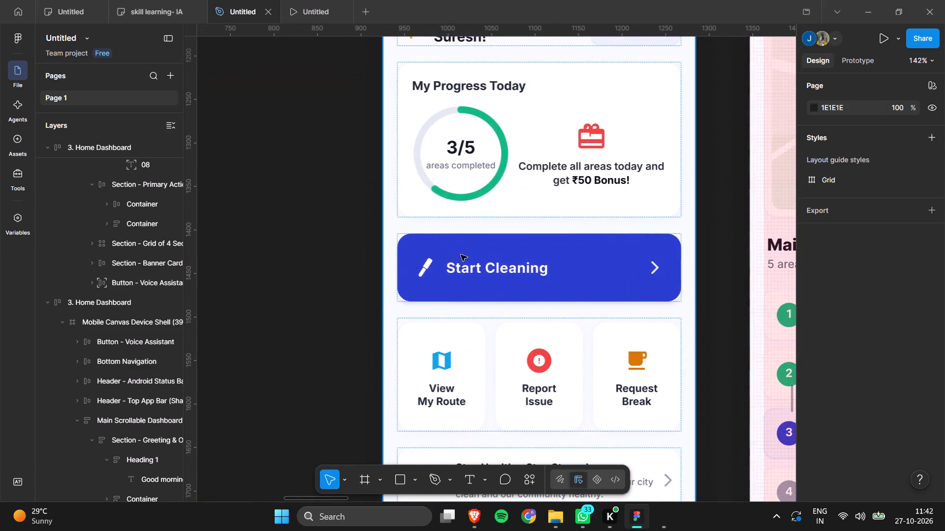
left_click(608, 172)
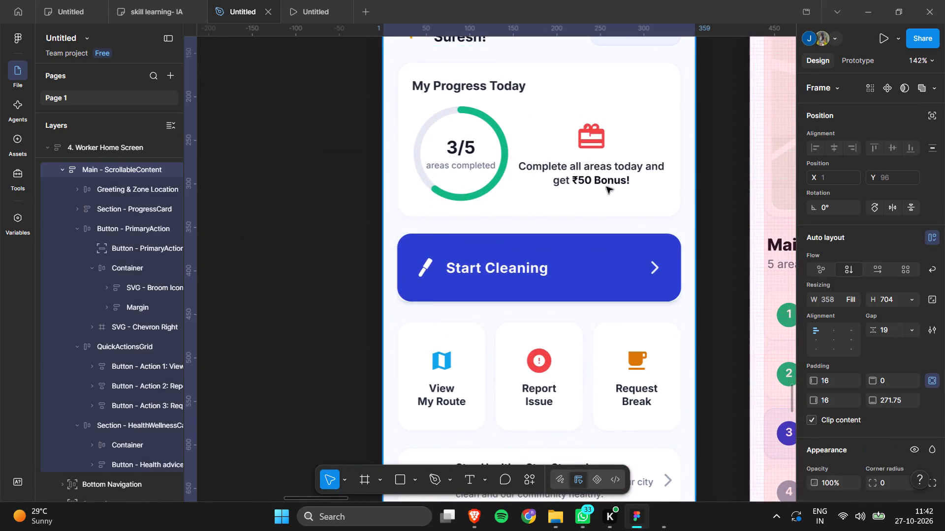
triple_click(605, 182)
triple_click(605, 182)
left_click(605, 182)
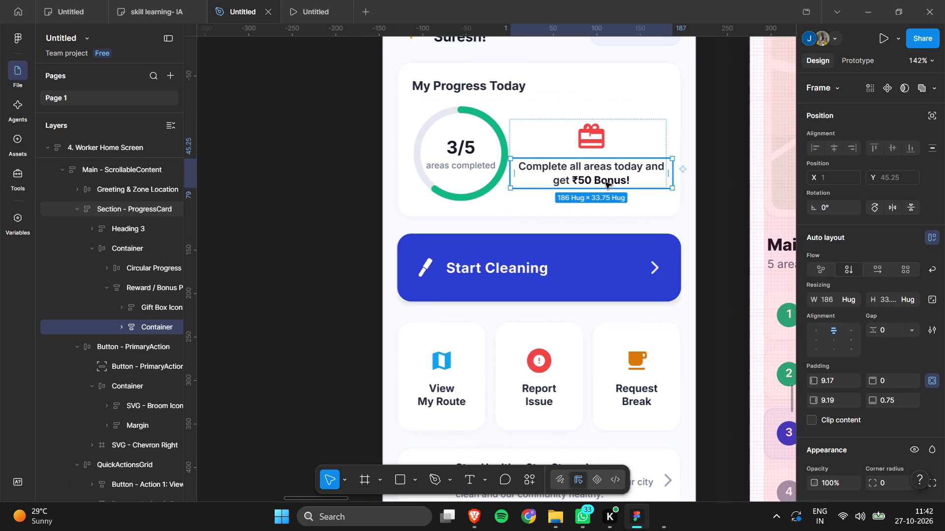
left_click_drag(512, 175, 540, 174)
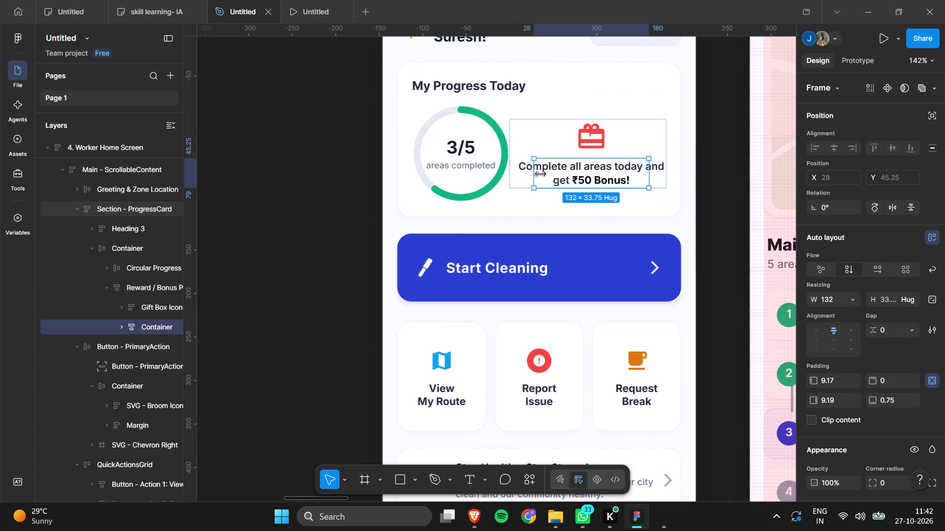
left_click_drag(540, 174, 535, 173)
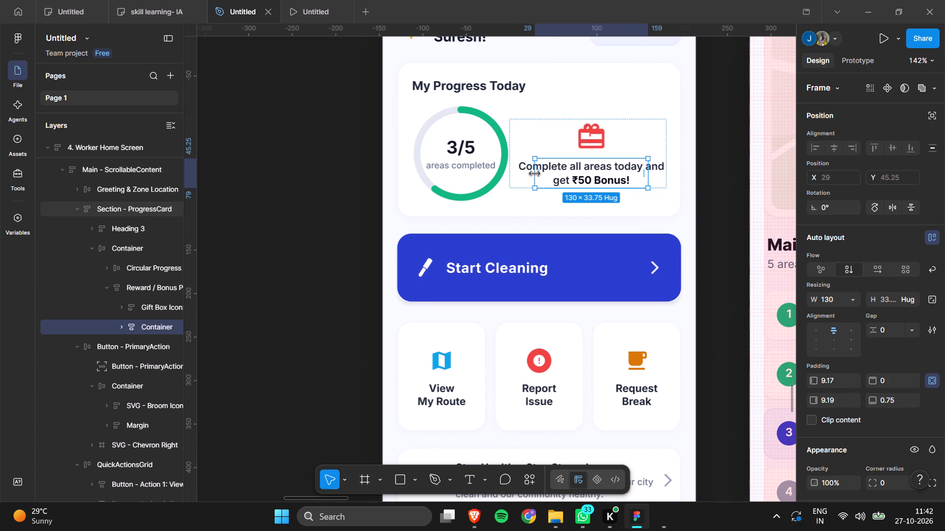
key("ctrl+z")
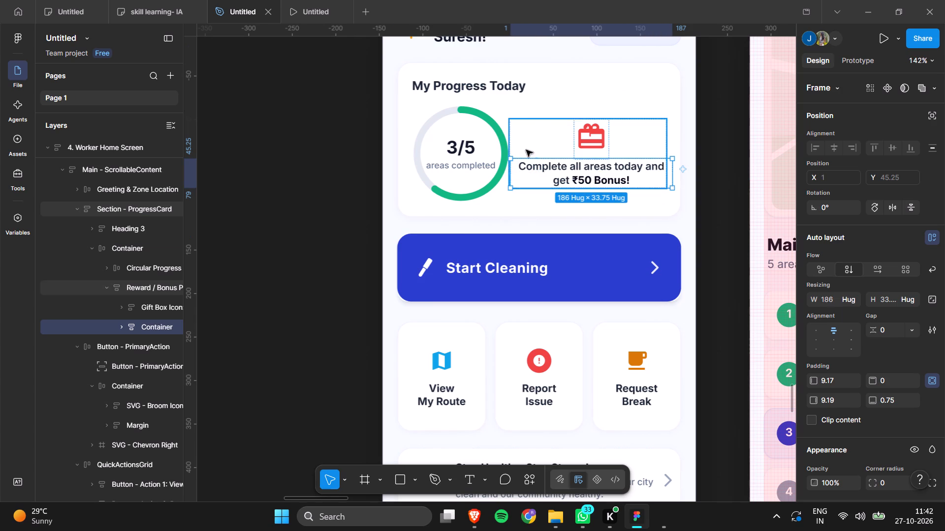
Narrow the bonus message's text layer in the My Progress Today card to 112 wide so it wraps onto three lines.
double_click(559, 171)
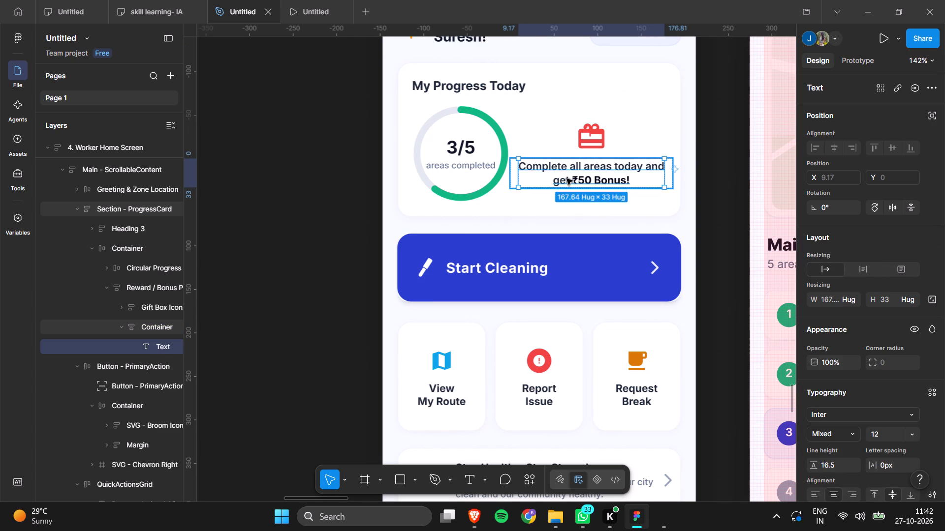
left_click_drag(518, 175, 543, 172)
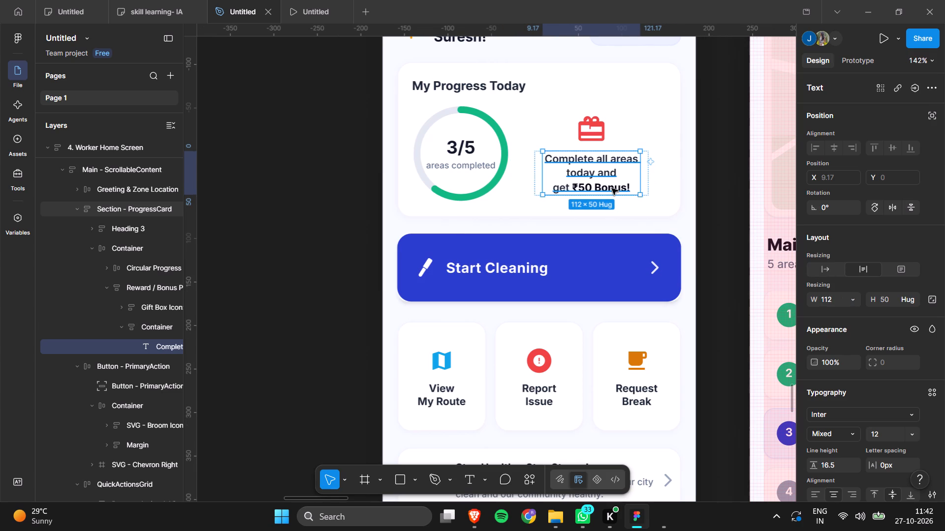
Reword the reward in the My Progress Today message to "50 Points!", without the rupee sign.
triple_click(612, 188)
double_click(612, 188)
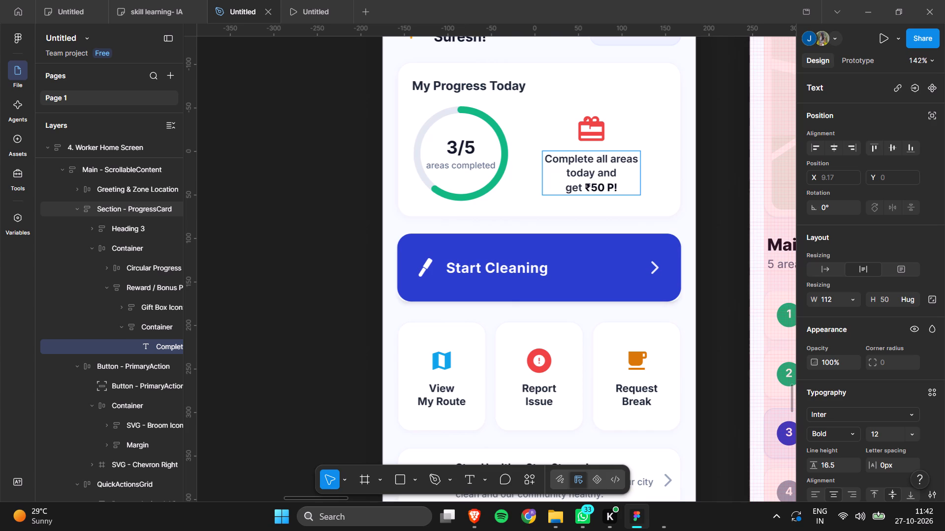
type("oints")
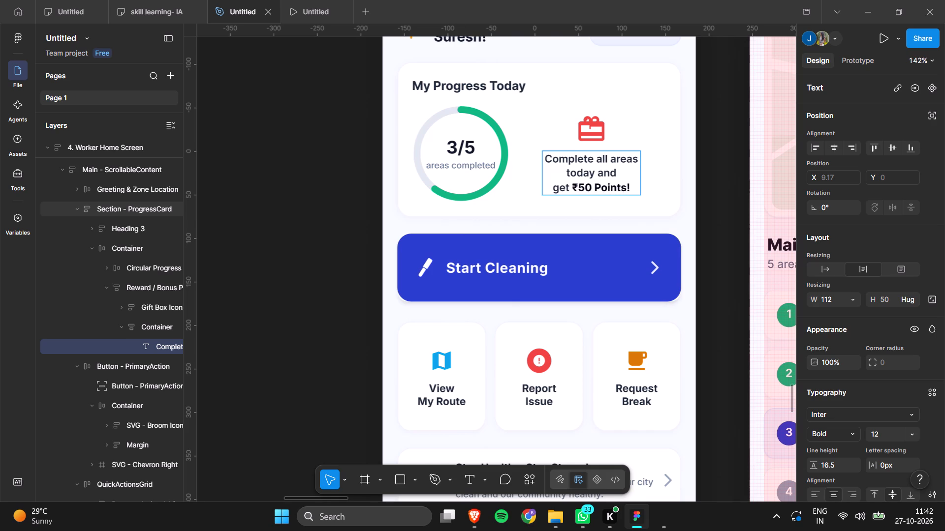
left_click(576, 187)
key("BackSpace")
left_click(312, 209)
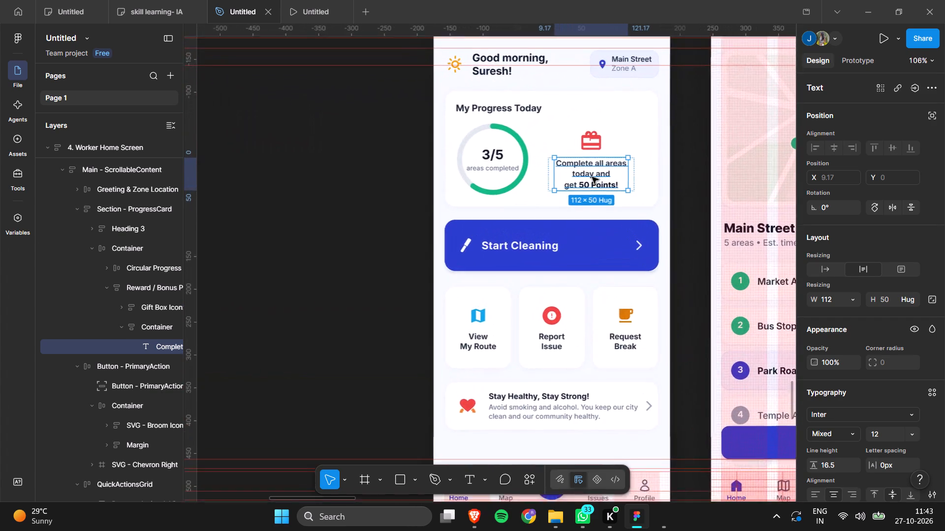
Recolour only the words "50 Points!" in the My Progress Today message to red EF4444.
left_click(388, 226)
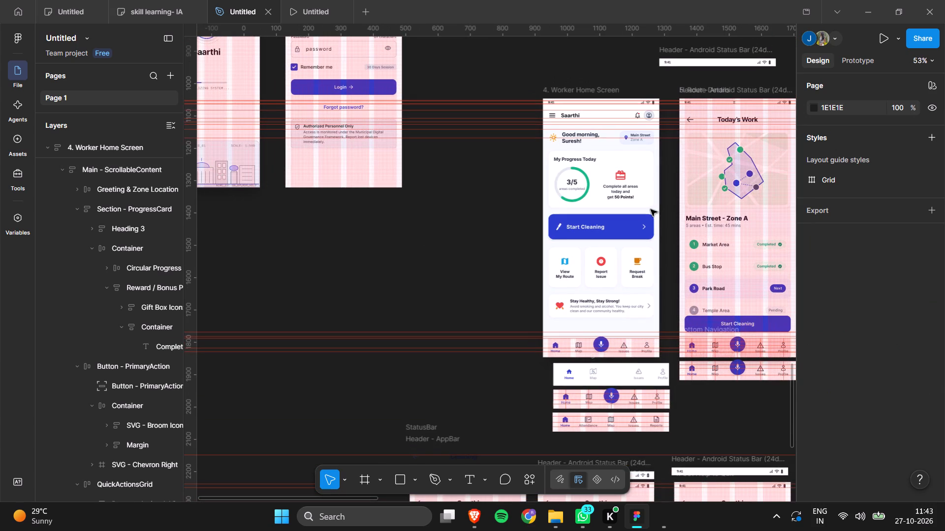
scroll(651, 209, "left", 1)
scroll(651, 209, "right", 1)
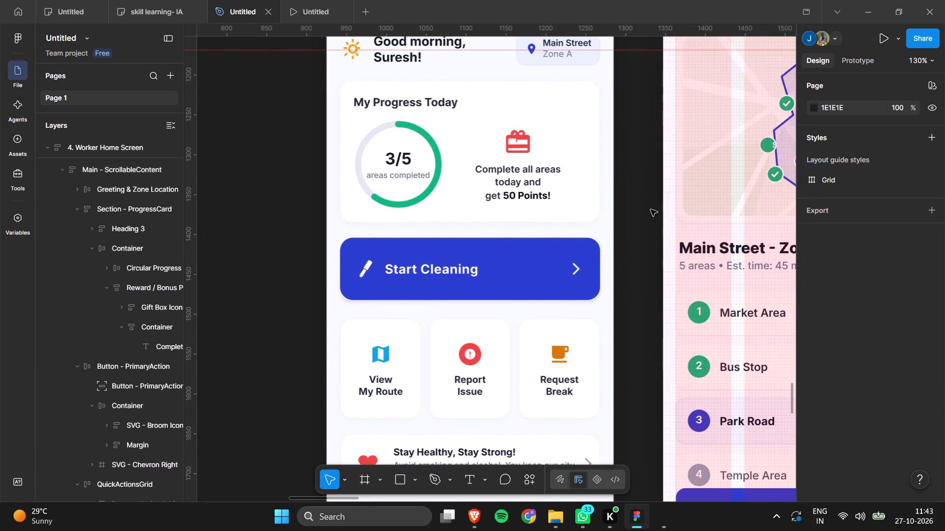
double_click(381, 189)
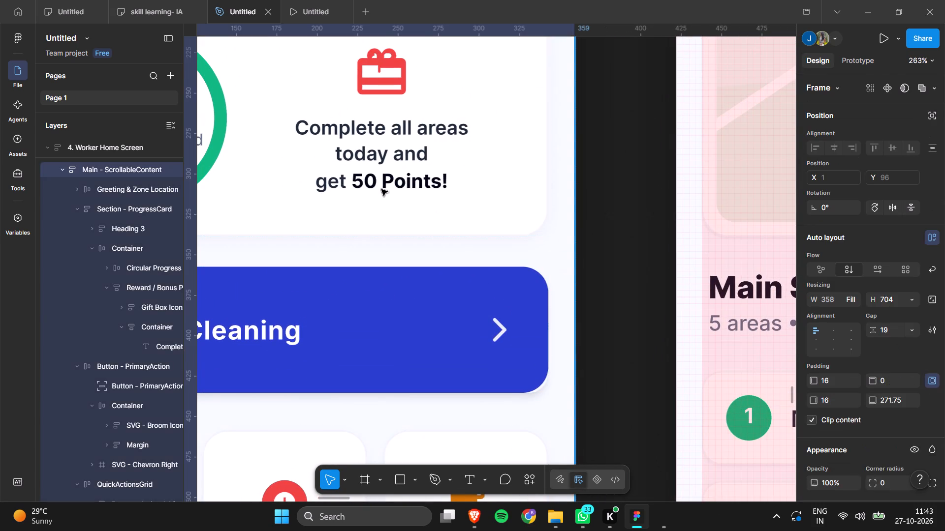
triple_click(385, 186)
triple_click(385, 186)
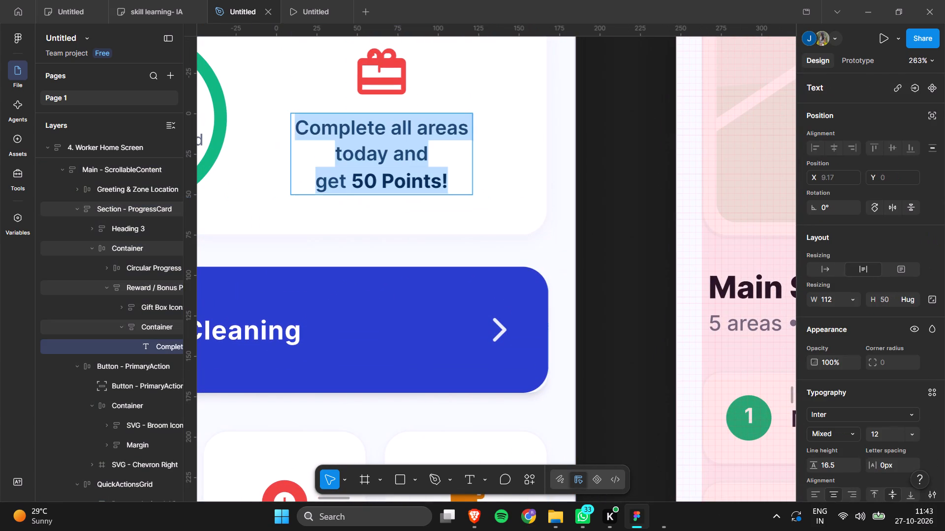
left_click(385, 186)
left_click(357, 184)
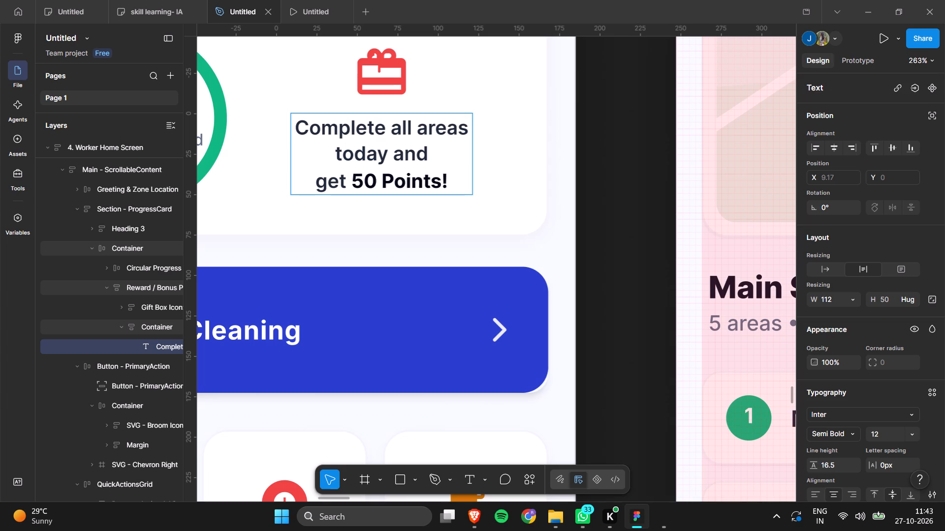
left_click_drag(356, 182, 461, 197)
scroll(867, 337, "down", 2)
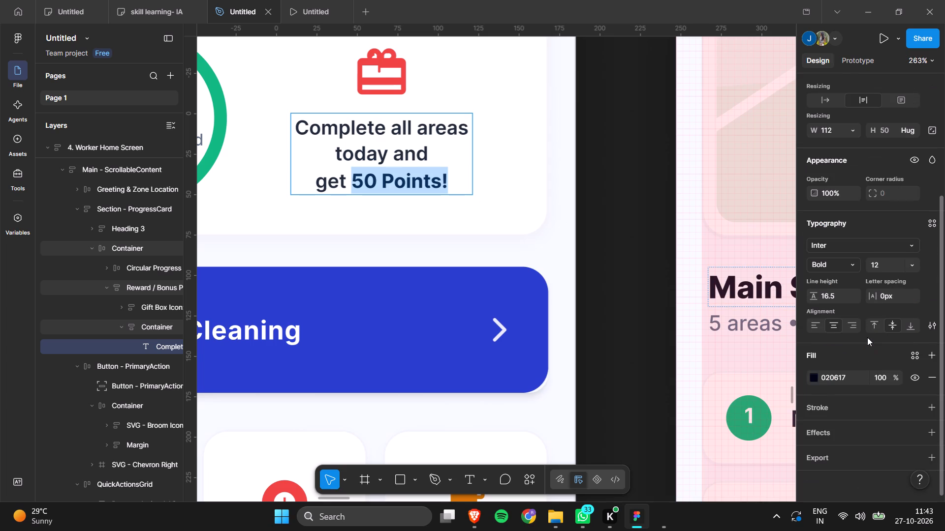
scroll(867, 337, "down", 2)
left_click(811, 375)
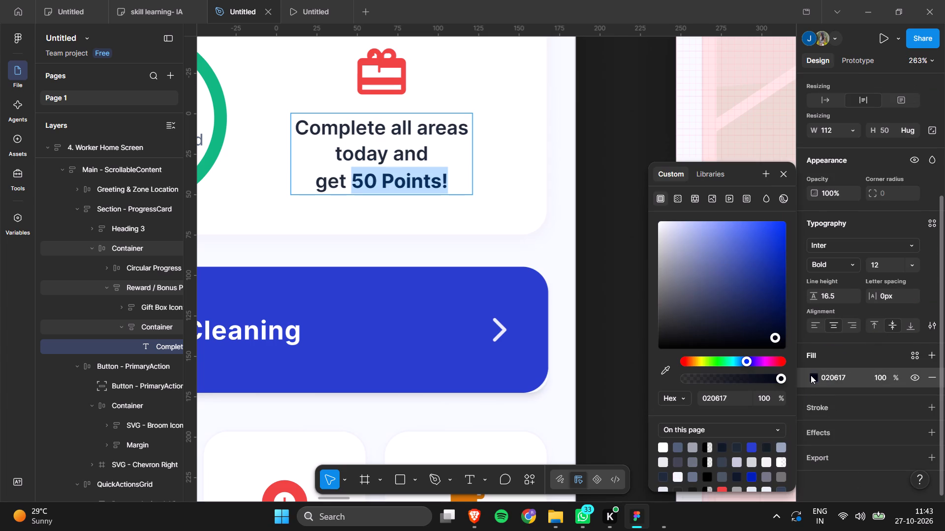
left_click(723, 487)
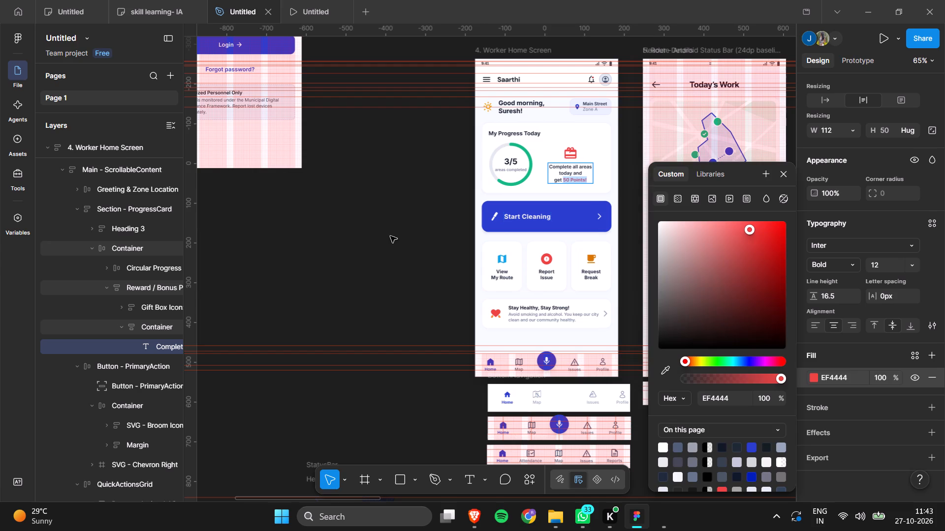
left_click(390, 236)
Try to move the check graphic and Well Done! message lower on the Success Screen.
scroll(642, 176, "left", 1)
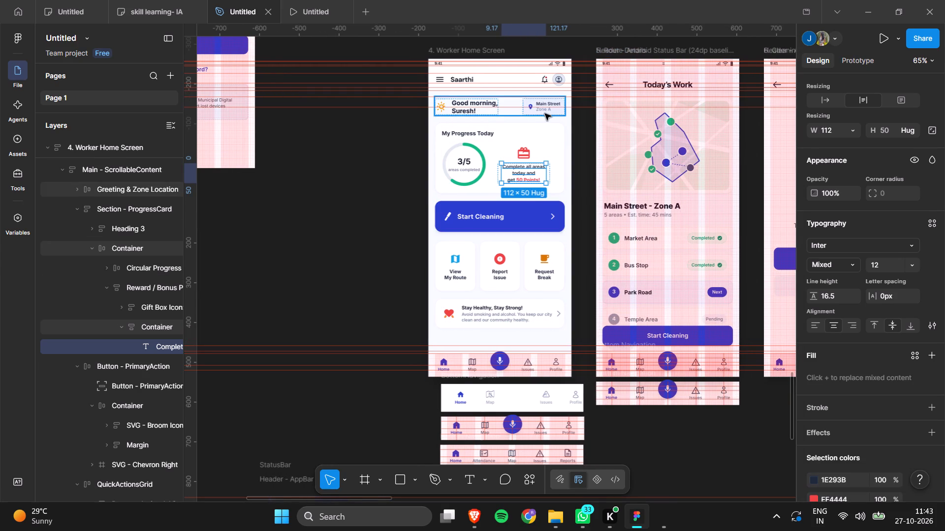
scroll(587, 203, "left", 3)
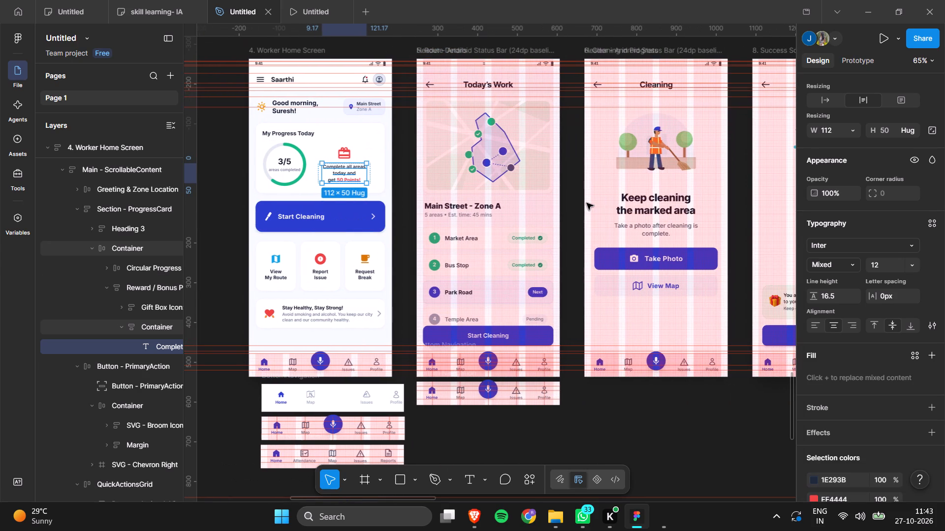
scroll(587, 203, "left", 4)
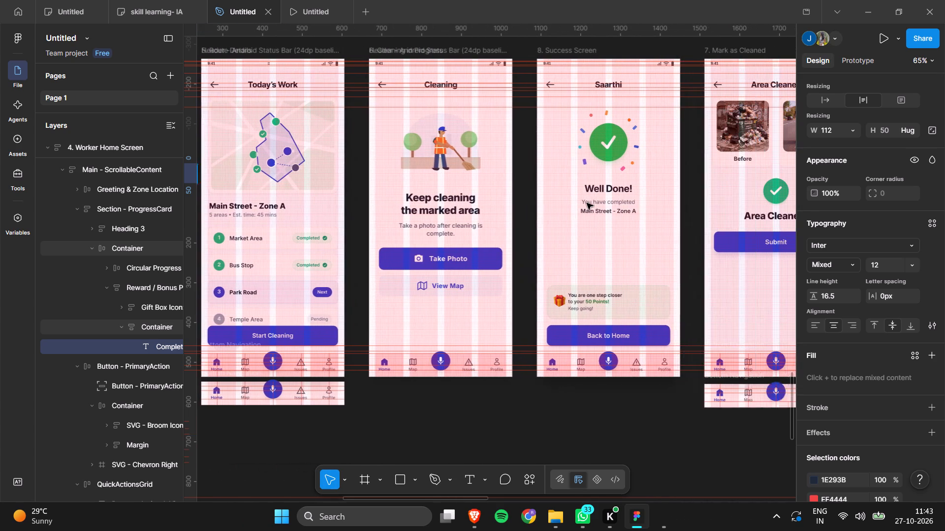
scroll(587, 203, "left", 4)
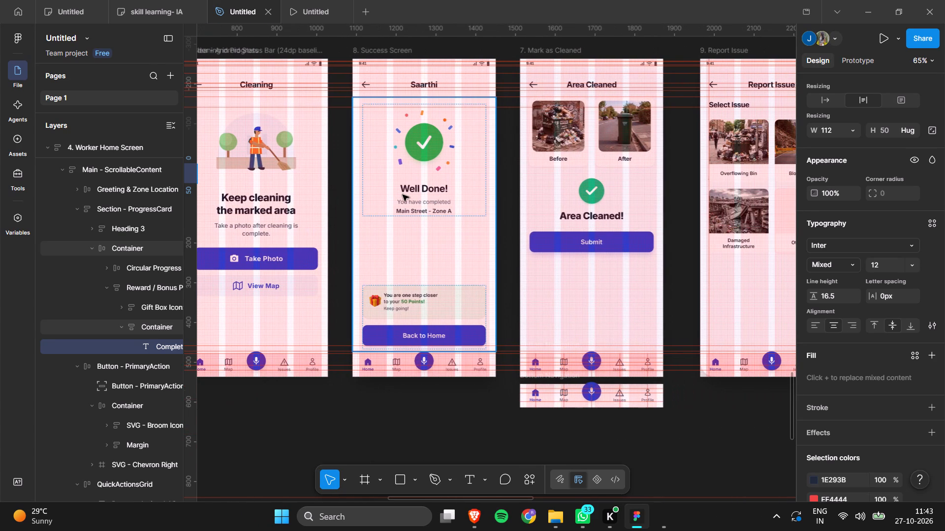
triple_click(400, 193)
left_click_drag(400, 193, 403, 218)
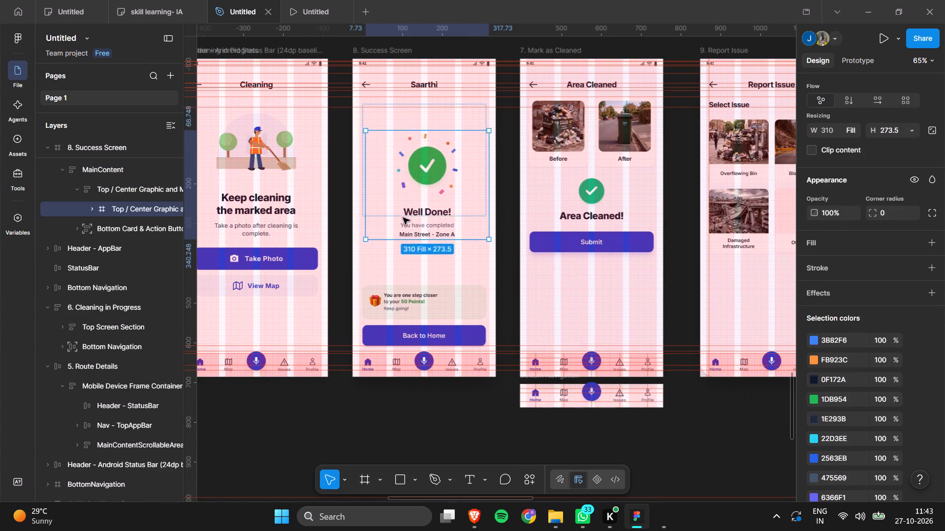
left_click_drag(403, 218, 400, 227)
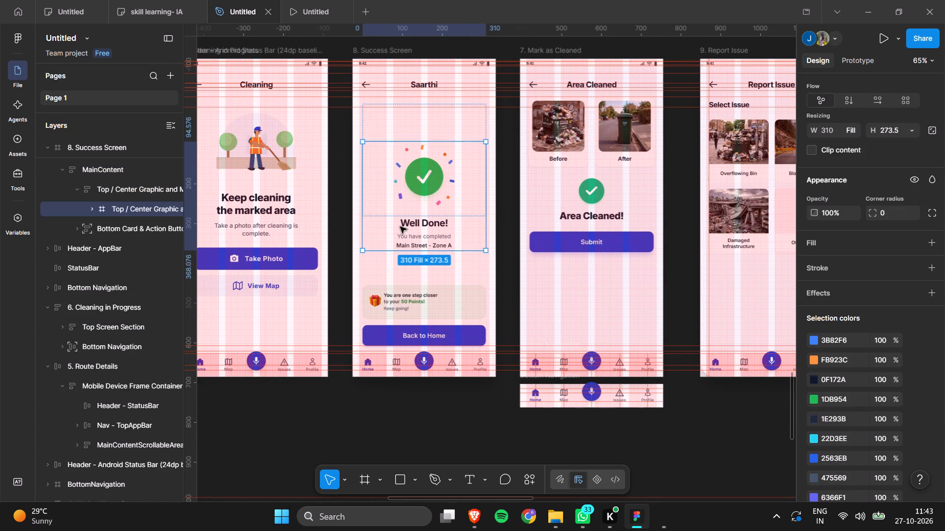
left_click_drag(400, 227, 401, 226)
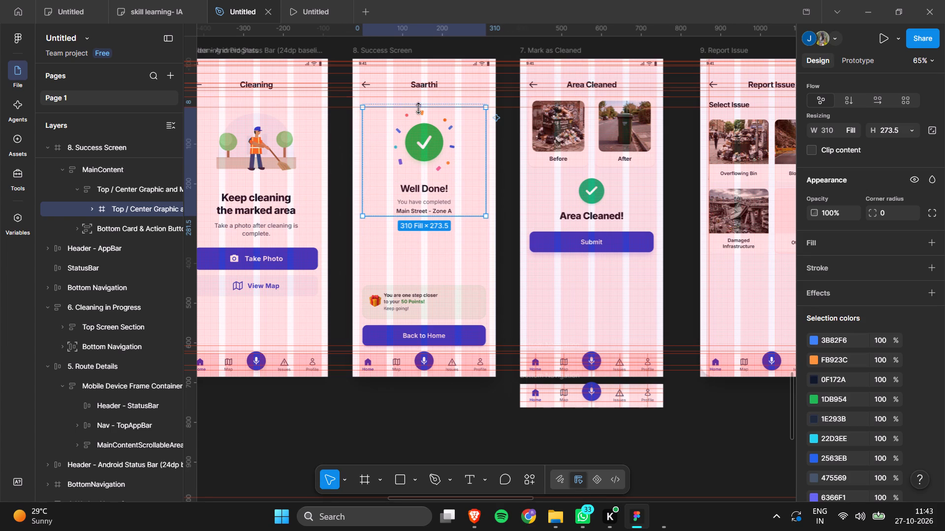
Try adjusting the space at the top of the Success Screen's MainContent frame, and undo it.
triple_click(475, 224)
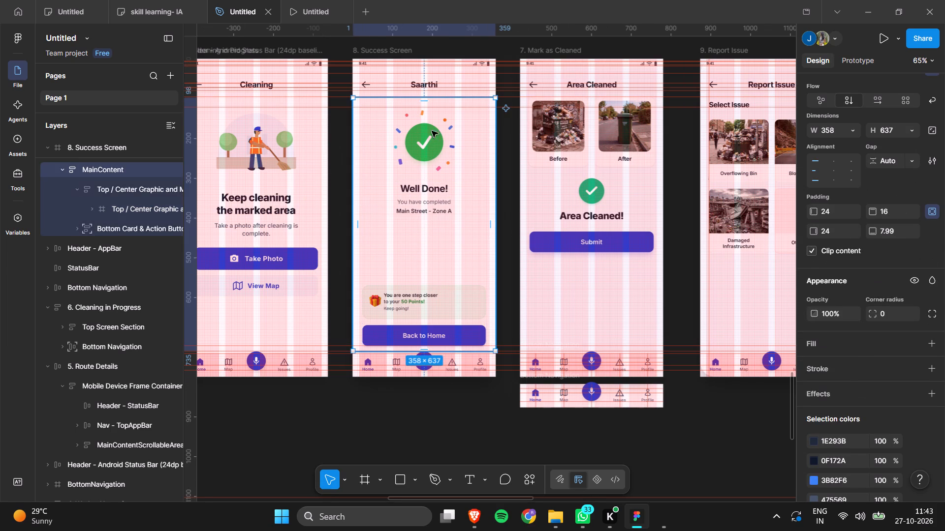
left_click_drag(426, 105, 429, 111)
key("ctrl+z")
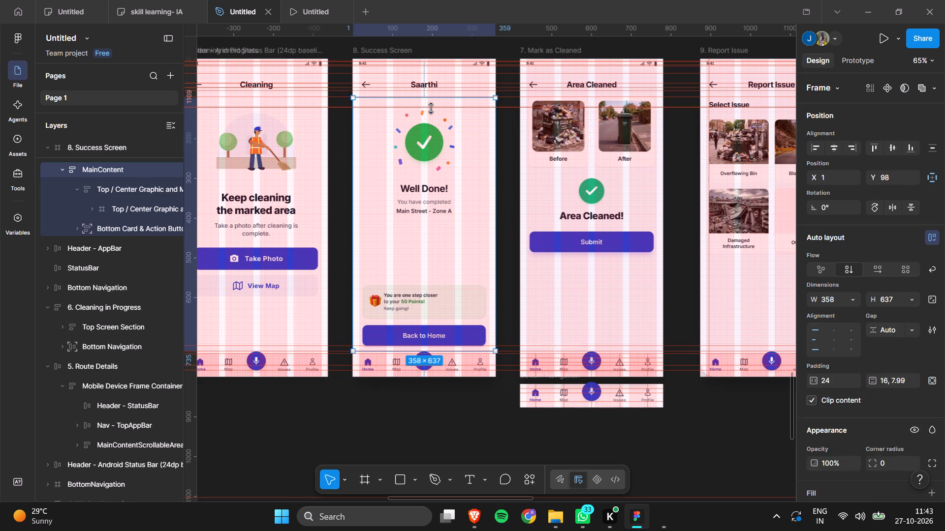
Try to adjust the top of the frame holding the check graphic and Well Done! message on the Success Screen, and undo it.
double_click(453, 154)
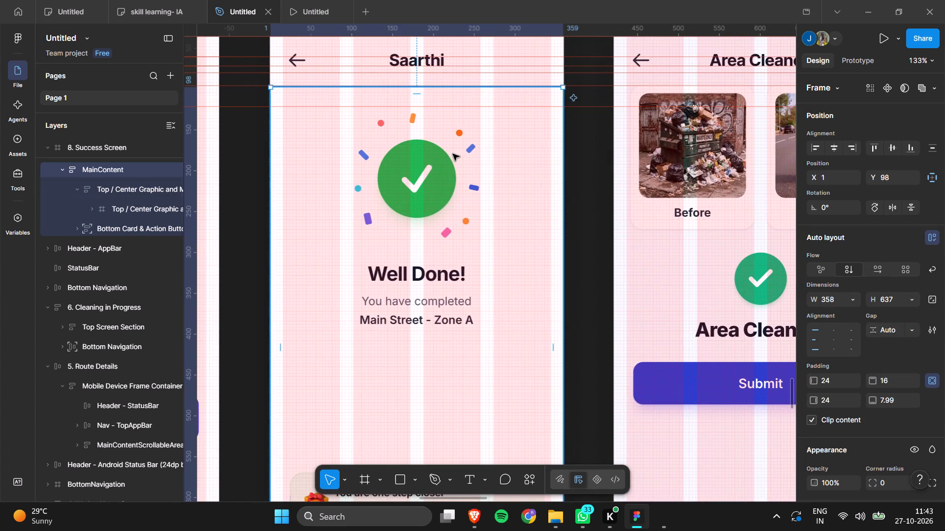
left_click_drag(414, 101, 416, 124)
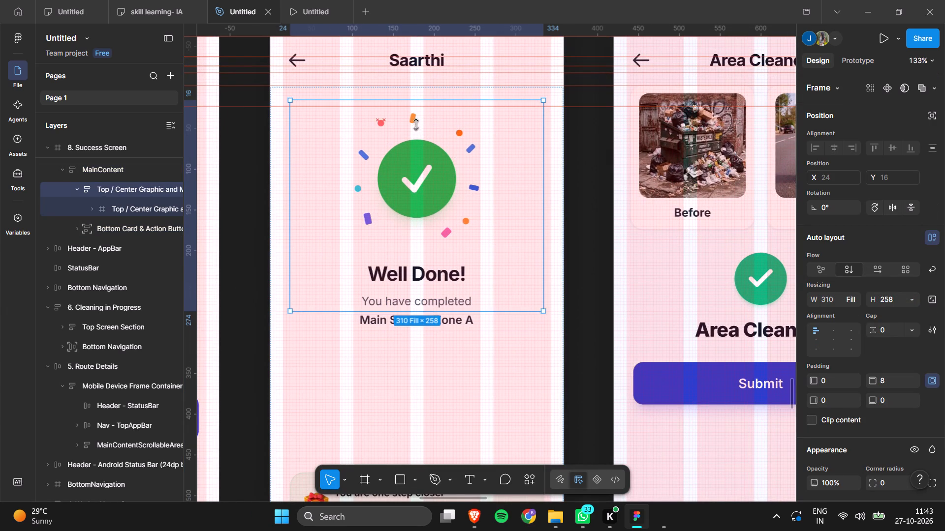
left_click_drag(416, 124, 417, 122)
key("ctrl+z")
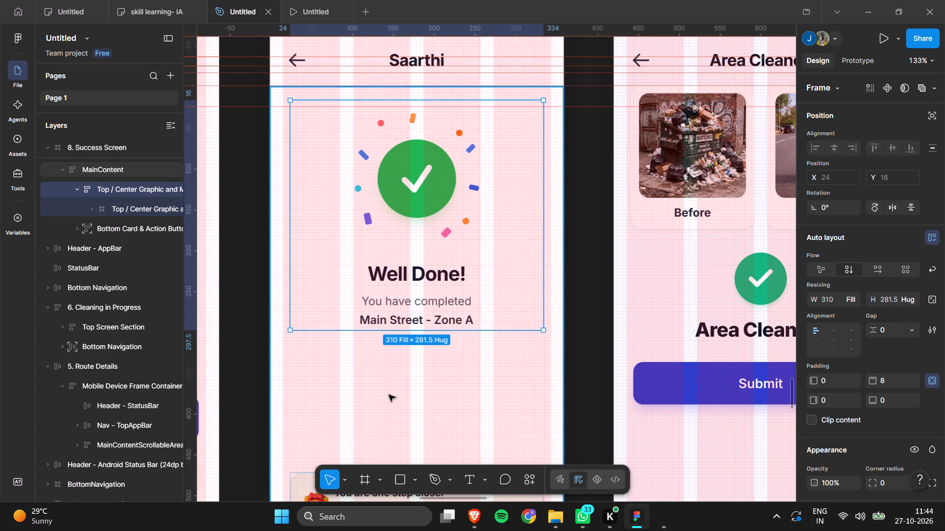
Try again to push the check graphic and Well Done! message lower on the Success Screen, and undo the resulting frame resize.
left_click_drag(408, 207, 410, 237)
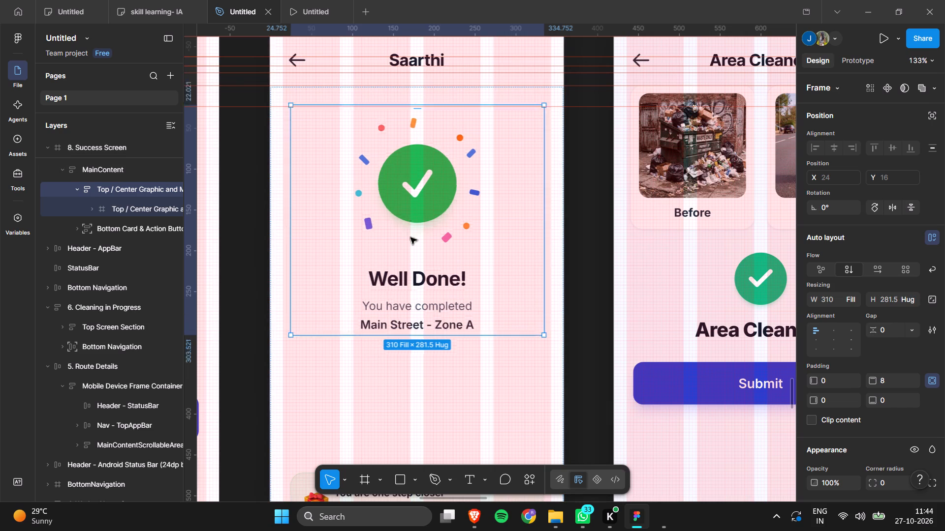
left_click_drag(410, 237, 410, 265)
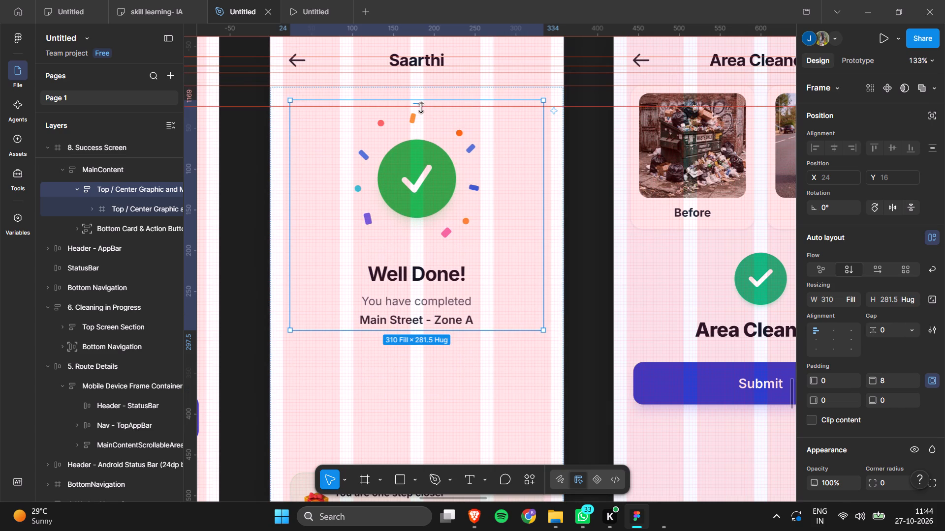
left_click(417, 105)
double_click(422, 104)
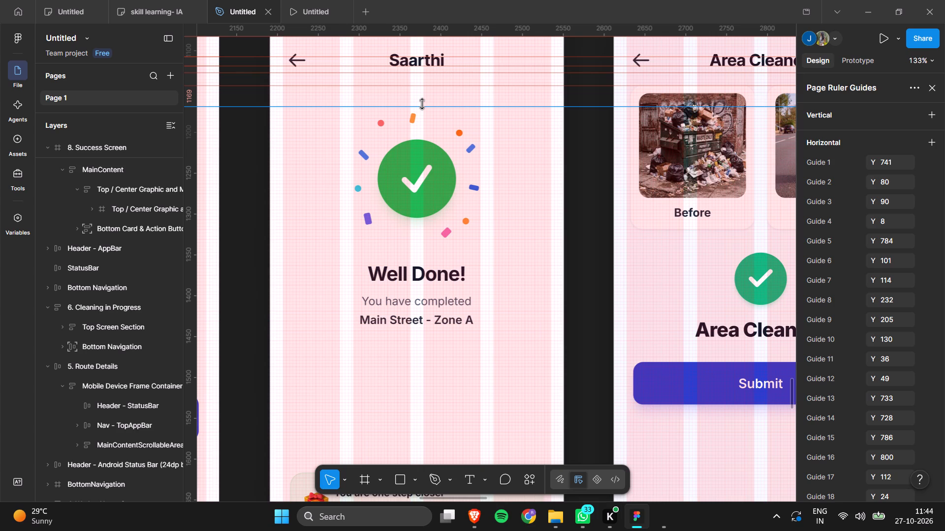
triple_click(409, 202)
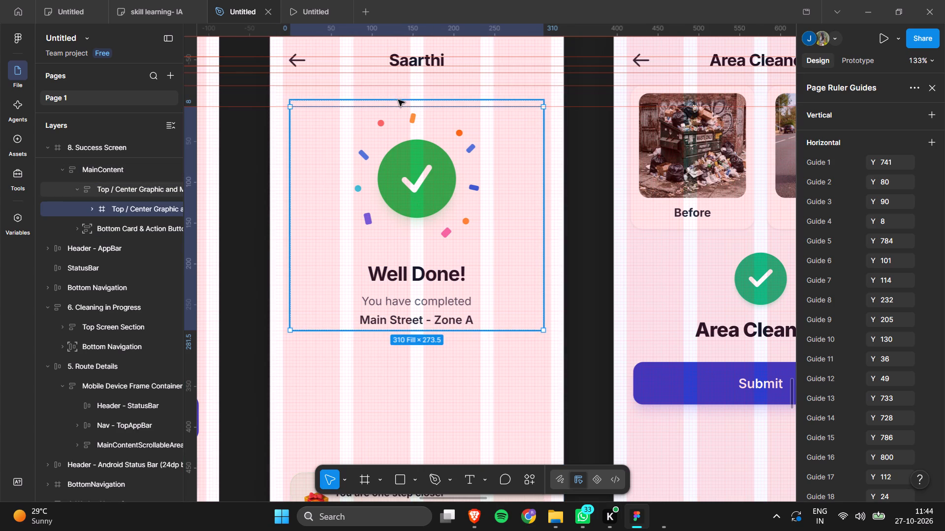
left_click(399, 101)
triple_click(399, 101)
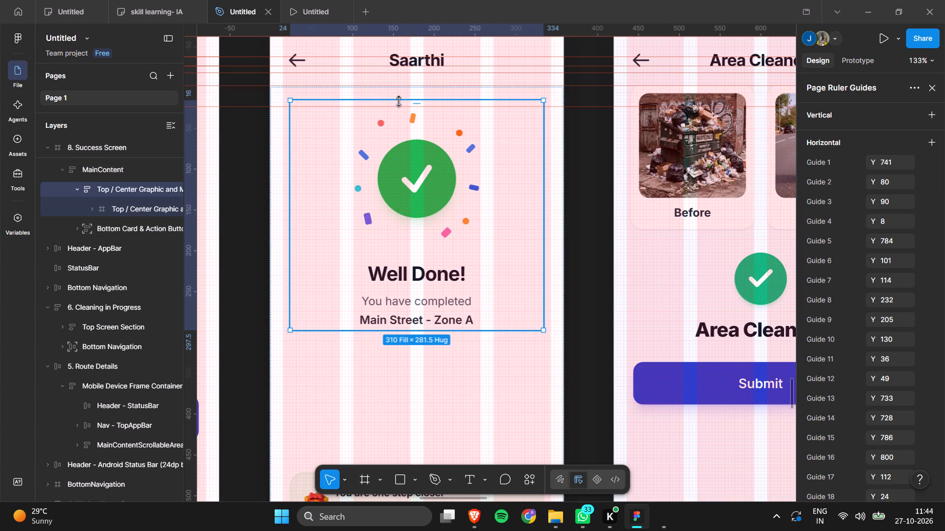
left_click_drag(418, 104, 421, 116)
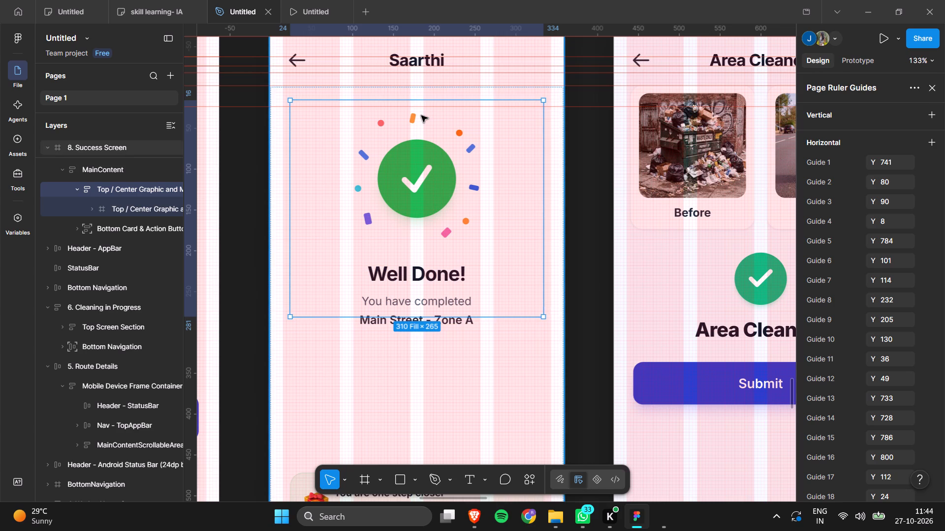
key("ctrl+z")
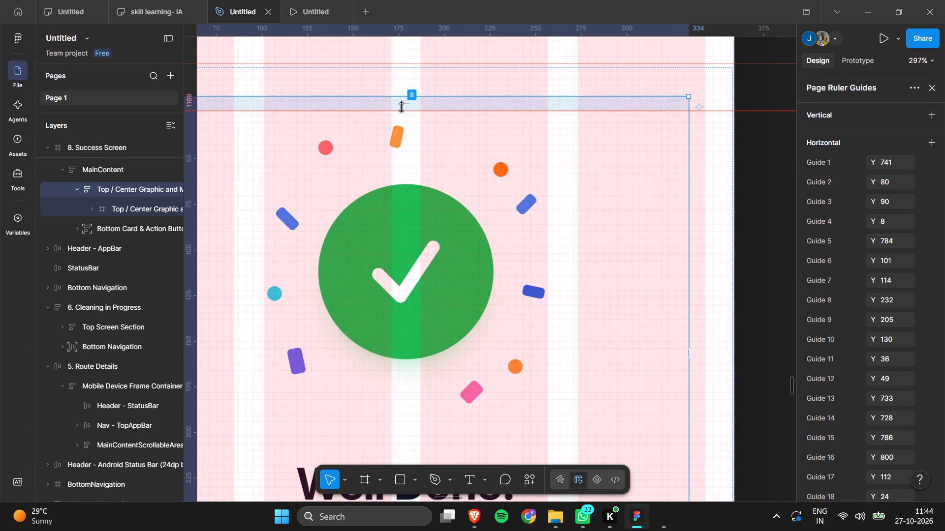
Increase the top padding of the Success Screen's check graphic and message frame until the frame is about 362.5 px tall.
left_click(401, 107)
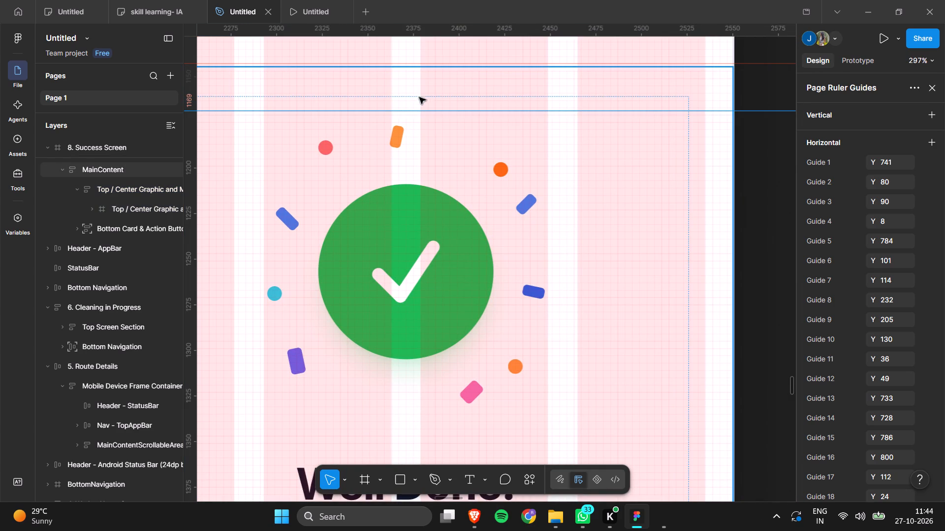
double_click(417, 104)
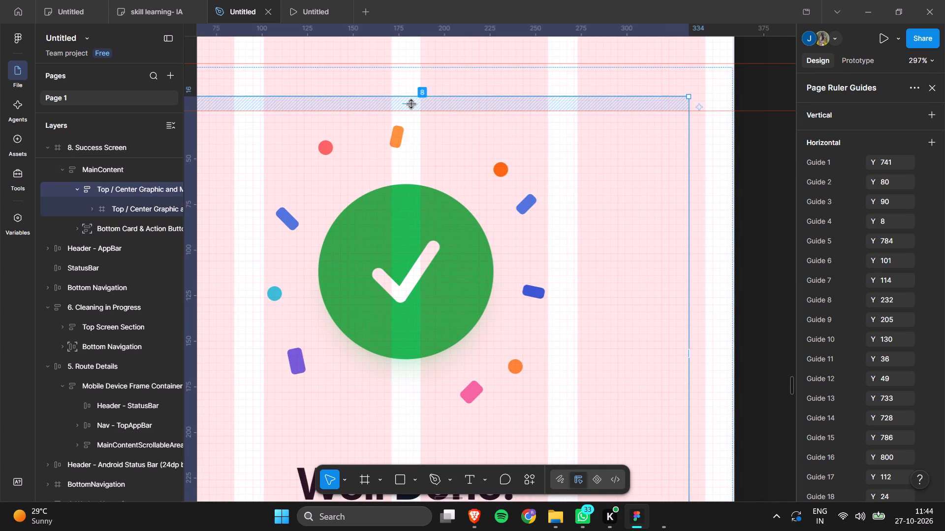
left_click_drag(411, 105, 426, 252)
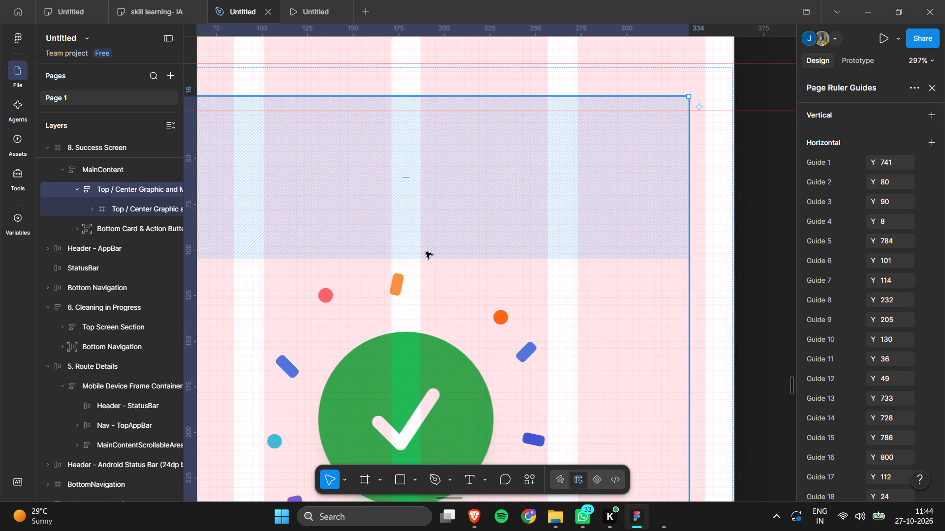
scroll(426, 252, "down", 1)
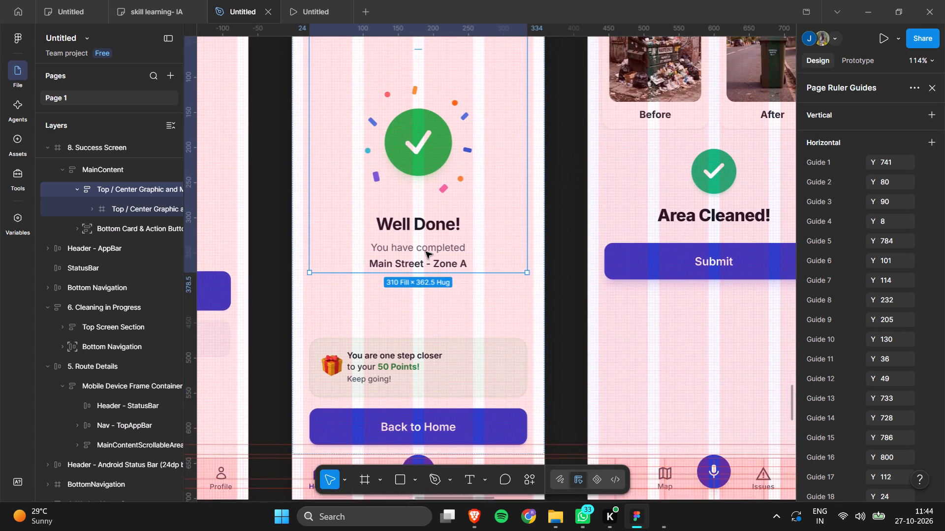
scroll(426, 252, "down", 1)
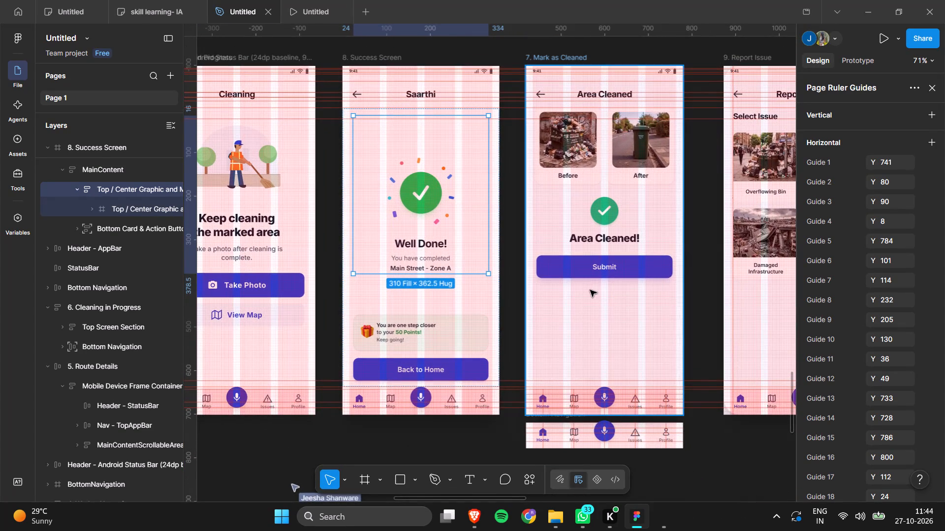
Increase the top padding above the check icon and Area Cleaned! text on the Mark as Cleaned screen to 94.
scroll(590, 290, "left", 1)
left_click(508, 224)
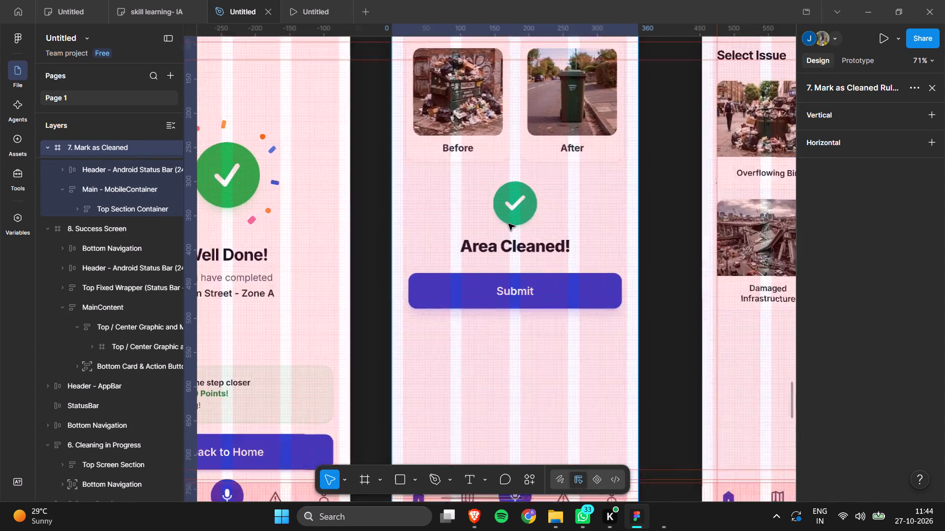
left_click(508, 224)
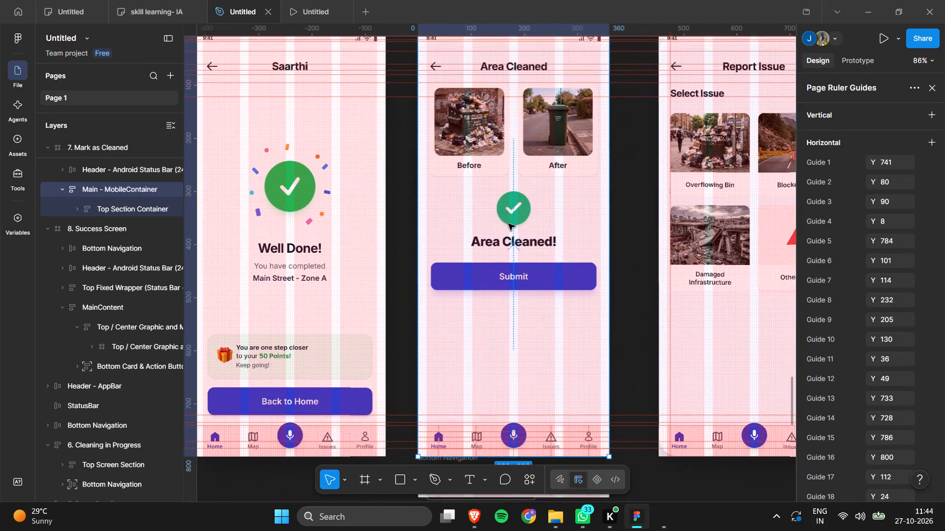
double_click(508, 224)
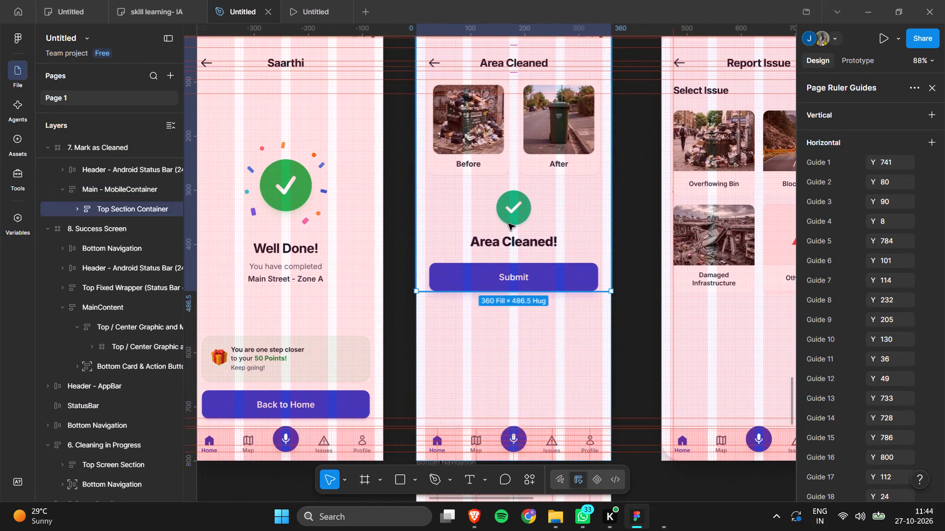
triple_click(508, 224)
left_click(508, 224)
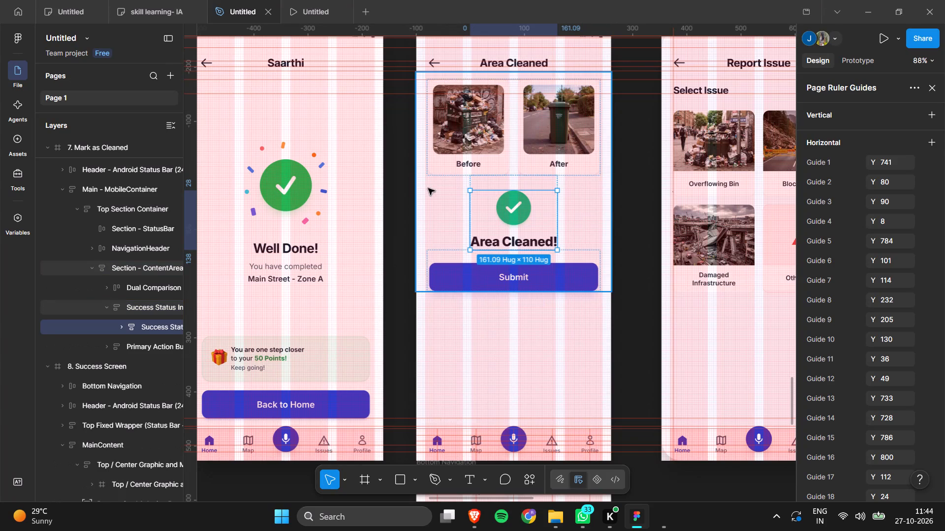
left_click(503, 178)
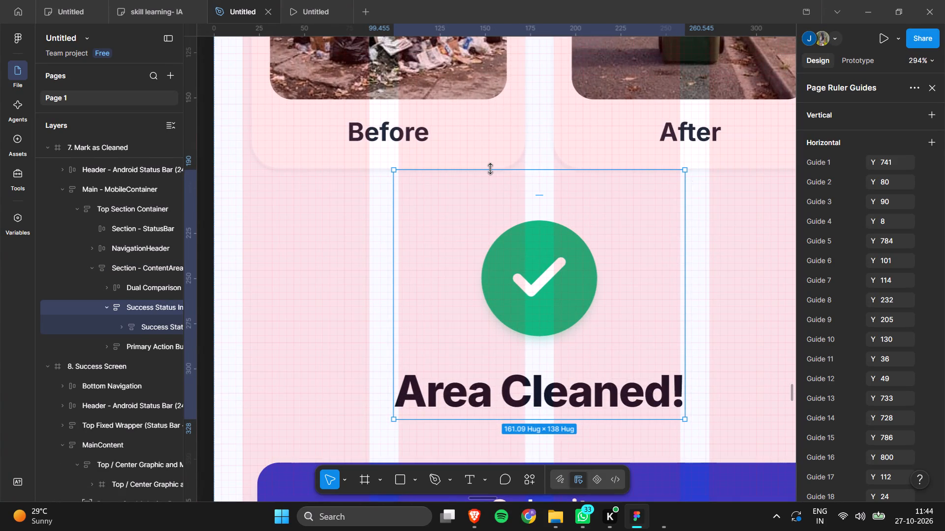
scroll(491, 169, "up", 1)
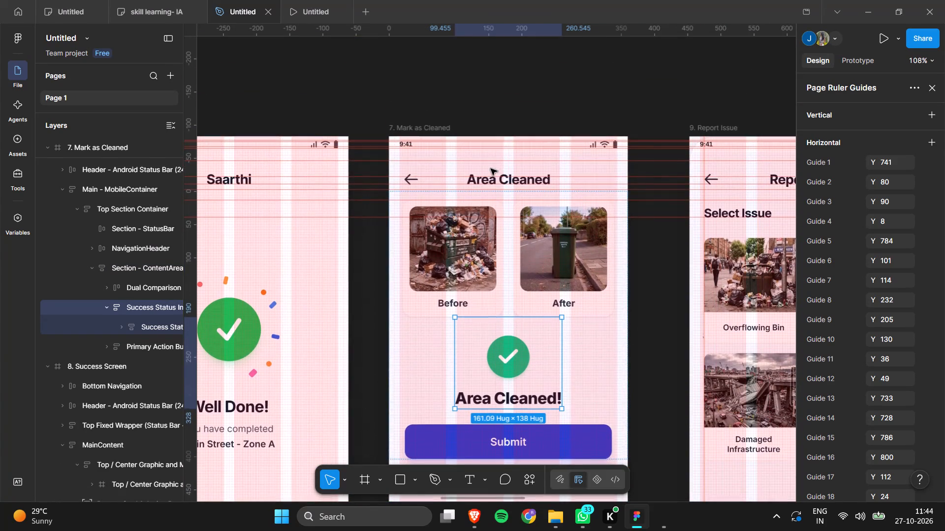
scroll(491, 169, "up", 1)
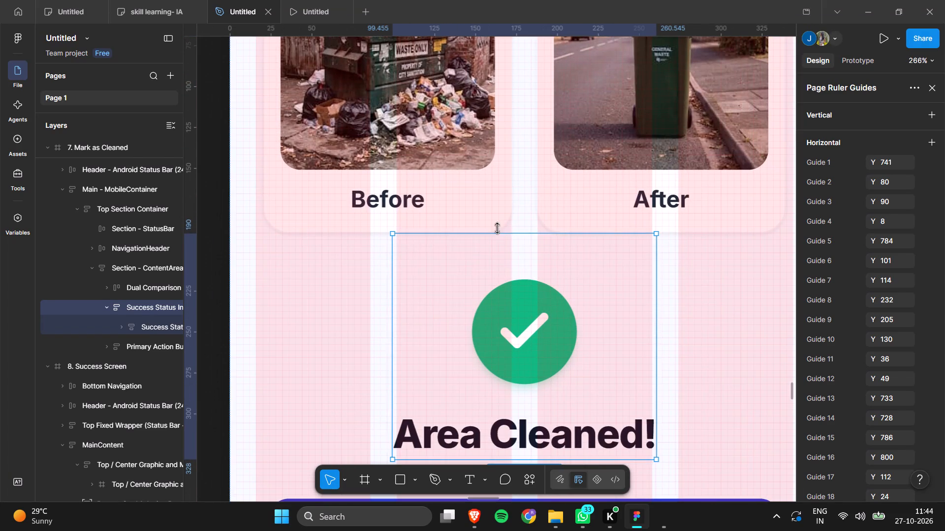
triple_click(538, 245)
double_click(528, 258)
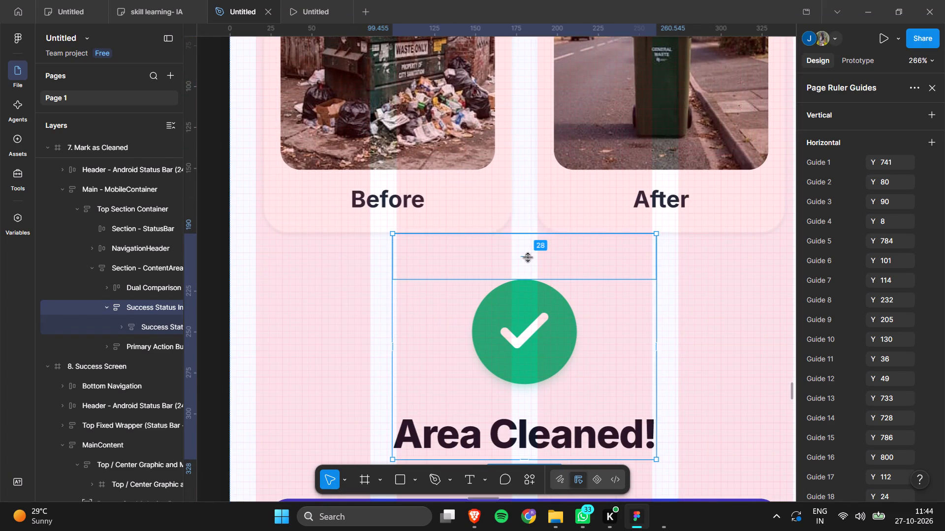
triple_click(528, 258)
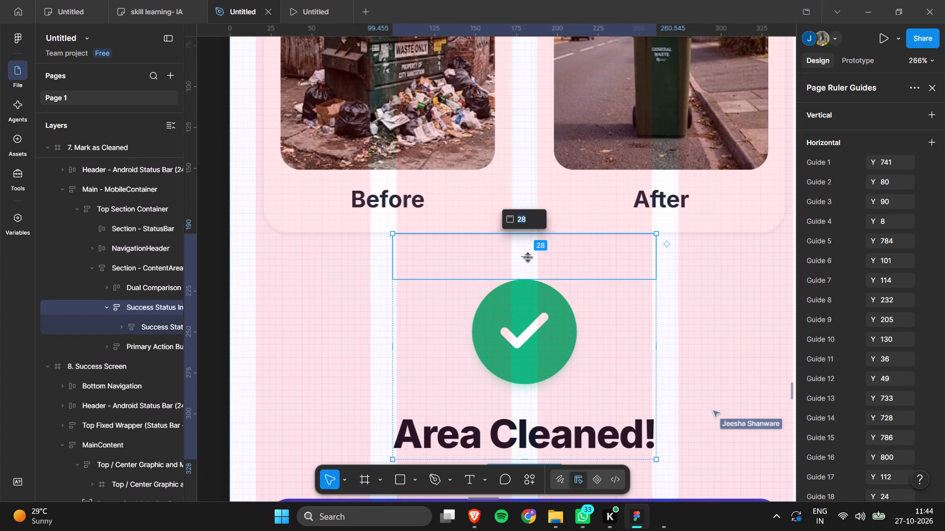
left_click_drag(528, 258, 551, 366)
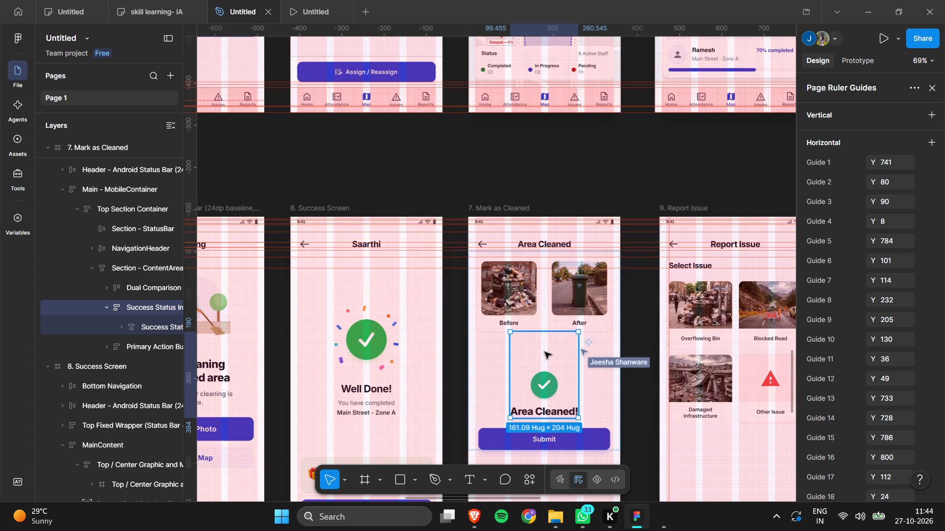
left_click(545, 352)
Increase the top padding above the Submit button on the Mark as Cleaned screen to 193, bringing it just above the bottom navigation.
scroll(545, 352, "down", 1)
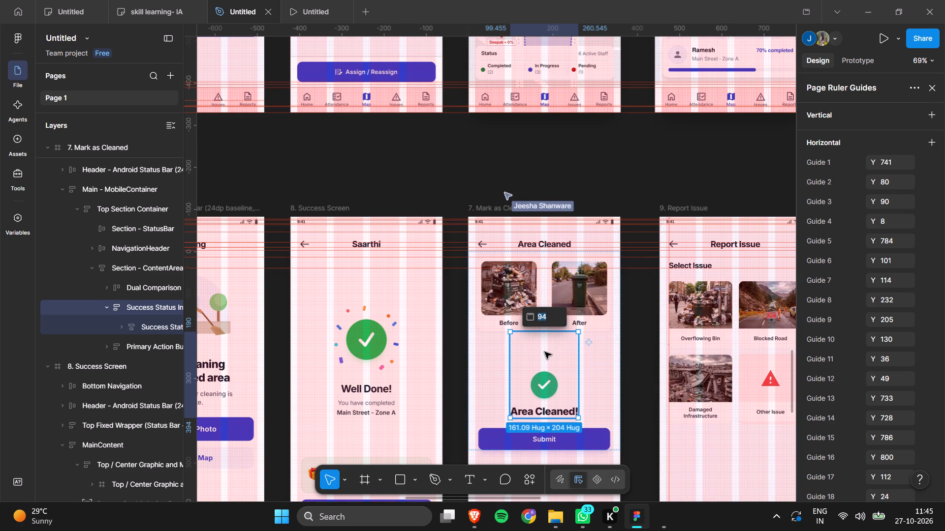
scroll(545, 352, "down", 2)
scroll(545, 352, "left", 1)
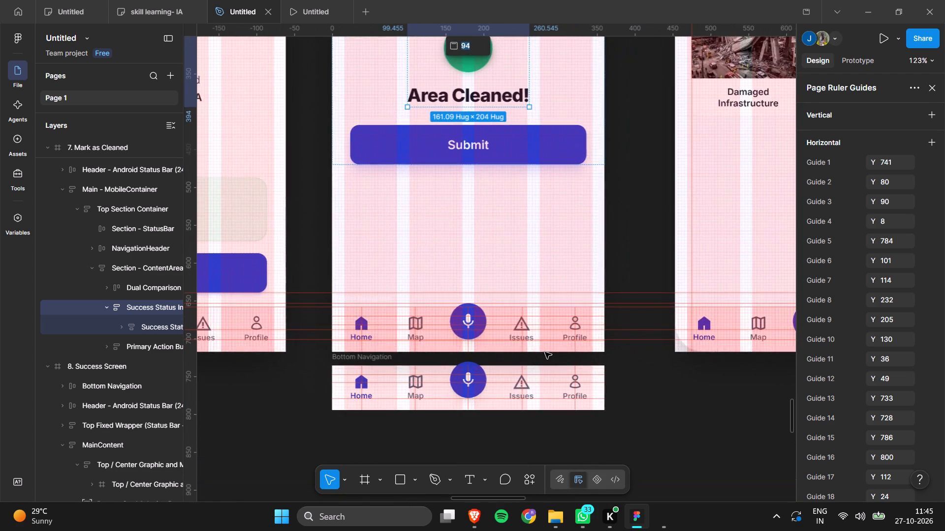
scroll(545, 352, "up", 2)
left_click(500, 248)
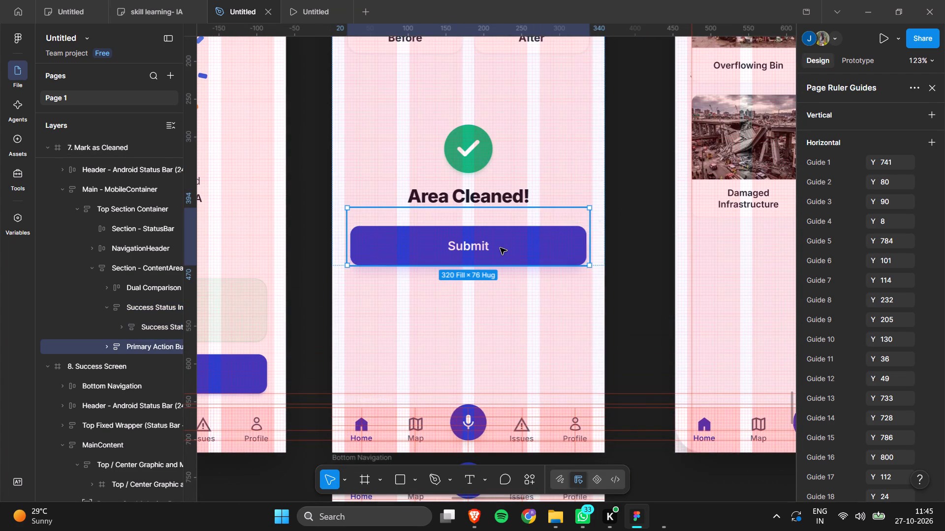
left_click(470, 218)
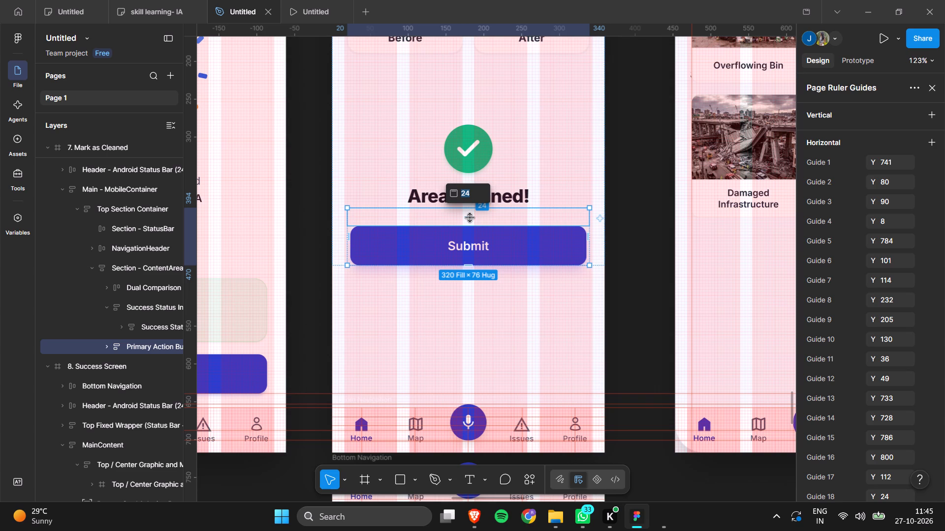
left_click_drag(470, 218, 500, 341)
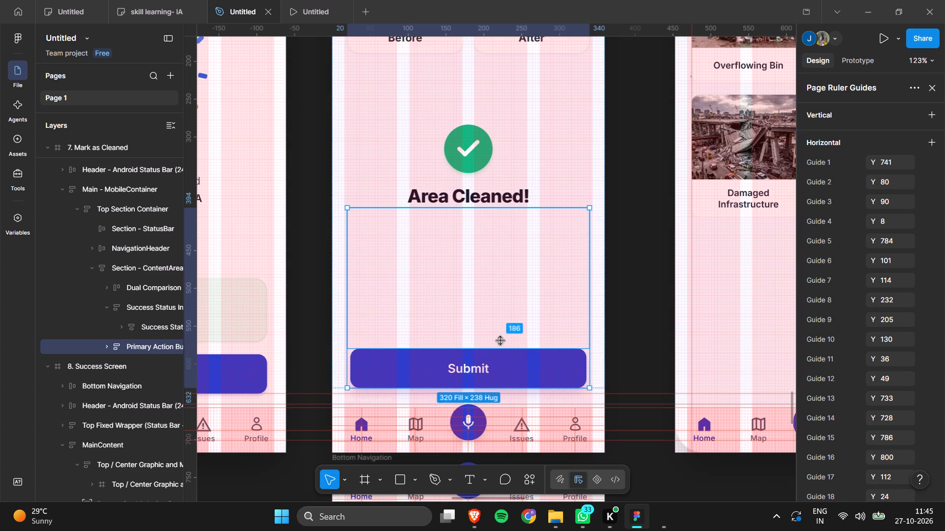
left_click_drag(500, 341, 505, 345)
Reduce the height of the frame around the Submit button to 190 and deselect it, keeping its top padding.
left_click_drag(473, 209, 478, 247)
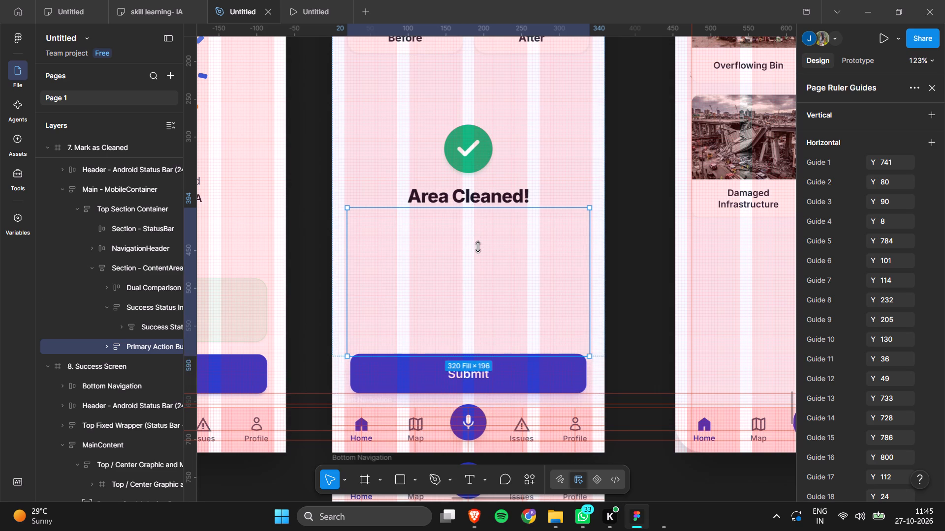
left_click_drag(478, 247, 479, 249)
left_click(481, 278)
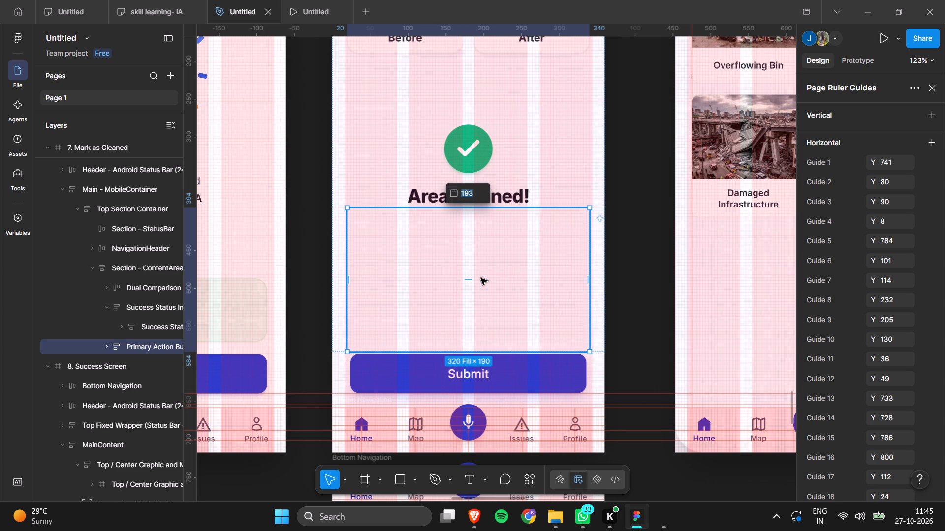
key("BackSpace")
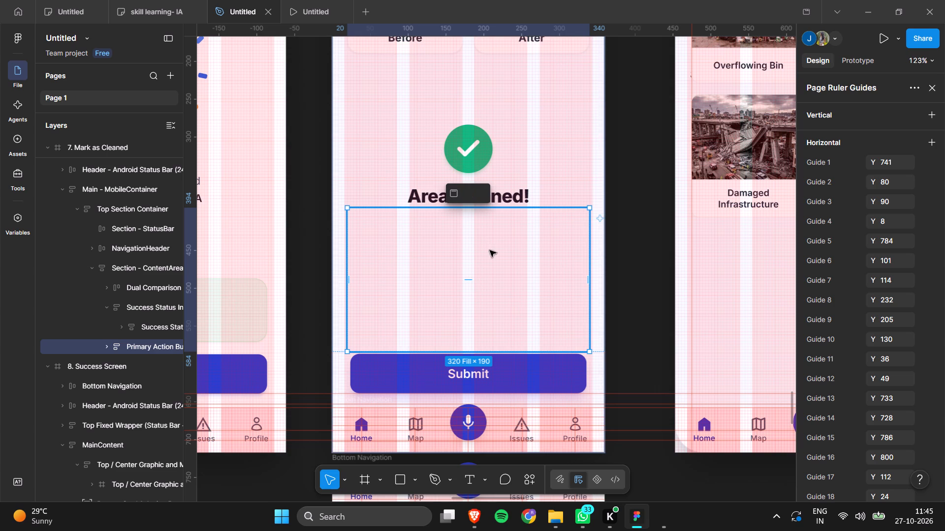
left_click_drag(484, 270, 523, 270)
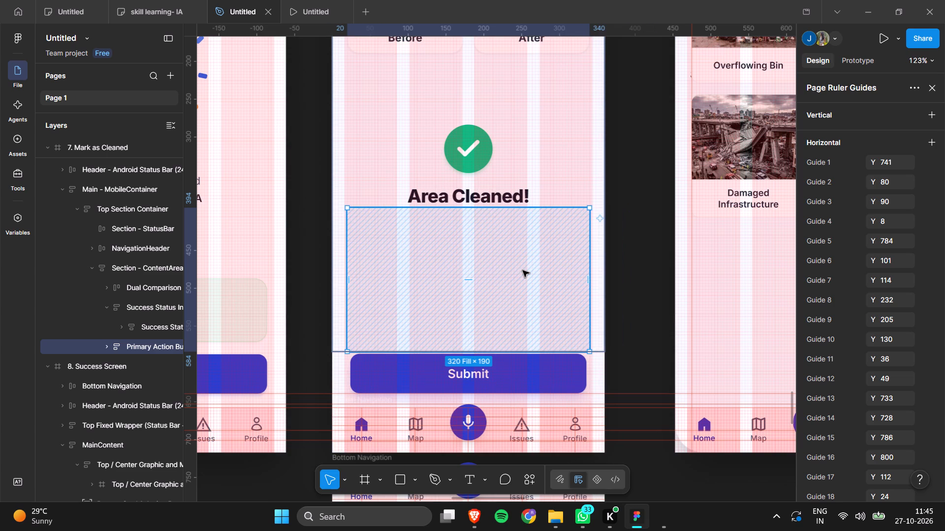
left_click(628, 224)
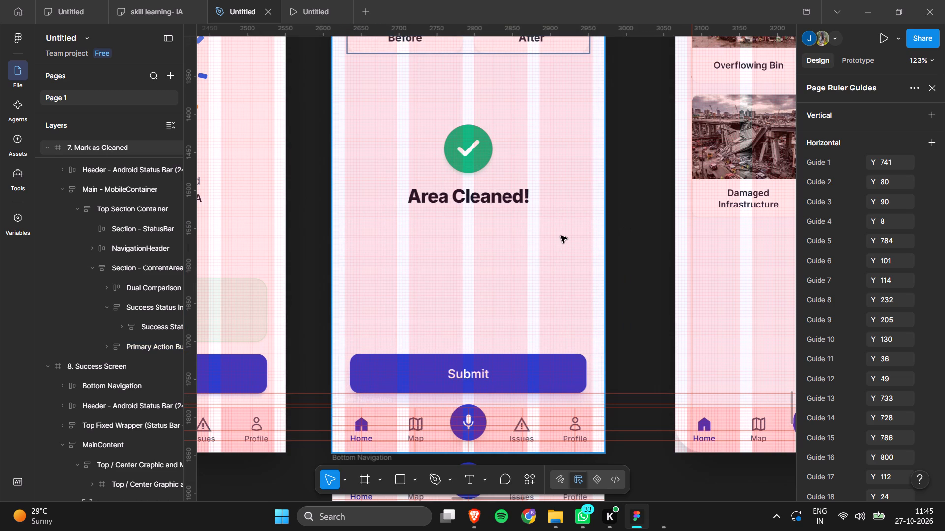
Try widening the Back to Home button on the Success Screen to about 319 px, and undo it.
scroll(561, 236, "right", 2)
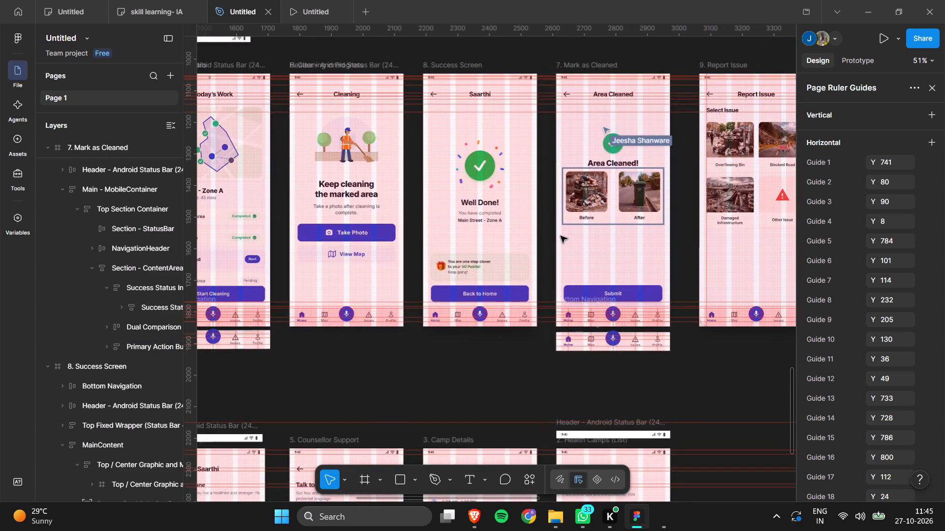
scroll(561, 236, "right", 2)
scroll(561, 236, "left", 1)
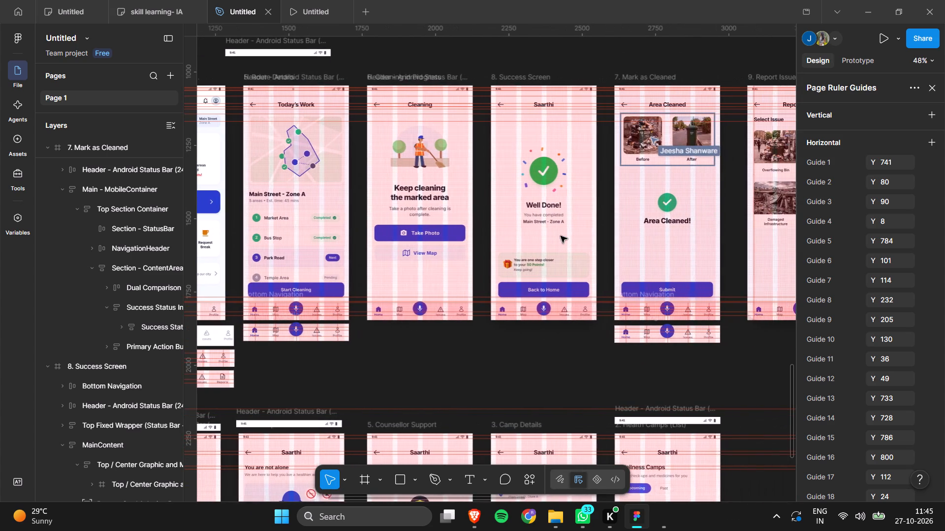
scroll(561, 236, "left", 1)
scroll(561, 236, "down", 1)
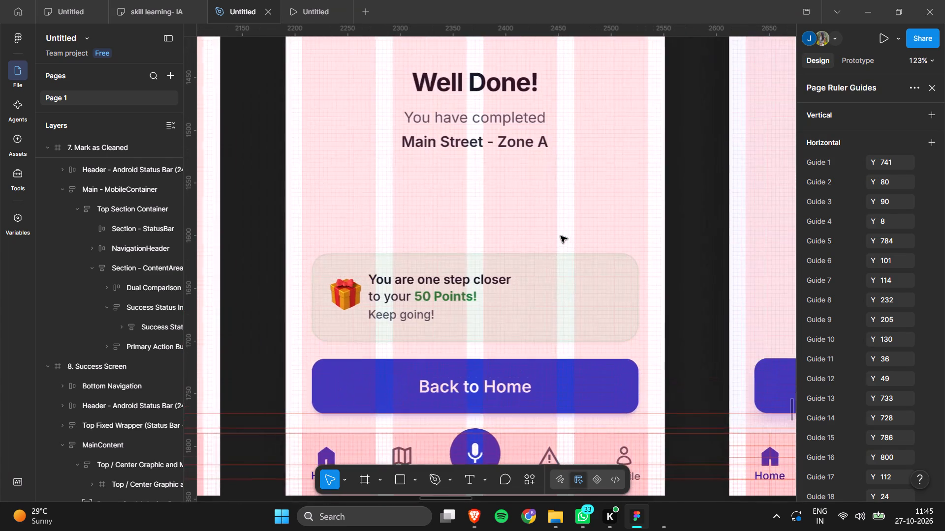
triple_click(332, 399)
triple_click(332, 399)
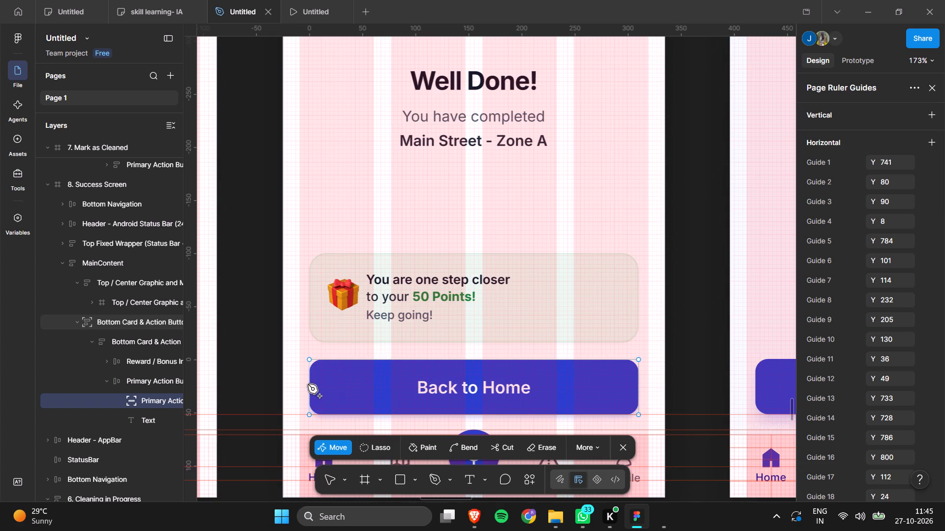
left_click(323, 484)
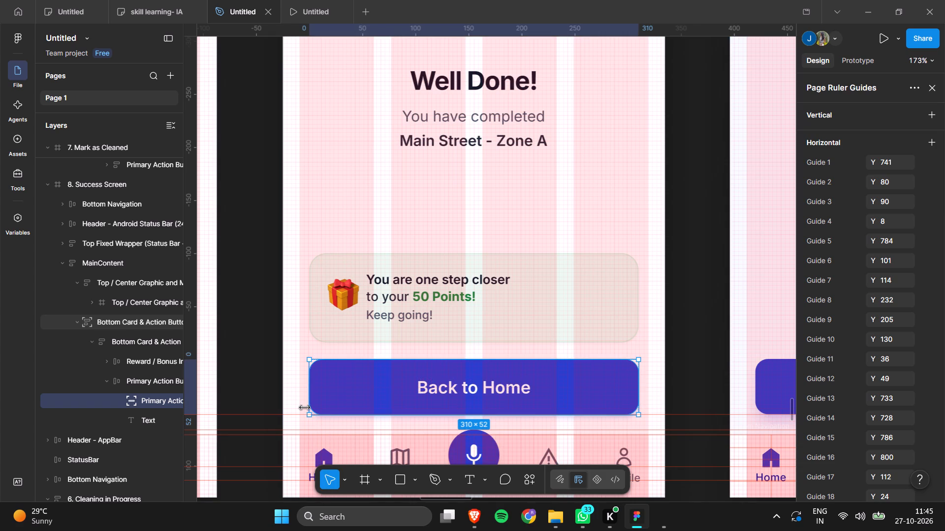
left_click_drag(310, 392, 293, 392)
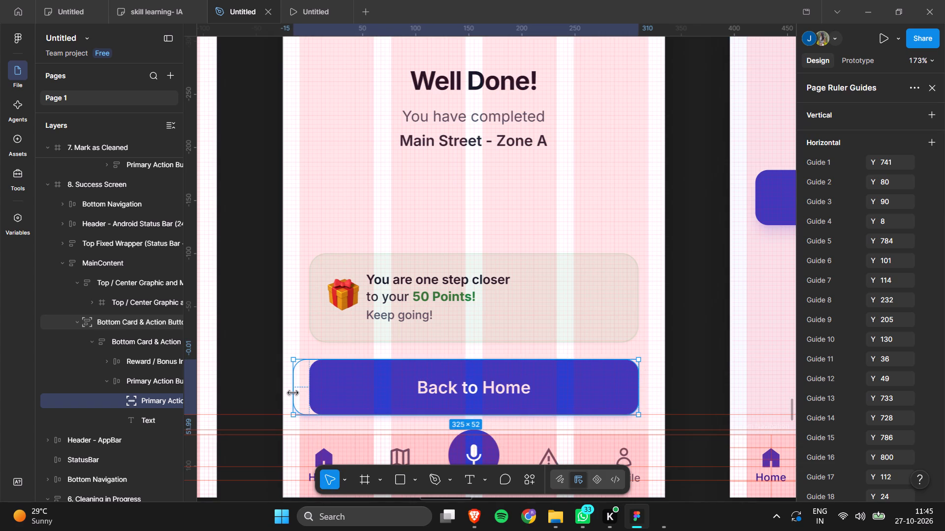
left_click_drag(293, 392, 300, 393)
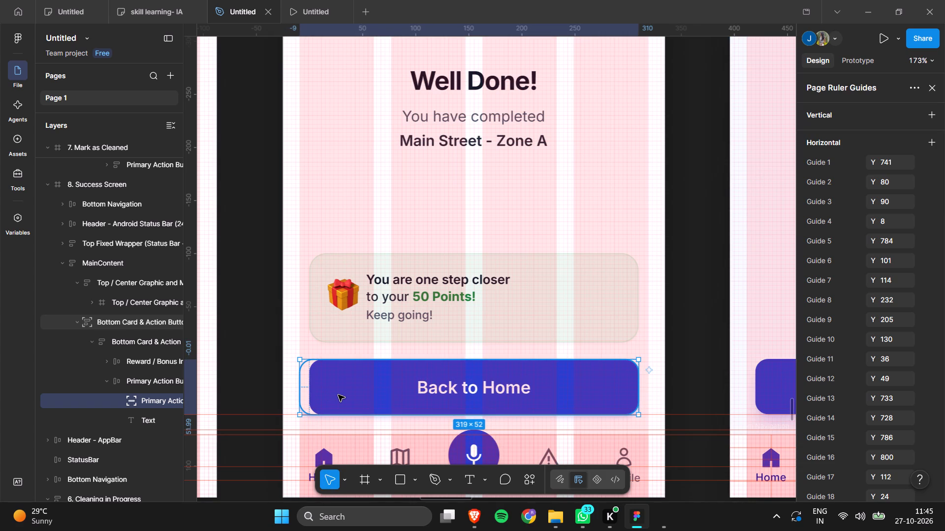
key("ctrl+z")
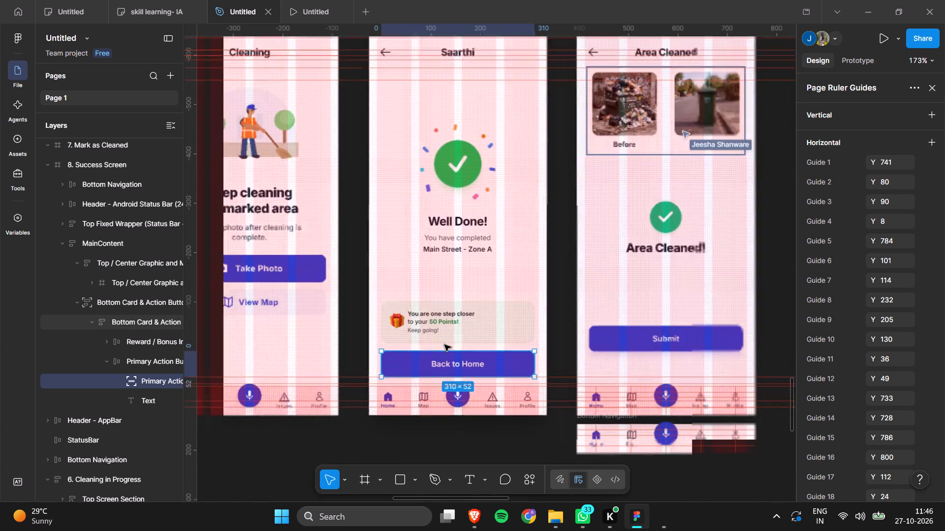
Compare the layouts of the Today's Work, Cleaning, Success, Mark as Cleaned and Report Issue screens.
scroll(444, 345, "right", 1)
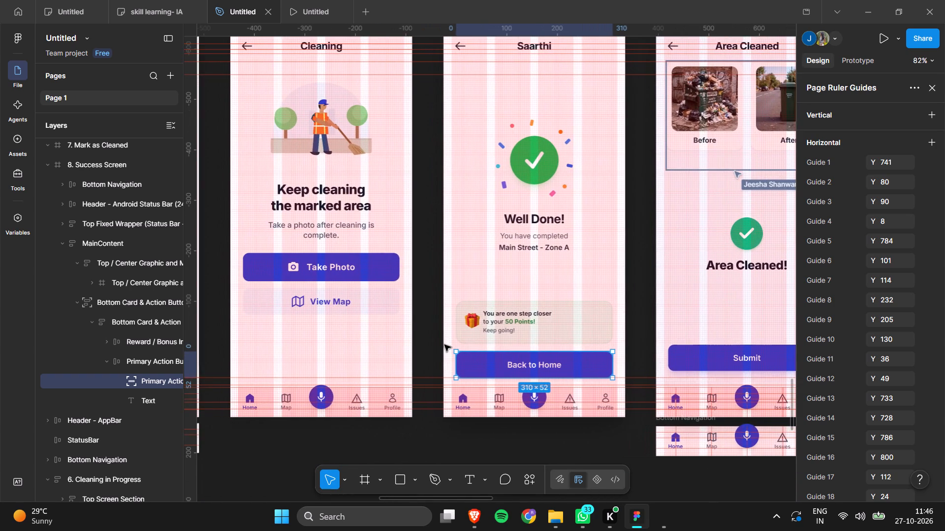
scroll(444, 345, "right", 3)
scroll(488, 340, "right", 3)
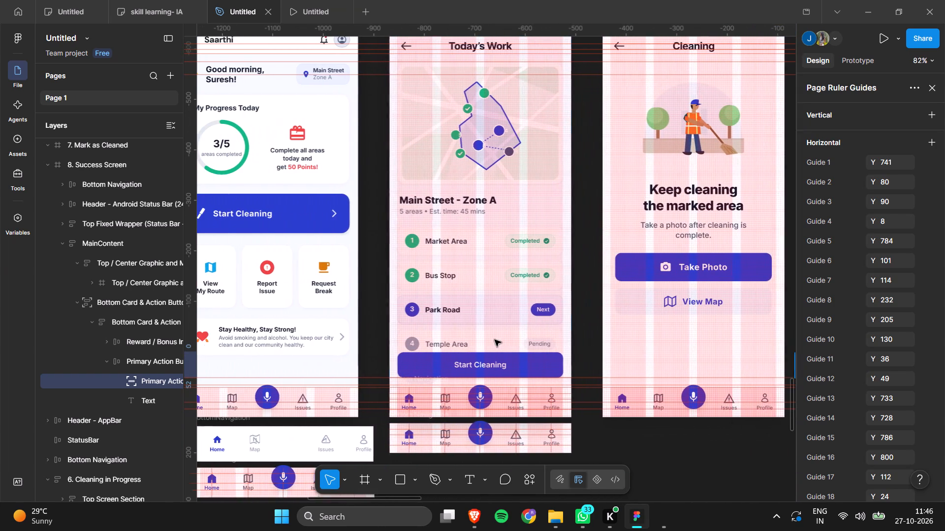
scroll(500, 339, "right", 1)
scroll(497, 339, "left", 2)
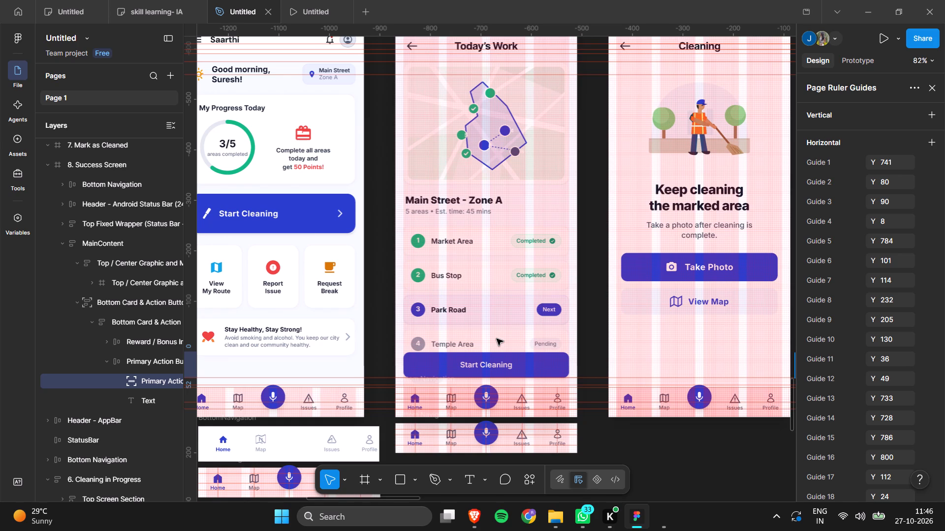
scroll(497, 339, "left", 7)
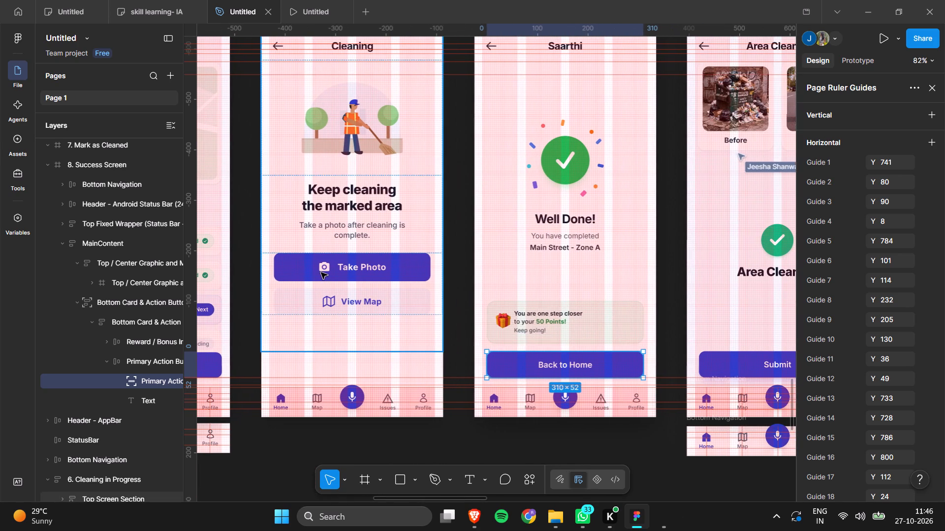
left_click(323, 272)
scroll(323, 272, "left", 6)
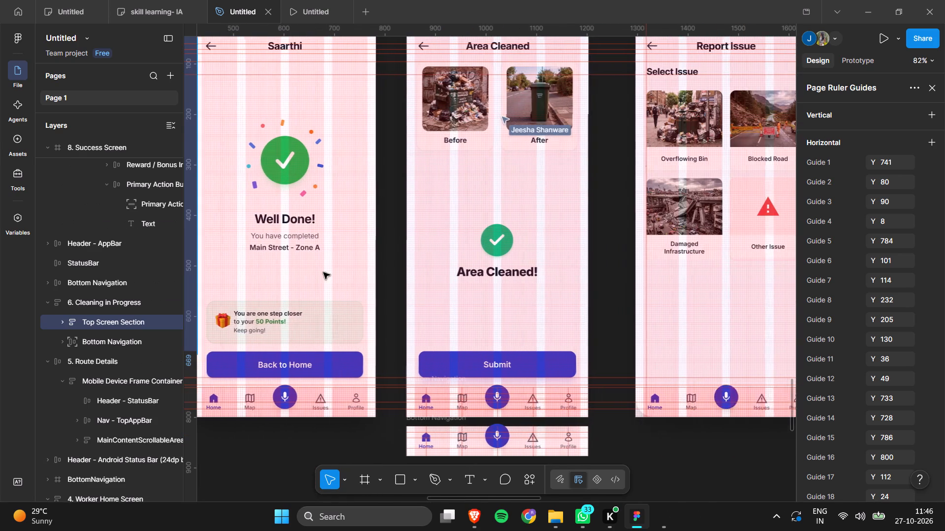
scroll(323, 272, "left", 2)
scroll(323, 272, "right", 2)
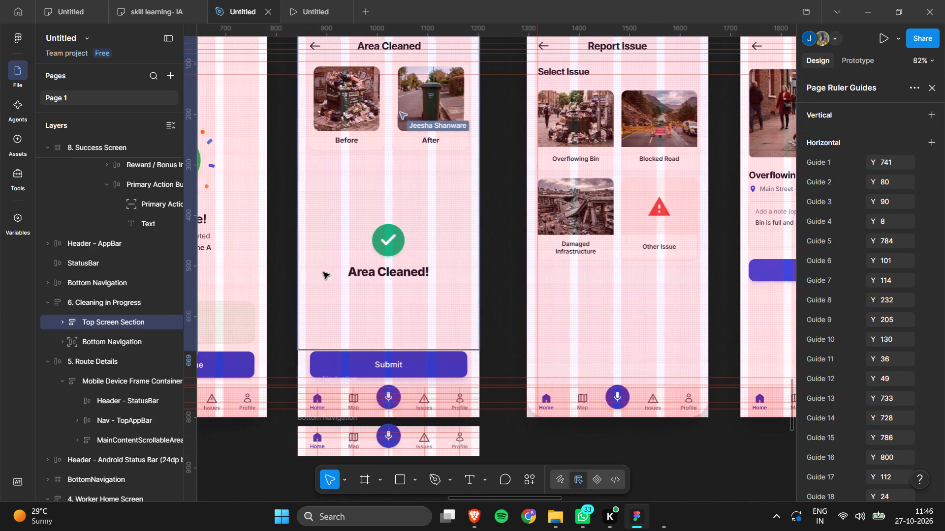
double_click(377, 262)
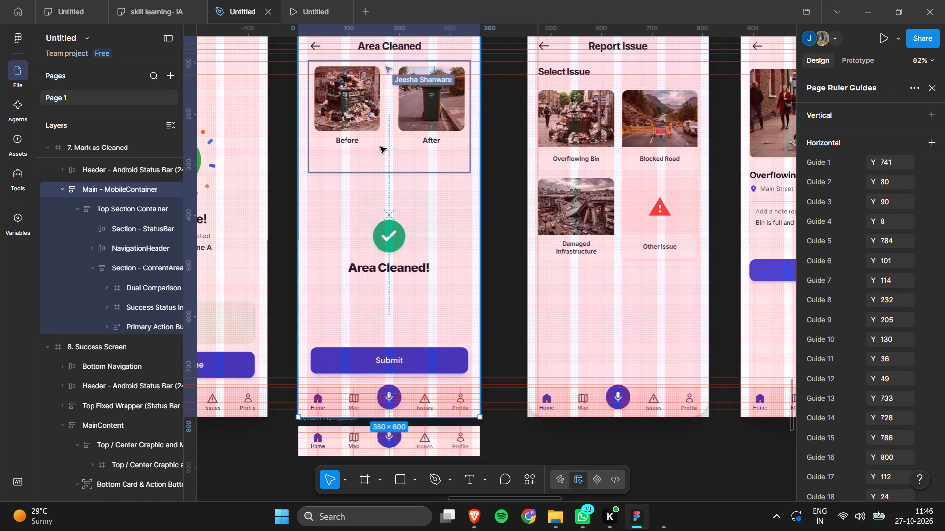
left_click(374, 135)
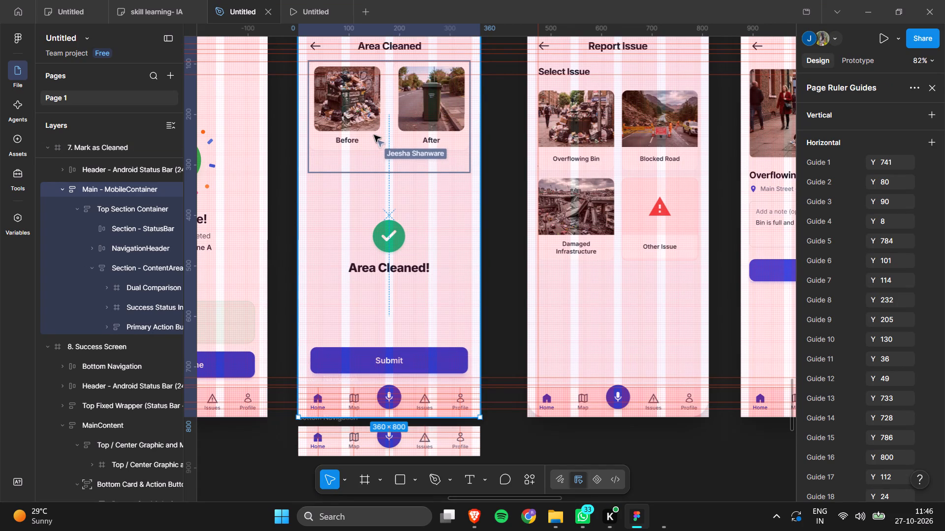
scroll(369, 122, "right", 1)
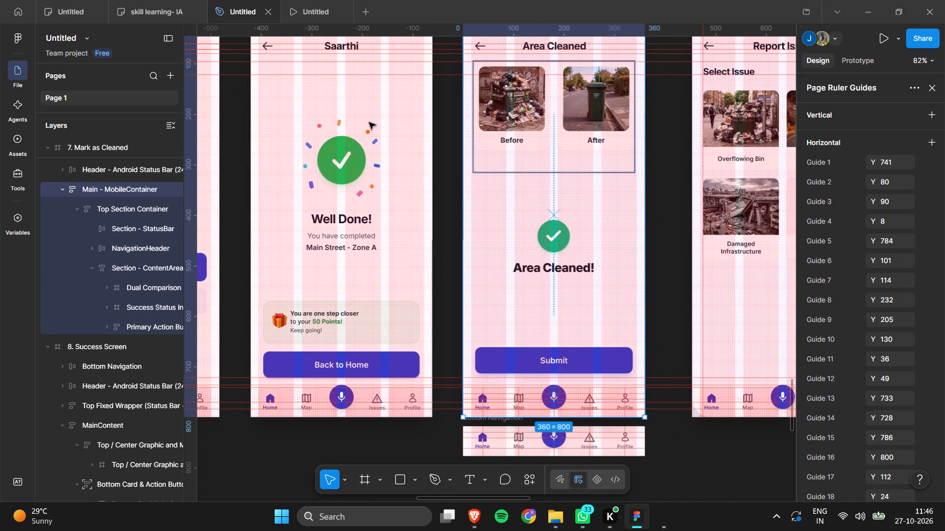
scroll(369, 122, "right", 2)
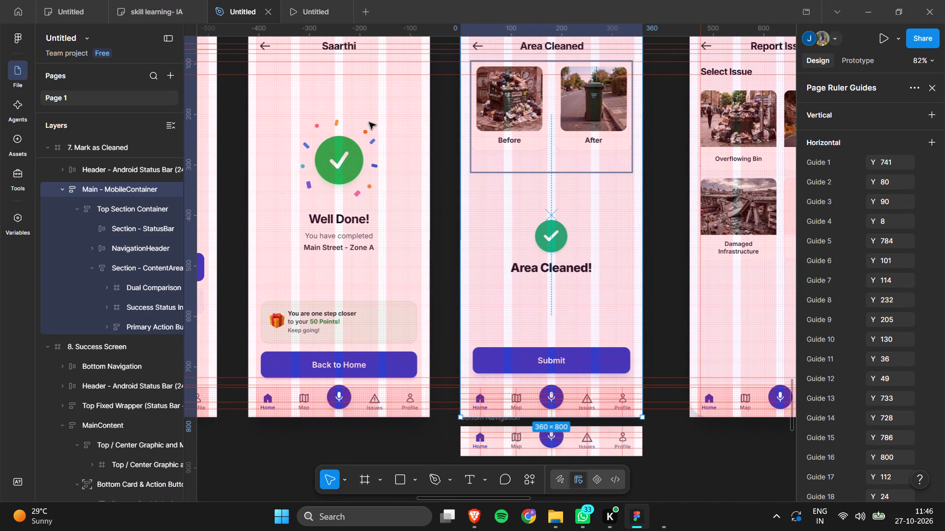
scroll(369, 122, "right", 1)
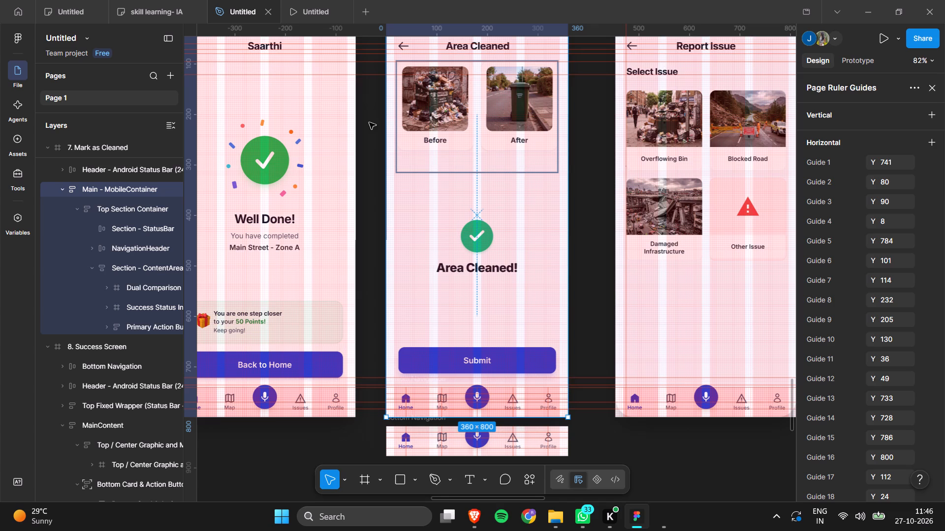
Move the After card on the Mark as Cleaned screen out of the comparison row and centre it below the Before card.
left_click(424, 110)
triple_click(424, 110)
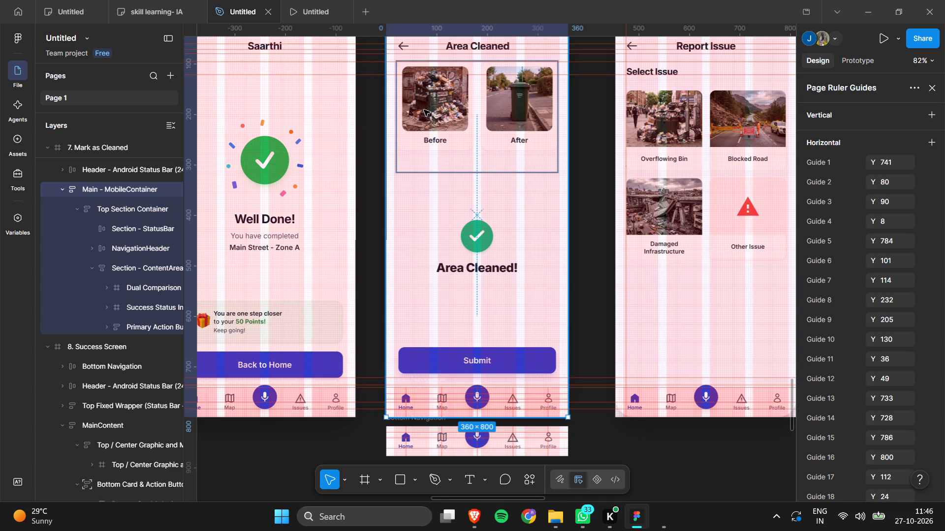
scroll(424, 110, "up", 1)
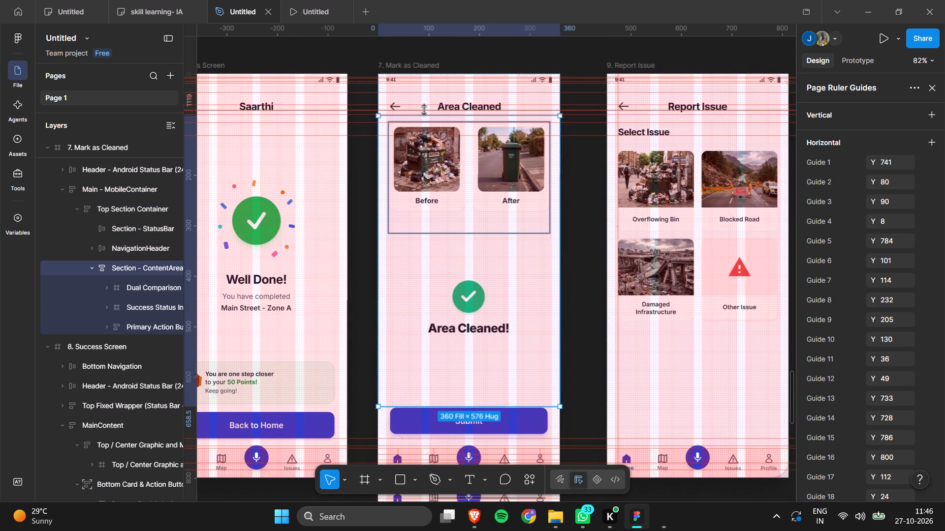
triple_click(445, 154)
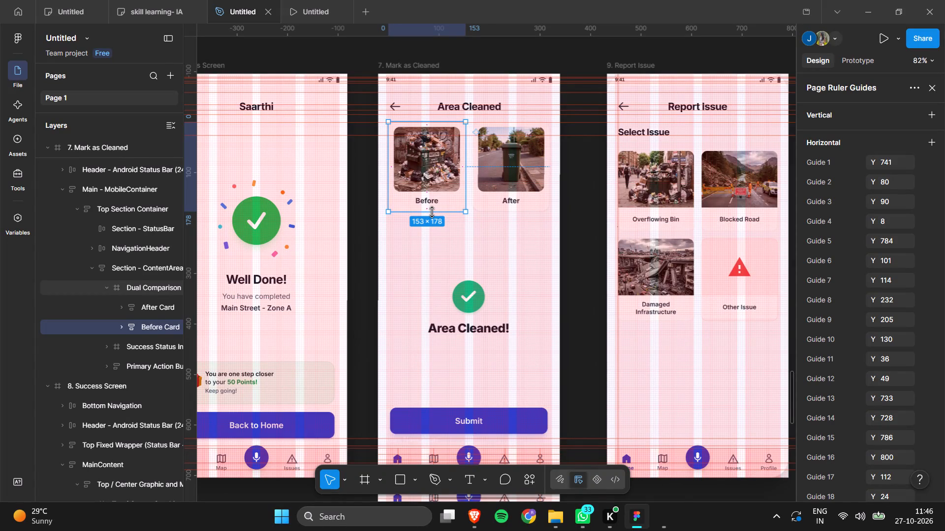
left_click_drag(505, 168, 457, 286)
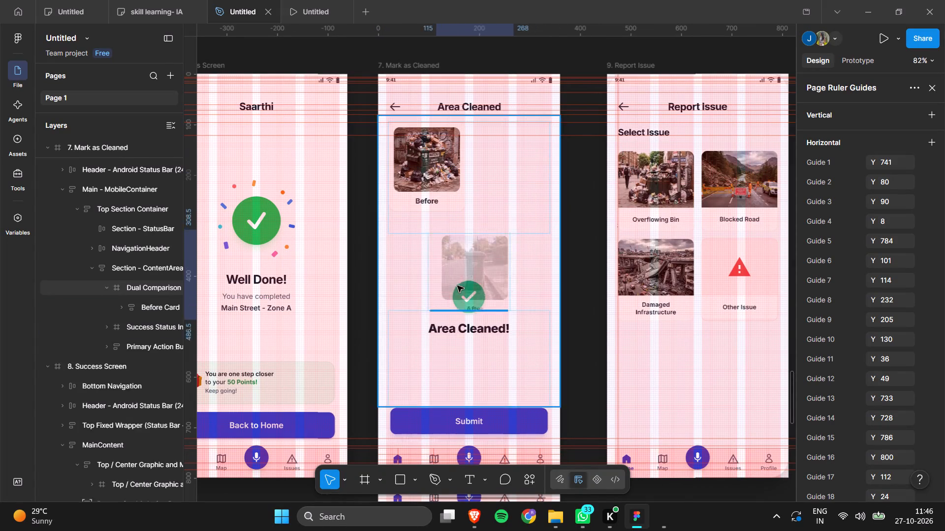
left_click_drag(457, 286, 418, 257)
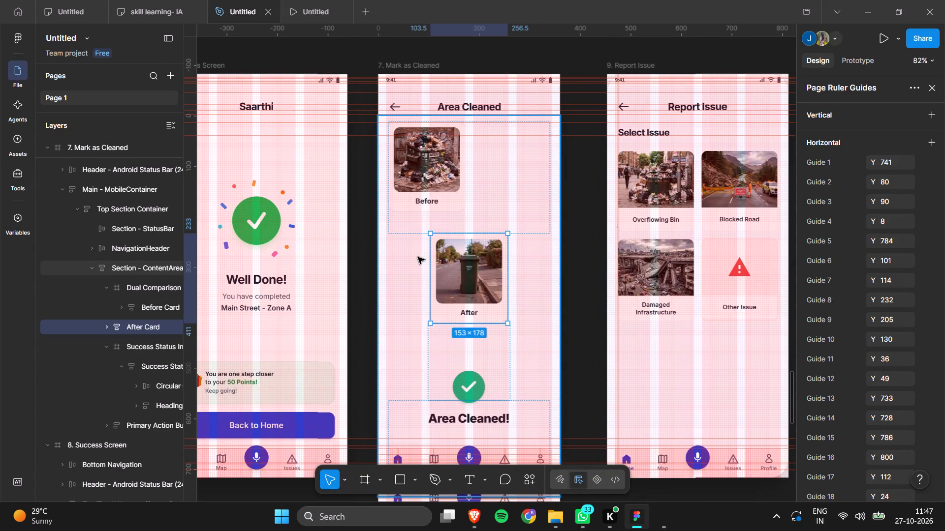
Enlarge the Before card to about 320 × 221 px so it fills the comparison frame on the Mark as Cleaned screen.
triple_click(436, 184)
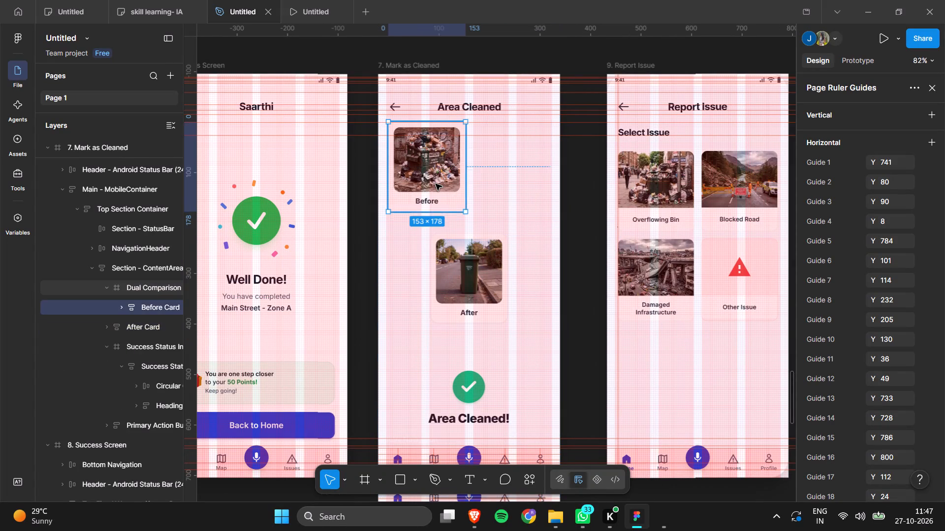
left_click_drag(464, 160, 506, 162)
key("ctrl+z")
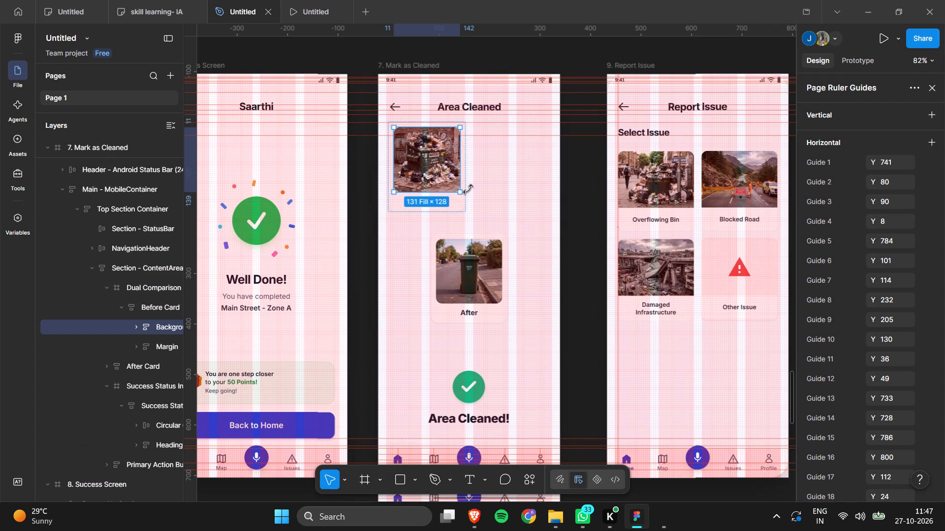
left_click(462, 207)
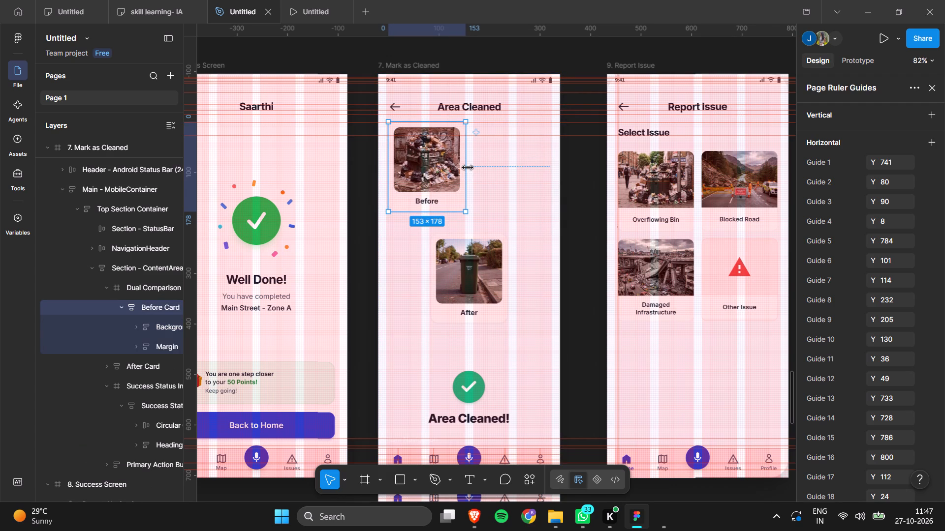
left_click_drag(468, 168, 550, 179)
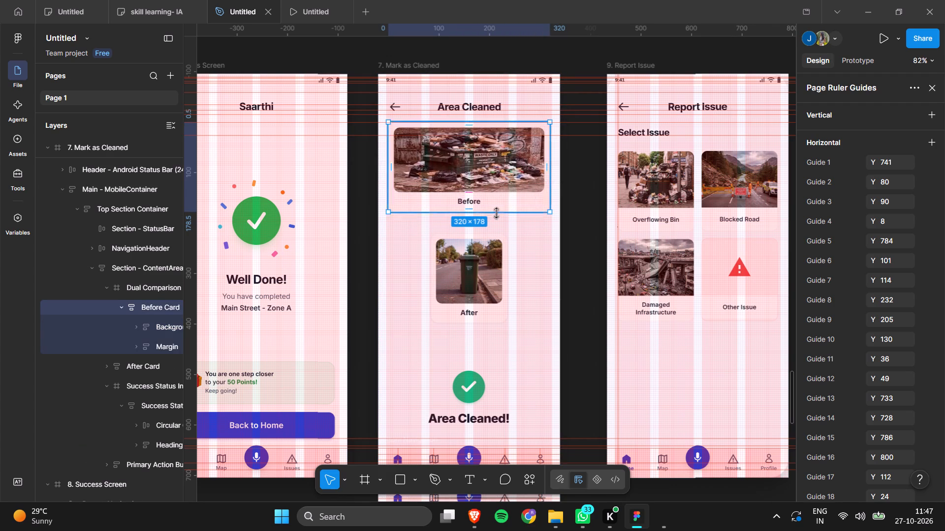
left_click_drag(467, 214, 475, 235)
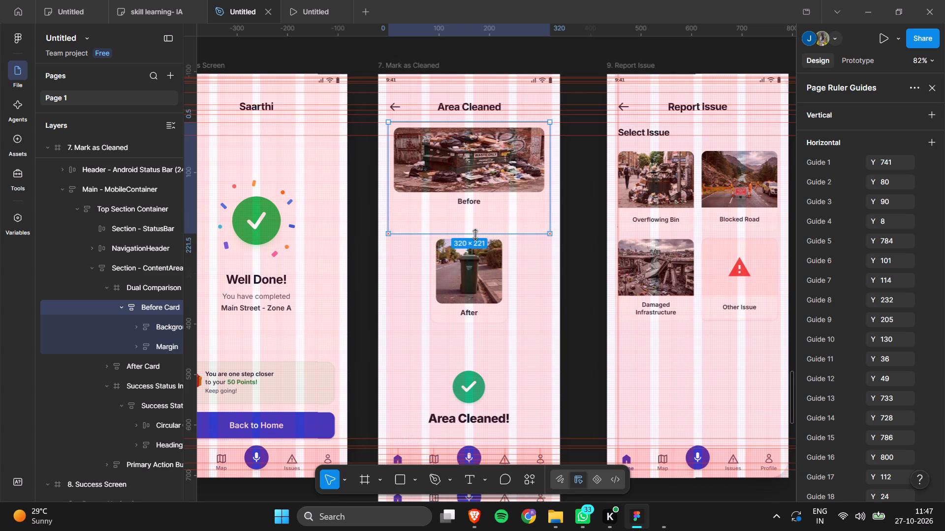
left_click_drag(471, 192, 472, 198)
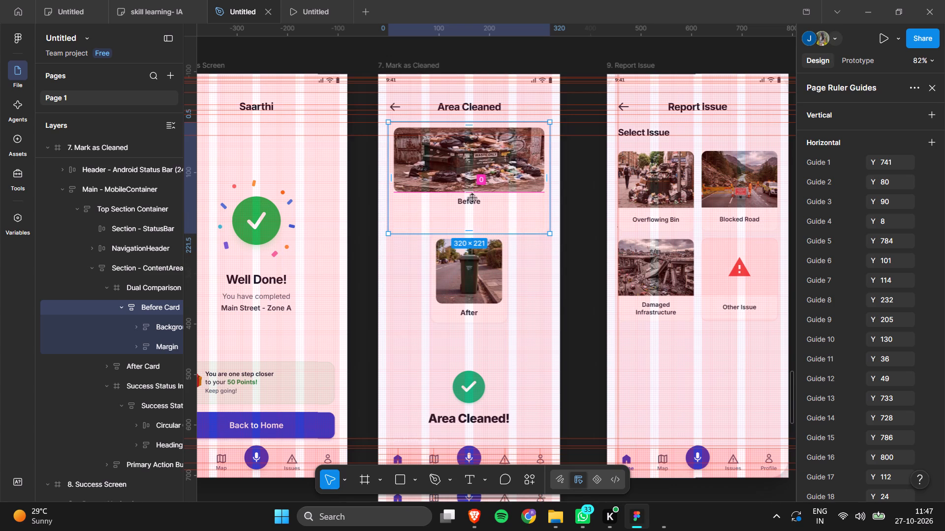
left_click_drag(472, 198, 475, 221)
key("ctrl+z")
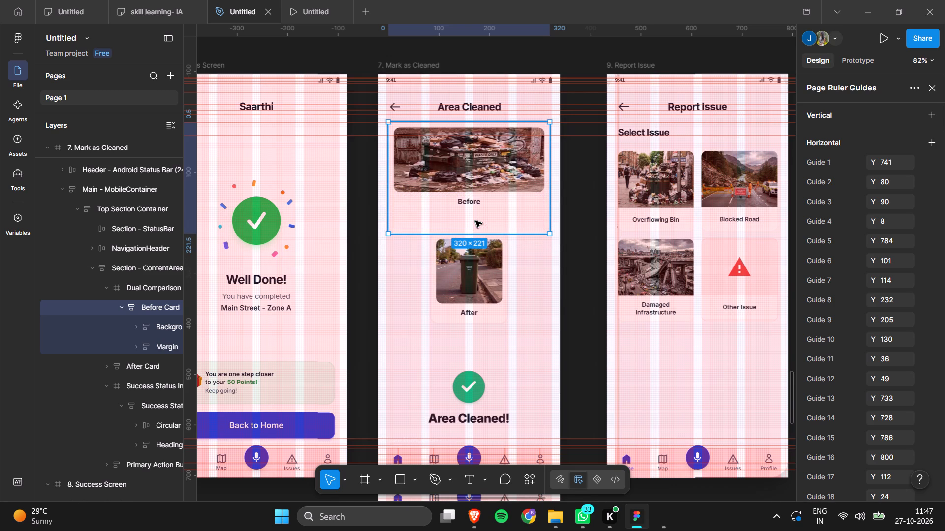
Increase the gap between the image and the caption in the Before card to about 51.
left_click_drag(469, 192, 471, 199)
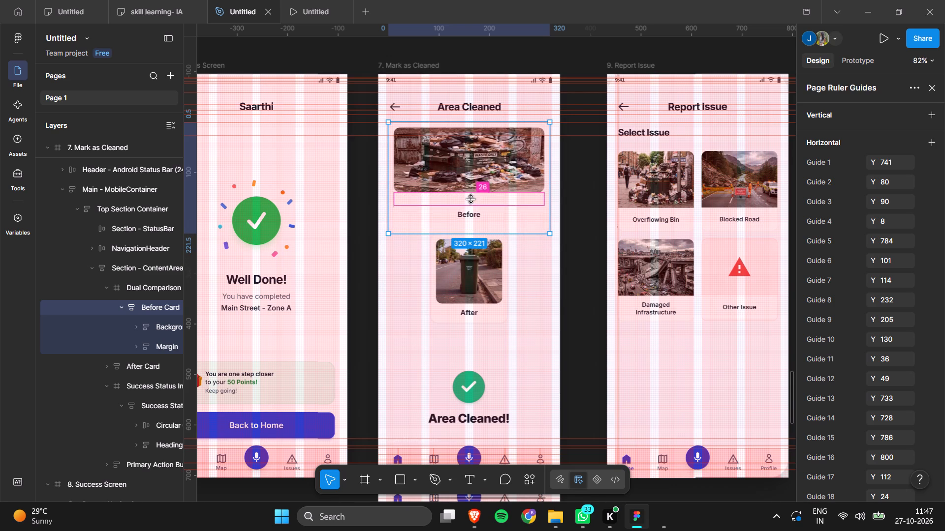
left_click_drag(471, 199, 473, 206)
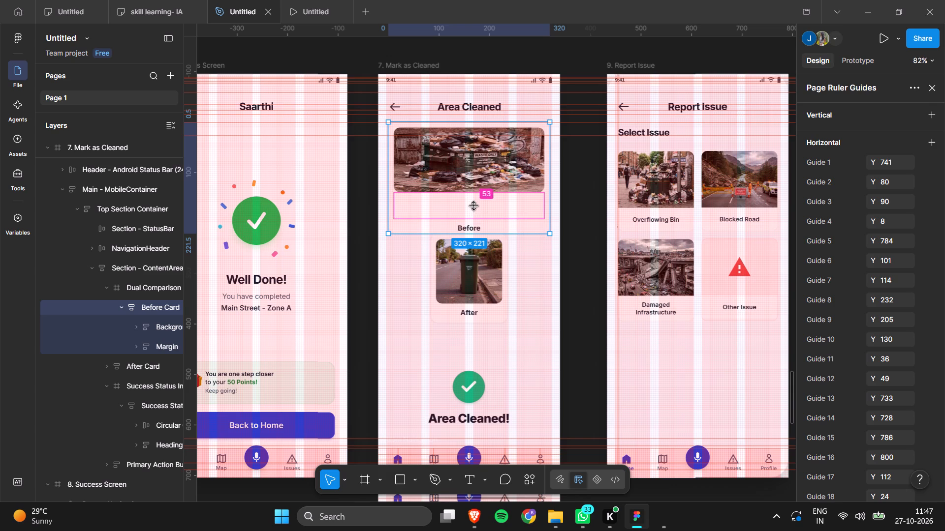
left_click_drag(473, 206, 473, 206)
scroll(469, 177, "down", 1)
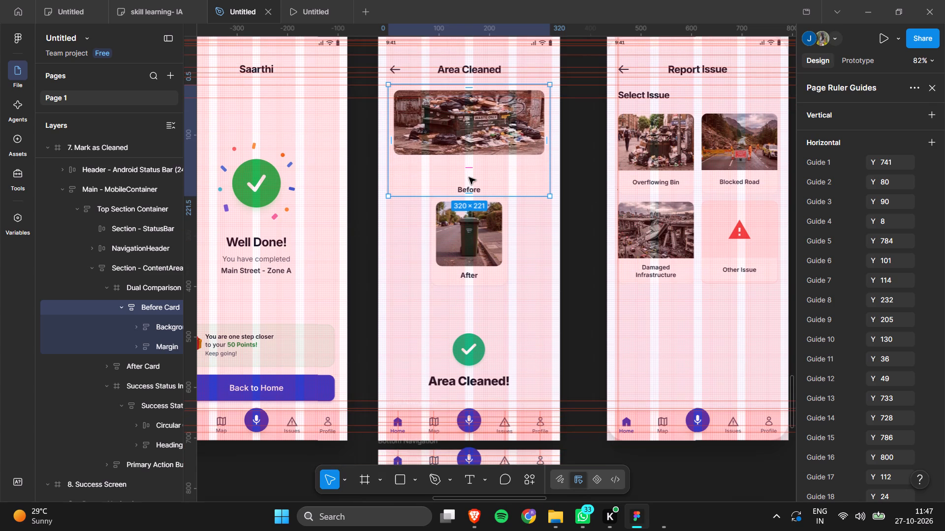
scroll(469, 177, "down", 1)
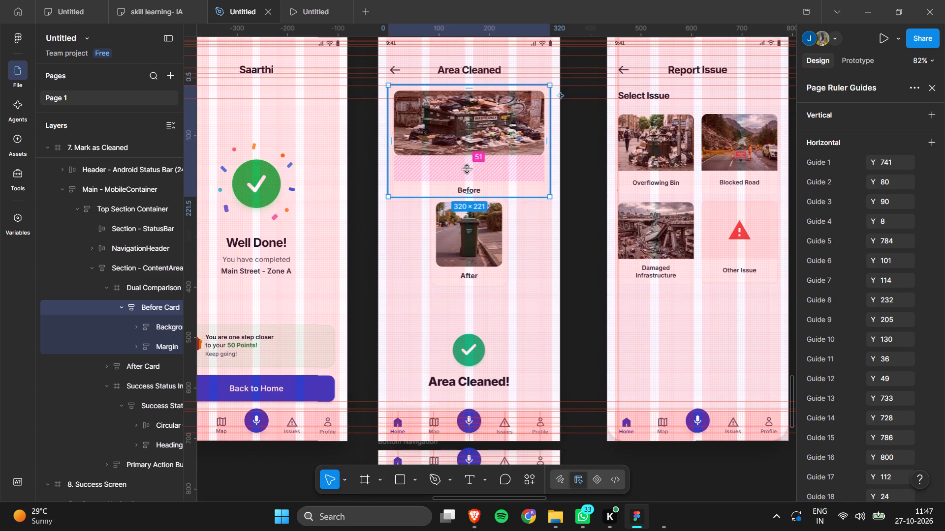
Enlarge the image in the Before card to about 298 × 179 px on the Mark as Cleaned screen.
double_click(463, 141)
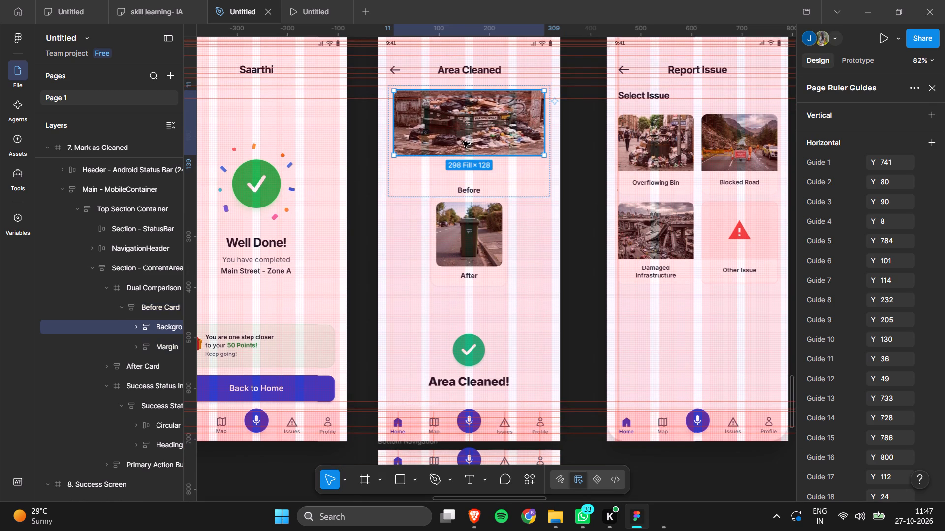
left_click_drag(467, 154, 473, 179)
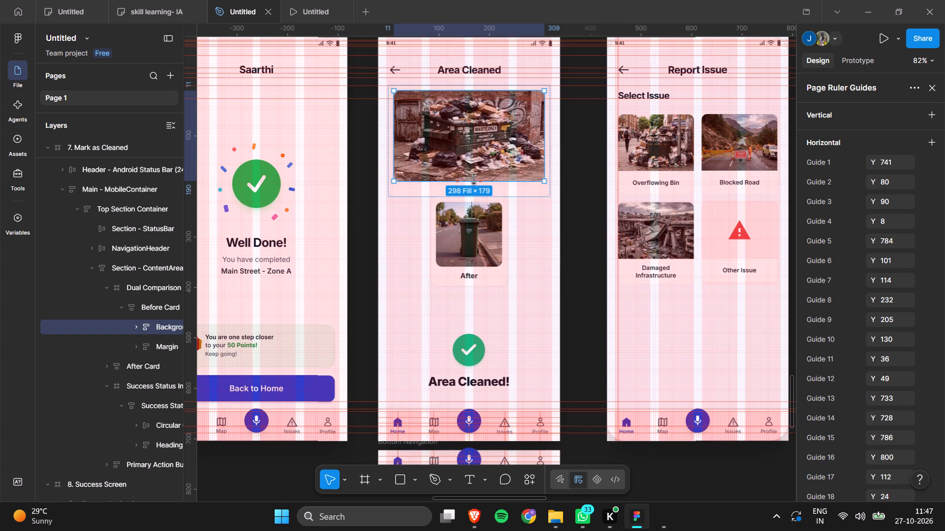
left_click_drag(473, 179, 473, 180)
left_click(366, 270)
Stretch the After card to the 320 px fill width and a height of about 245 px.
left_click(466, 259)
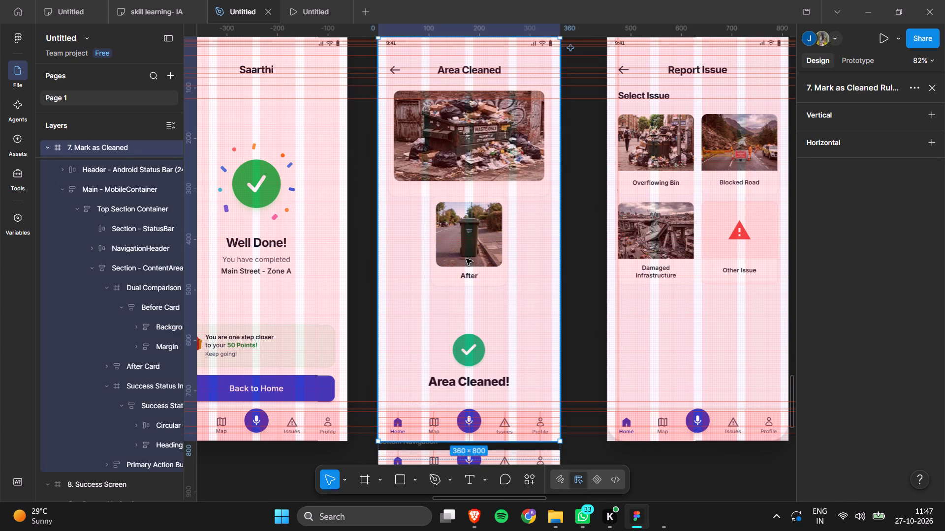
double_click(457, 250)
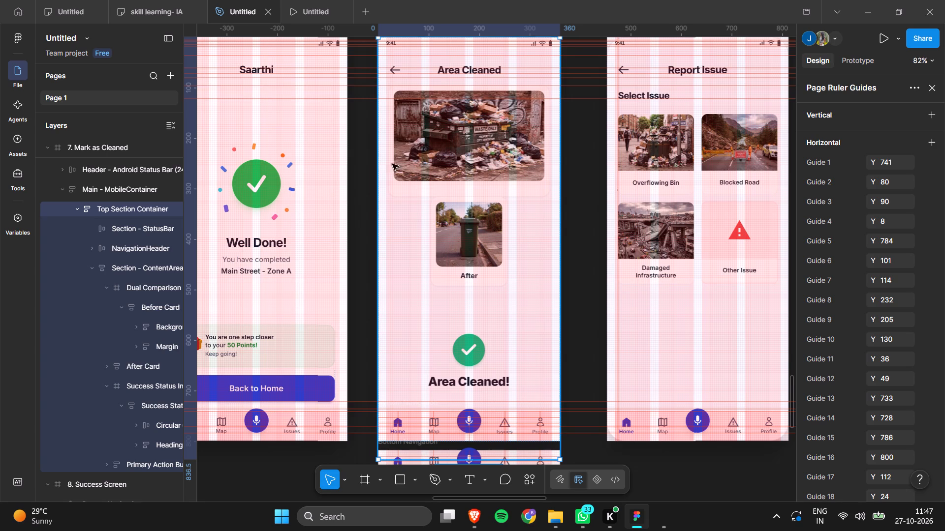
left_click(479, 229)
double_click(471, 241)
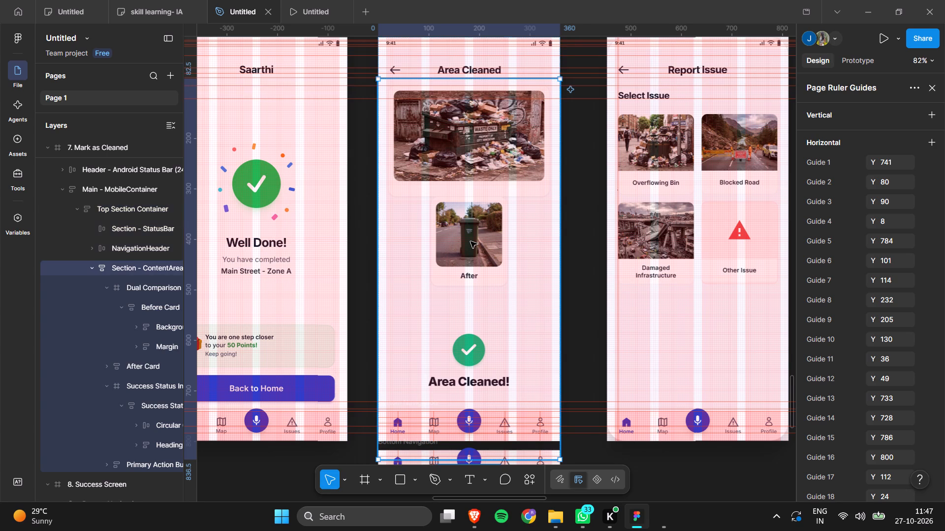
double_click(471, 241)
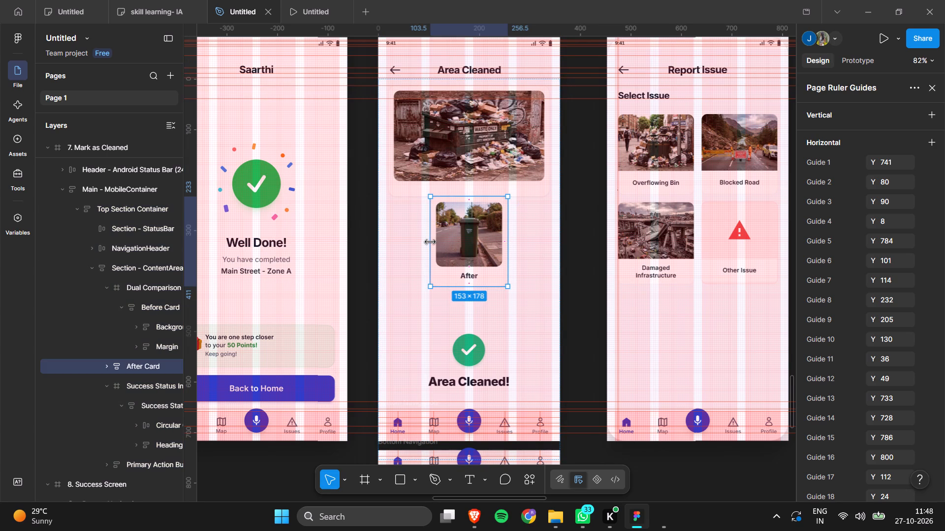
left_click_drag(430, 241, 382, 243)
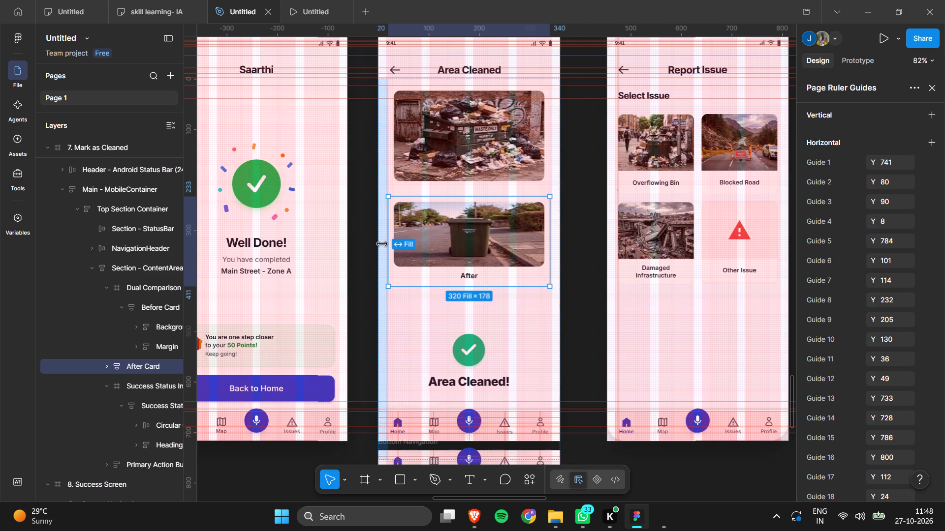
left_click_drag(382, 243, 377, 242)
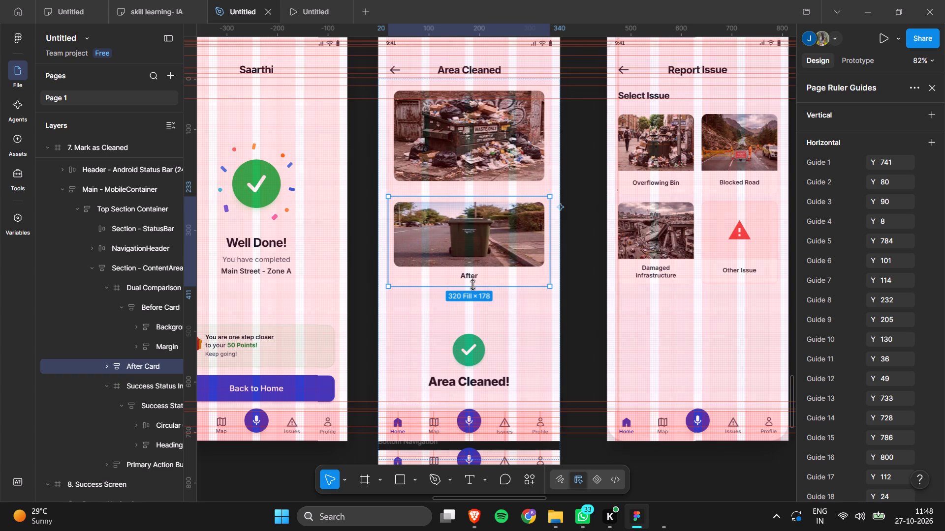
left_click_drag(472, 285, 482, 320)
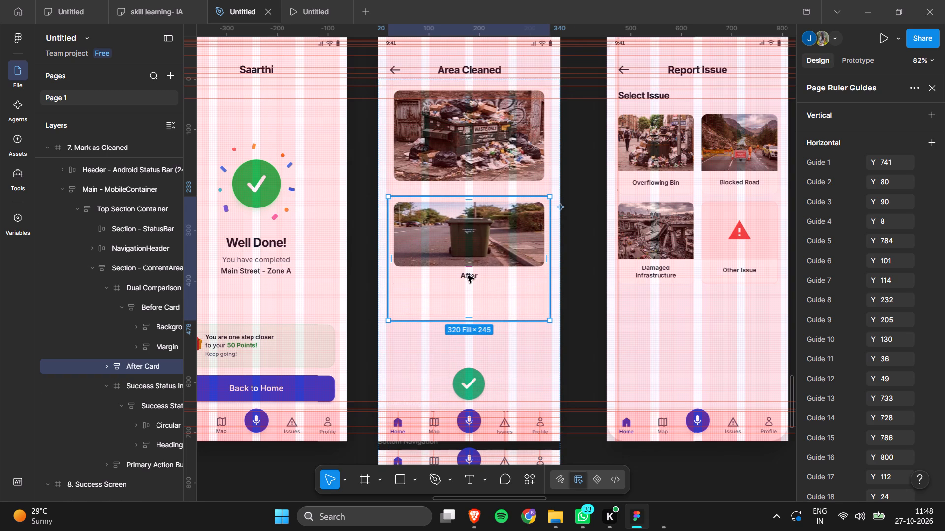
Increase the gap between the image and the caption in the After card so the caption sits near the card's bottom edge.
left_click(468, 276)
left_click_drag(471, 267, 475, 295)
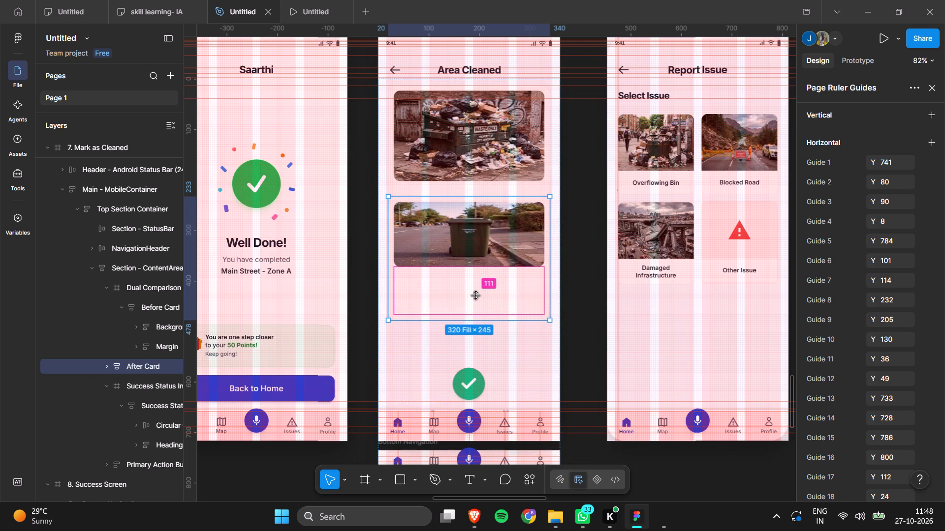
left_click_drag(475, 295, 477, 286)
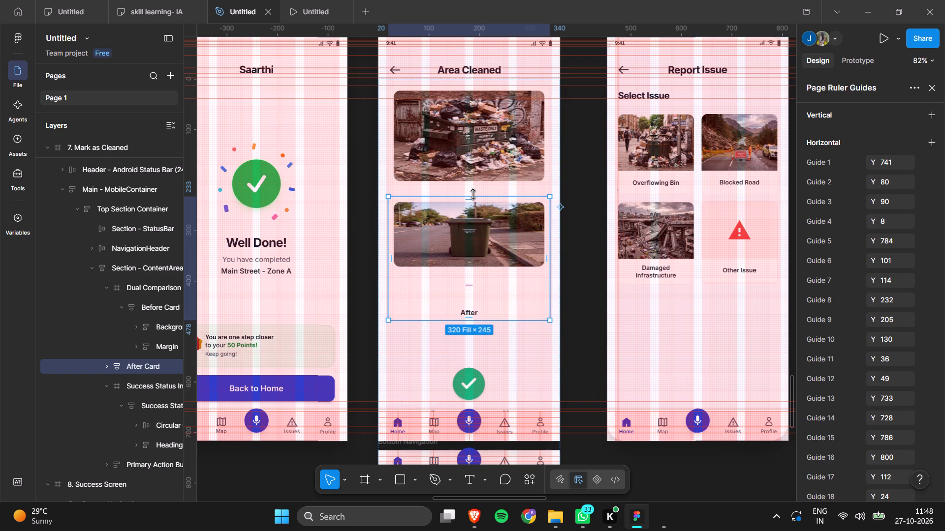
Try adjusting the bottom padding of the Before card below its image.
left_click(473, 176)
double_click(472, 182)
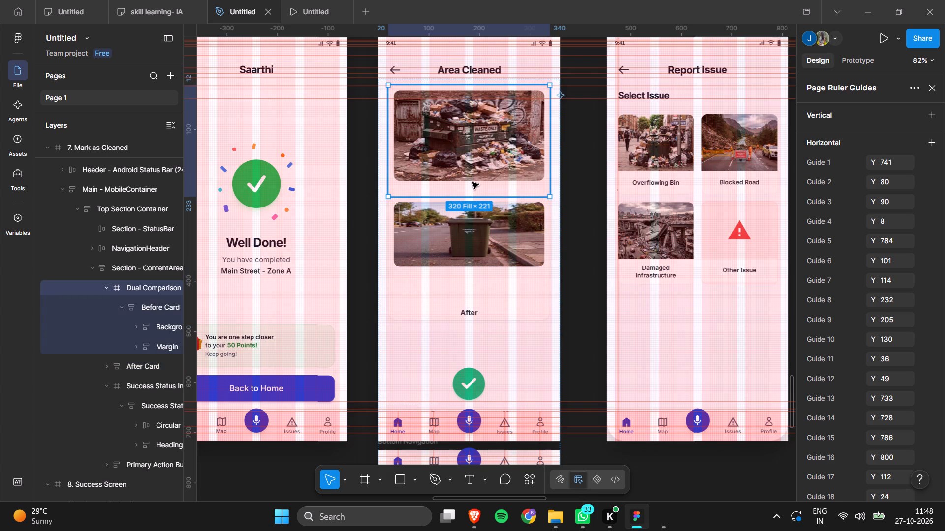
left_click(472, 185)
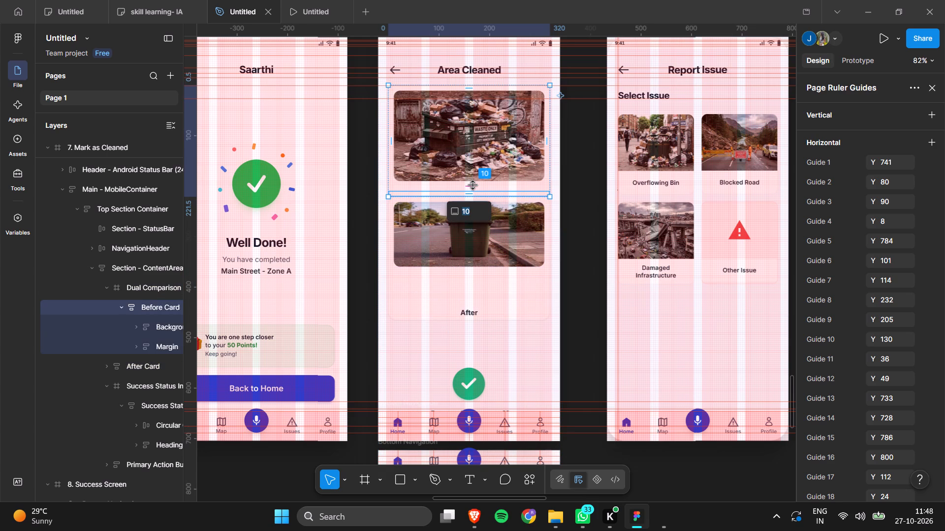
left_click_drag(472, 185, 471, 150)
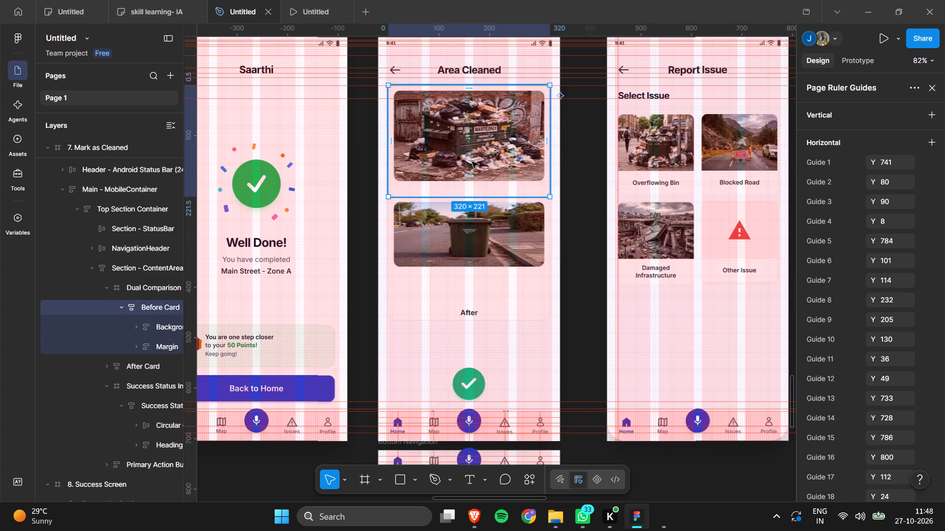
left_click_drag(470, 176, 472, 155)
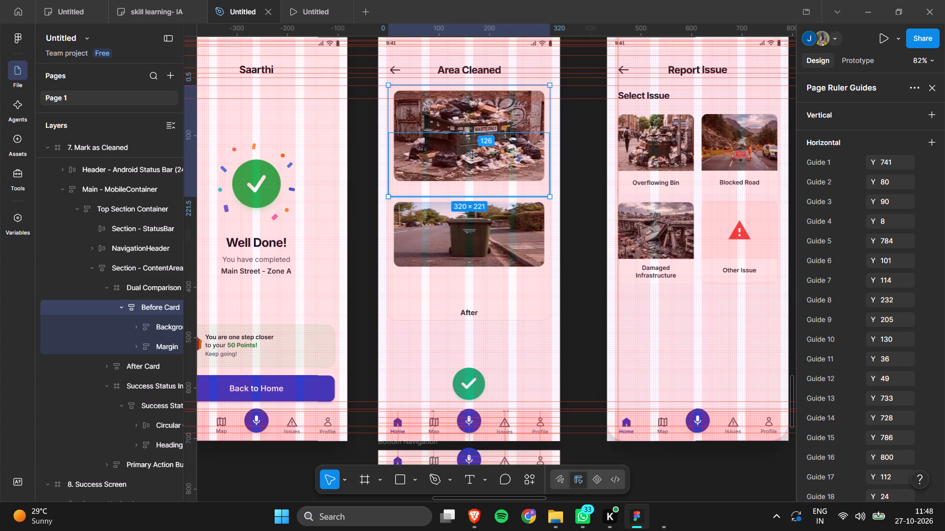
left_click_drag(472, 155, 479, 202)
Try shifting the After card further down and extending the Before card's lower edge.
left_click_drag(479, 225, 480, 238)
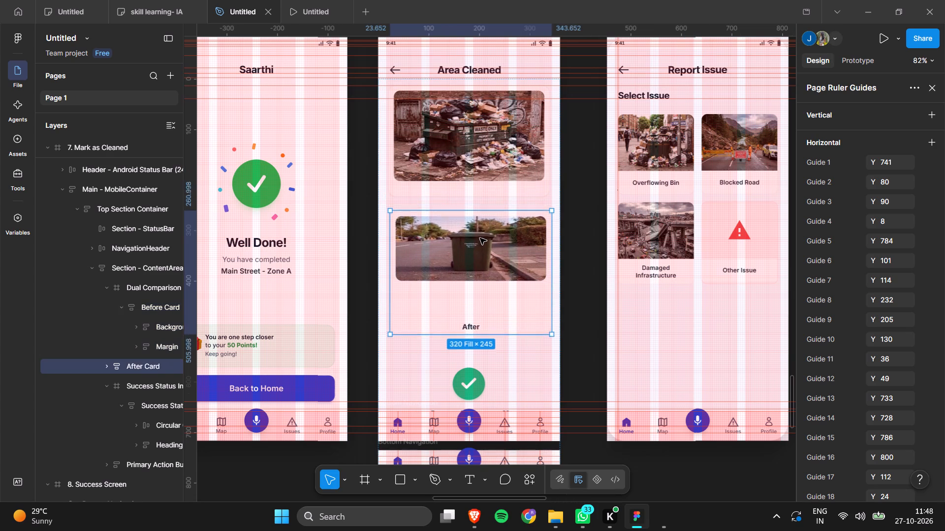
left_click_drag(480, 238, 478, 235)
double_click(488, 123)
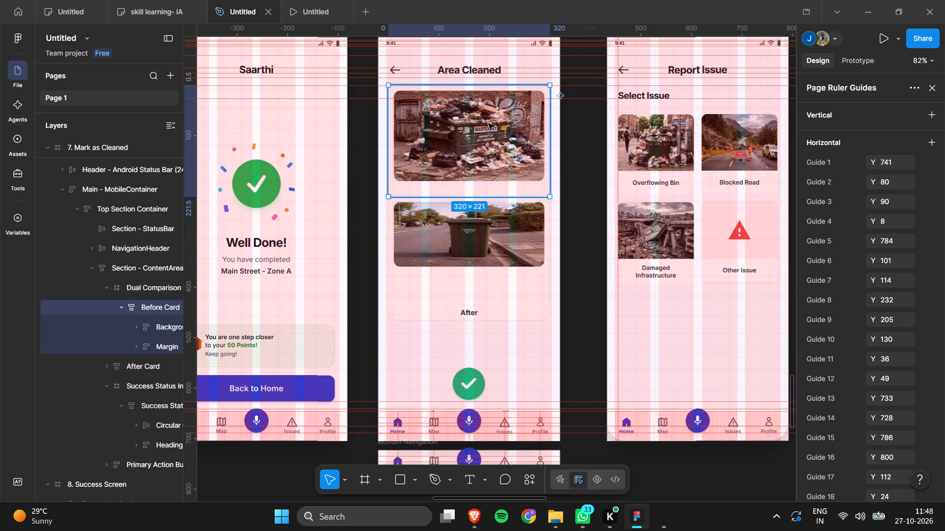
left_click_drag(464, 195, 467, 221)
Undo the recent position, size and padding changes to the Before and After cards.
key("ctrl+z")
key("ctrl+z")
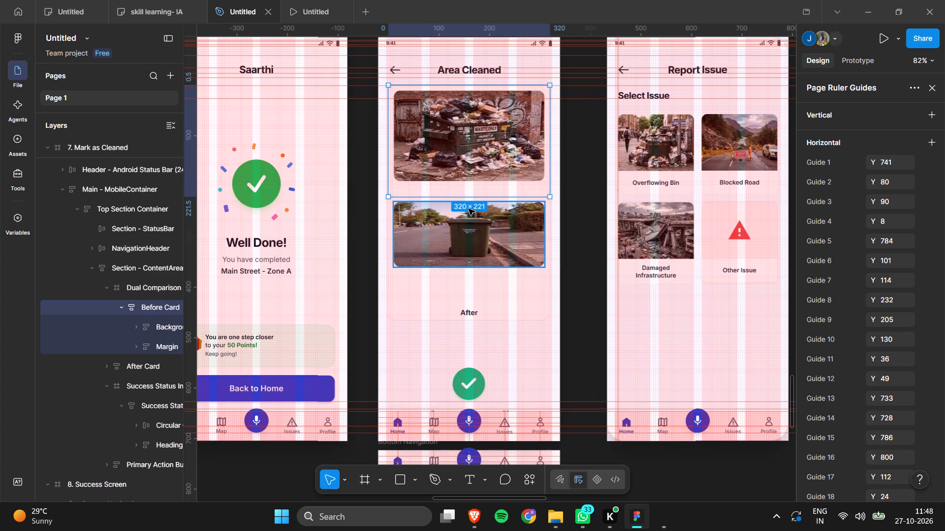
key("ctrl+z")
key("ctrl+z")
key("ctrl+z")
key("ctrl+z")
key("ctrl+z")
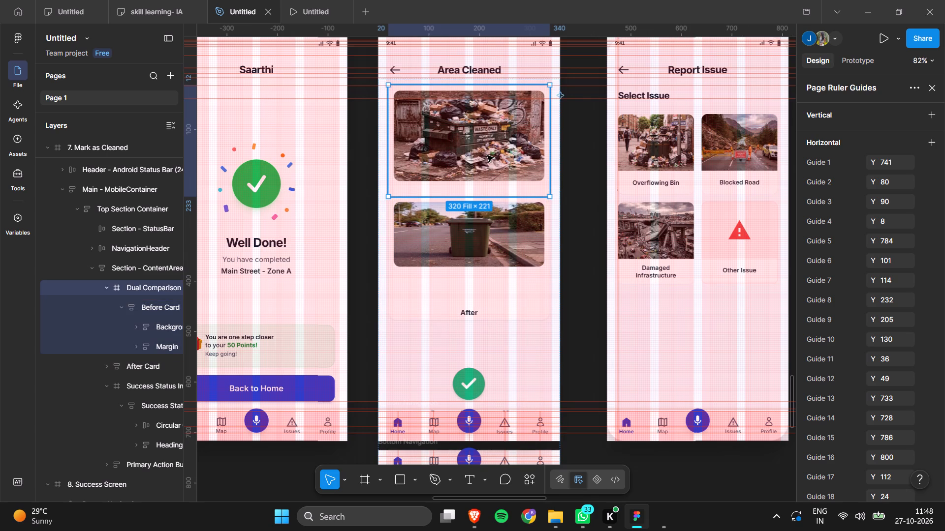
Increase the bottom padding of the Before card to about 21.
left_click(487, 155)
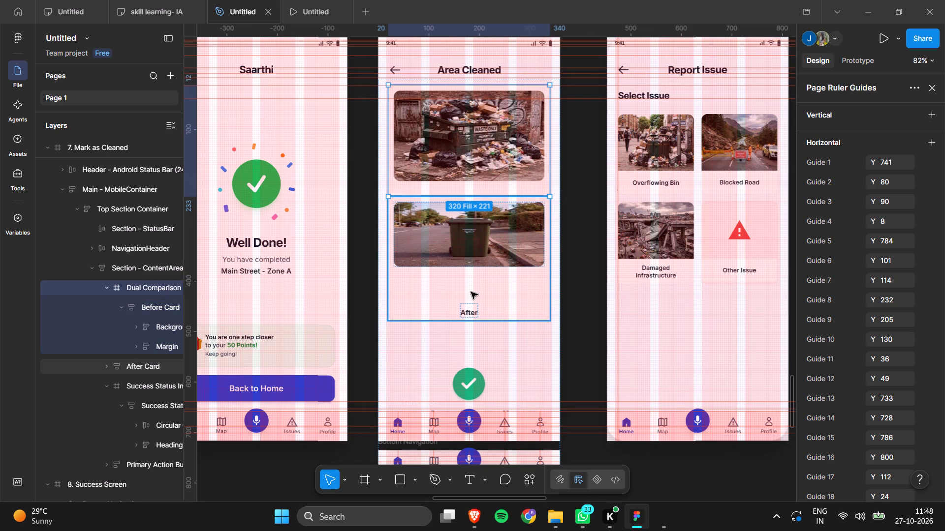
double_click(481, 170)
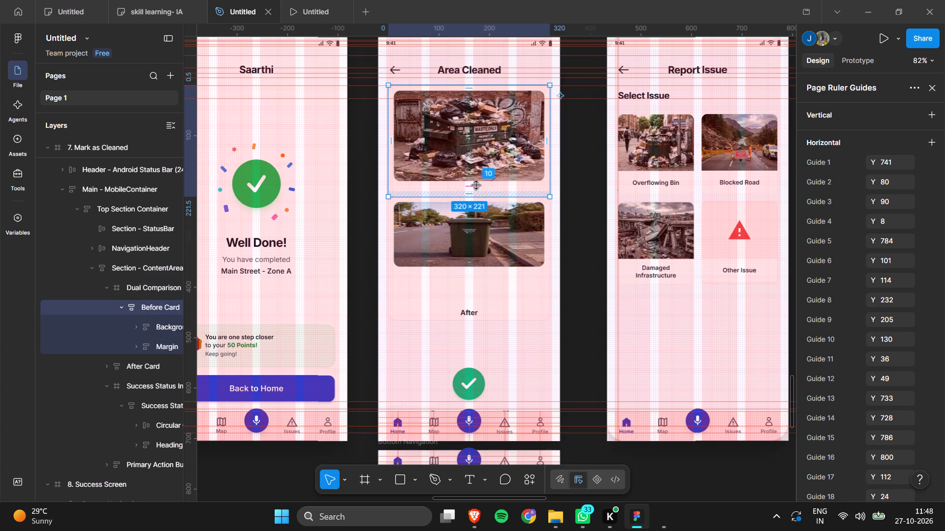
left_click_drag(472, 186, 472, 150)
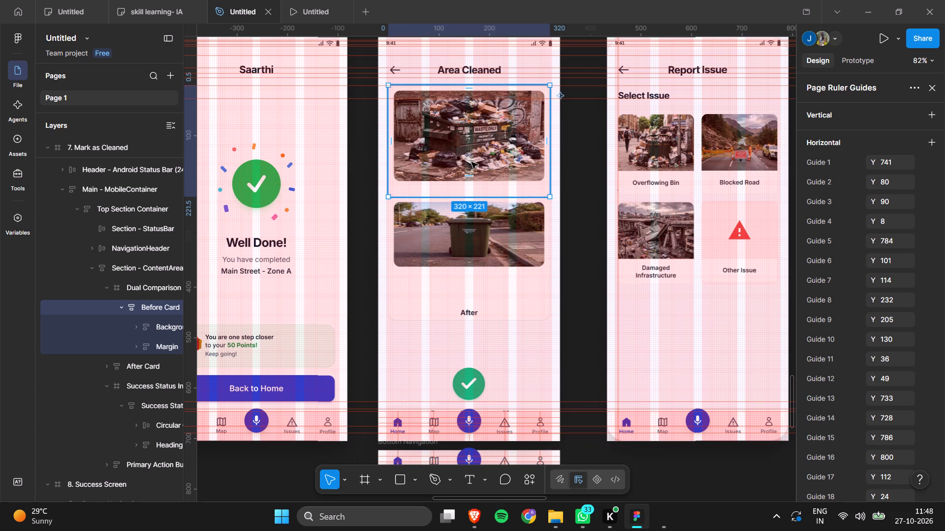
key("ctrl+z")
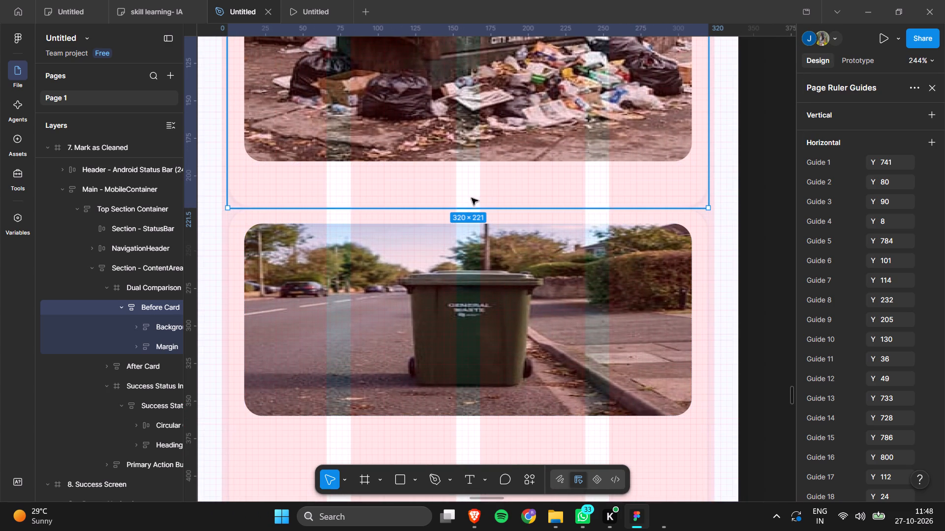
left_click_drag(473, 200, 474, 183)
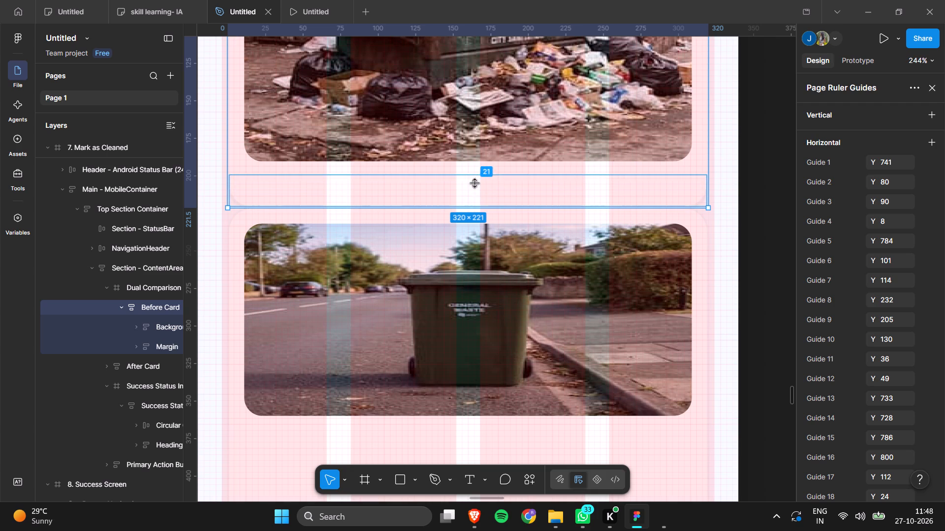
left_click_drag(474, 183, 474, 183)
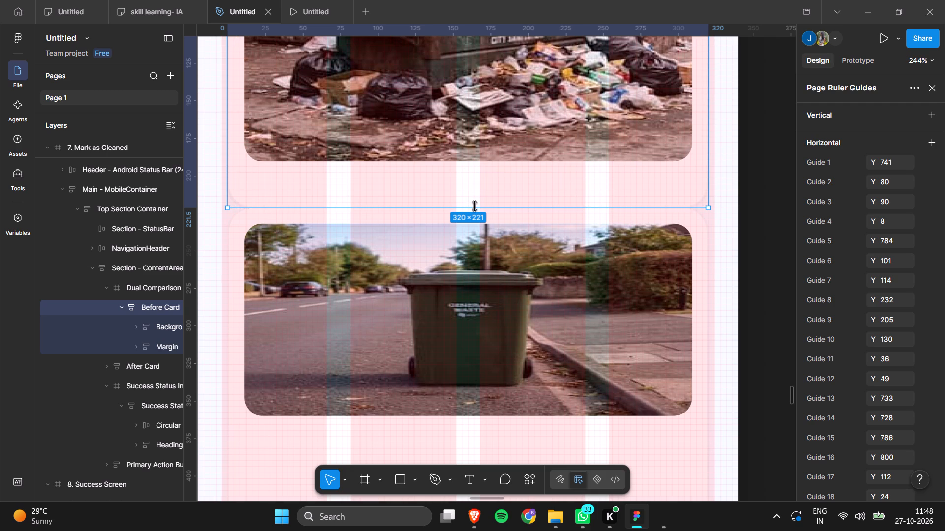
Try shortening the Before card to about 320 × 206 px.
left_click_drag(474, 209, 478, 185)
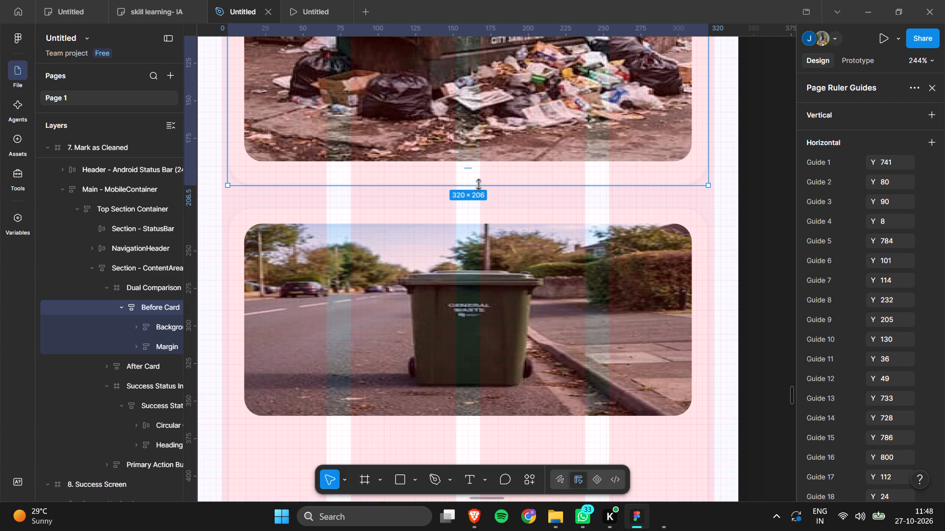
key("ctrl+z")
Increase the Before card's bottom padding further so it reaches over the lower part of the image.
triple_click(478, 194)
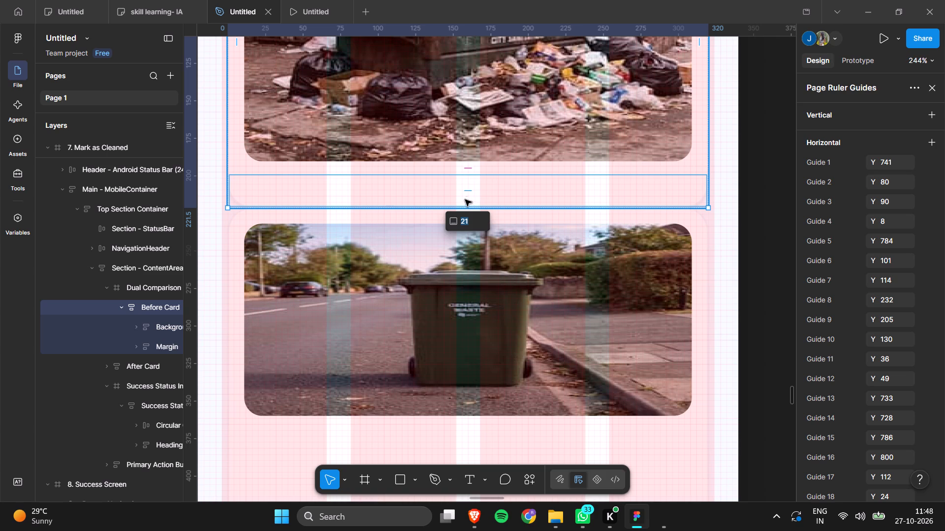
left_click_drag(473, 187, 475, 141)
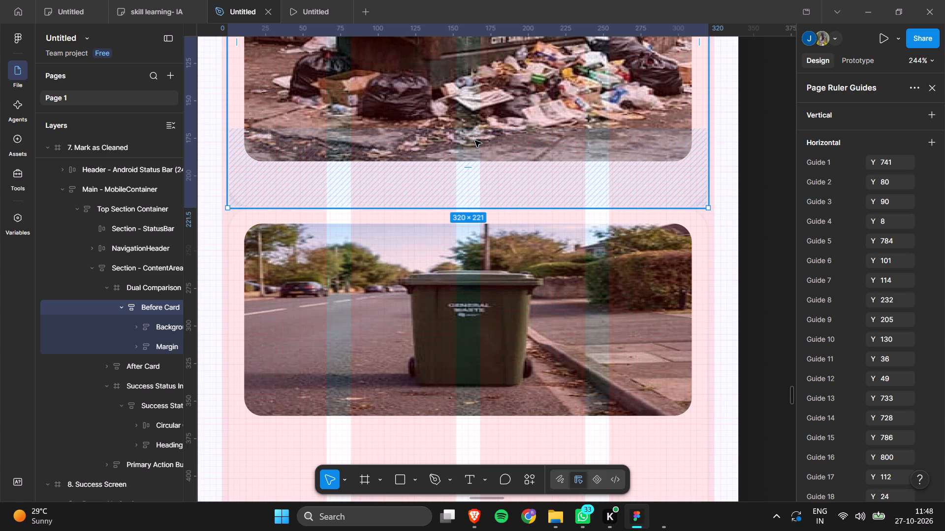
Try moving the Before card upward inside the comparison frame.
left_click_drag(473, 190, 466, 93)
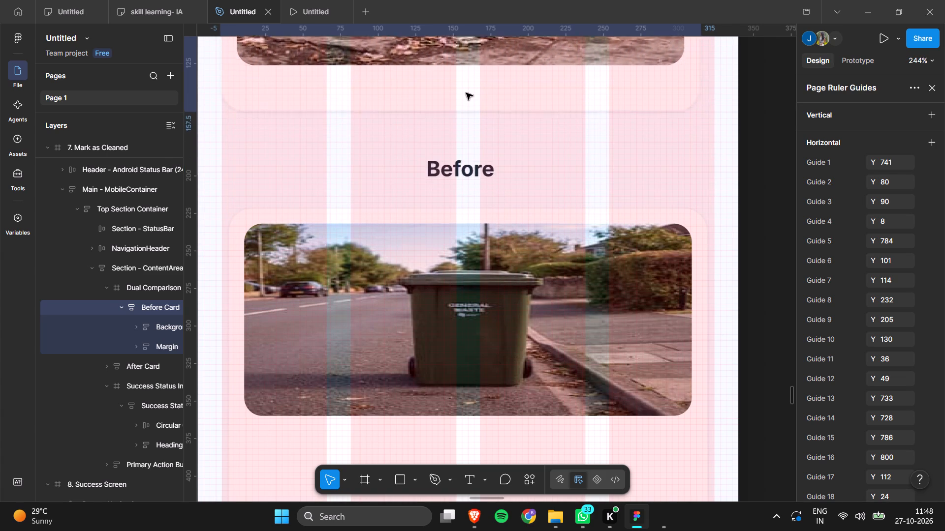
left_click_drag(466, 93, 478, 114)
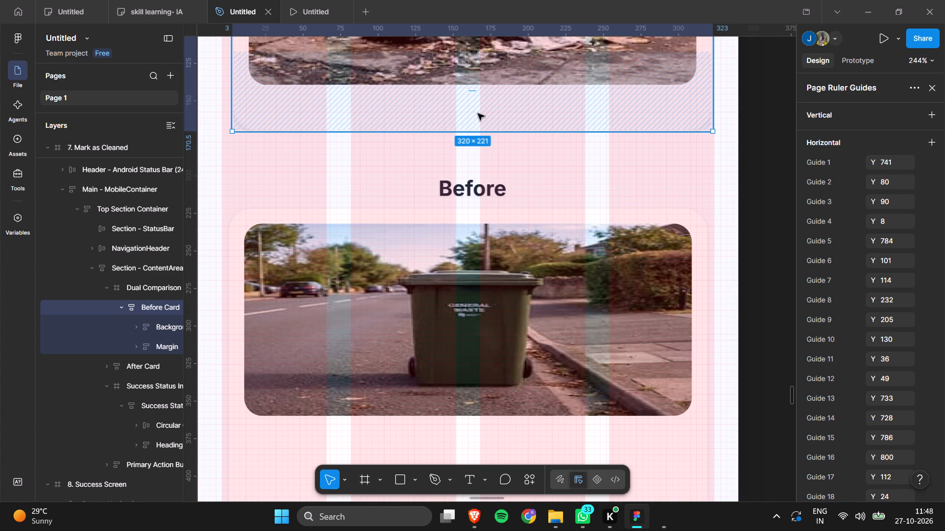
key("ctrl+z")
Move the After card down below the success status indicator in the content area.
left_click_drag(490, 241, 492, 269)
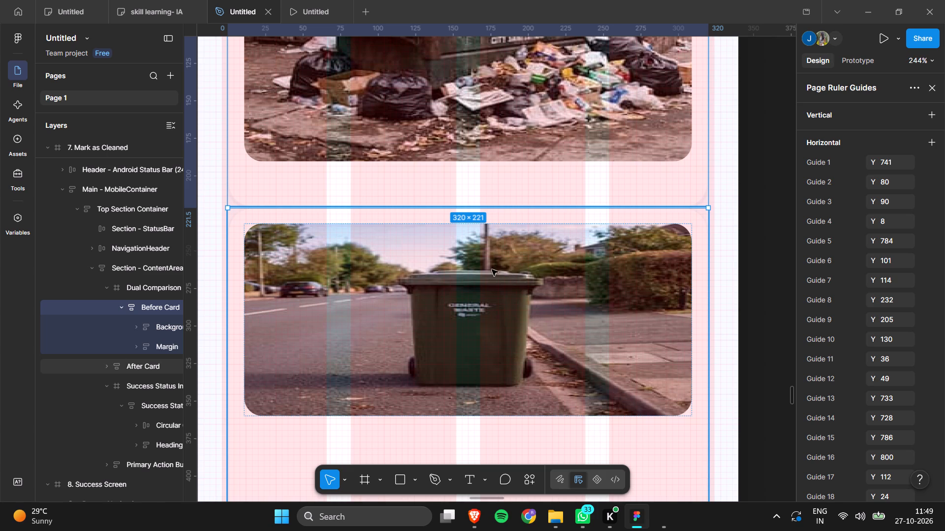
left_click_drag(492, 269, 493, 329)
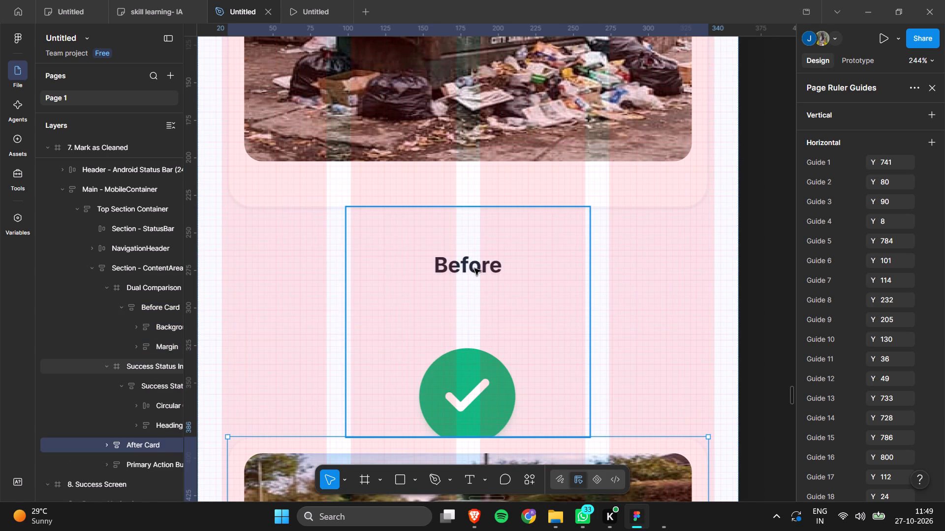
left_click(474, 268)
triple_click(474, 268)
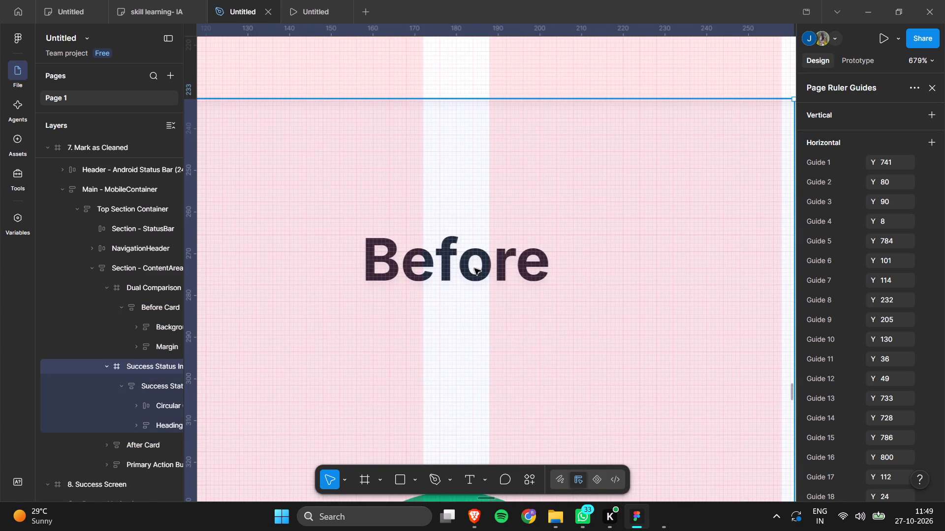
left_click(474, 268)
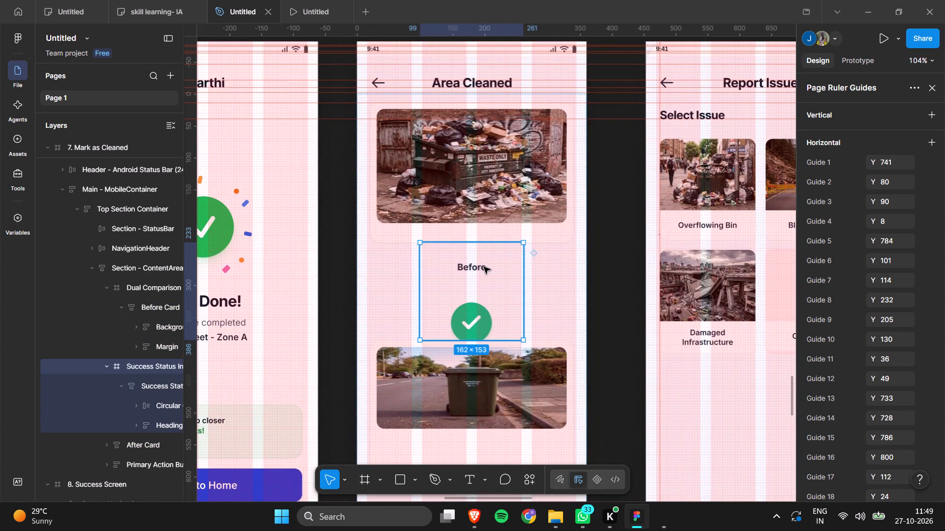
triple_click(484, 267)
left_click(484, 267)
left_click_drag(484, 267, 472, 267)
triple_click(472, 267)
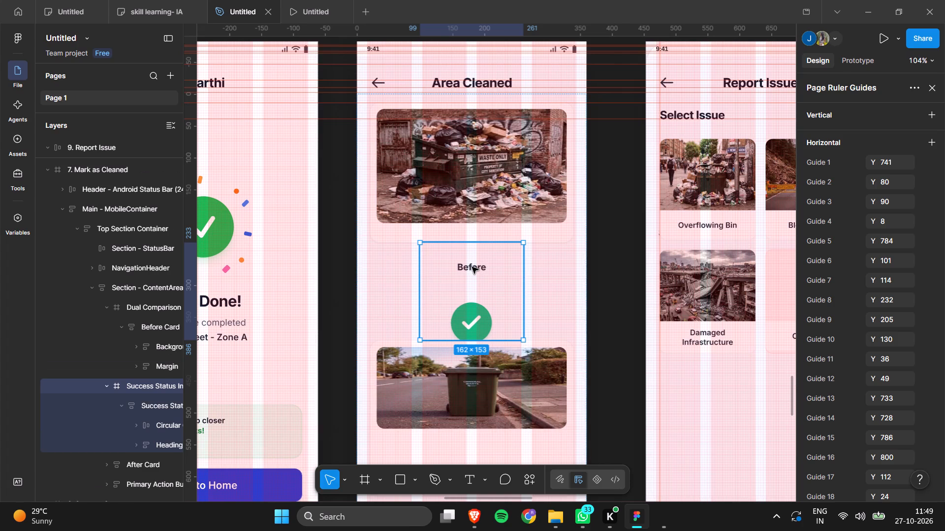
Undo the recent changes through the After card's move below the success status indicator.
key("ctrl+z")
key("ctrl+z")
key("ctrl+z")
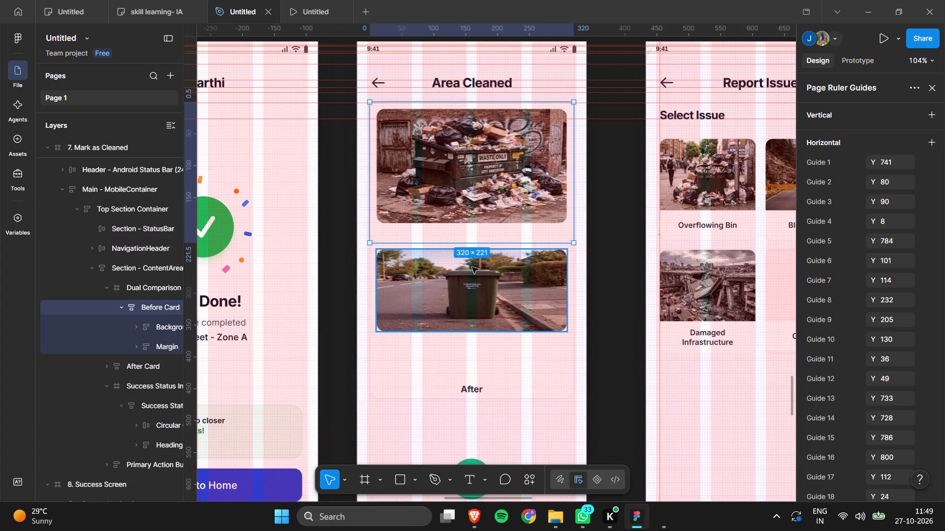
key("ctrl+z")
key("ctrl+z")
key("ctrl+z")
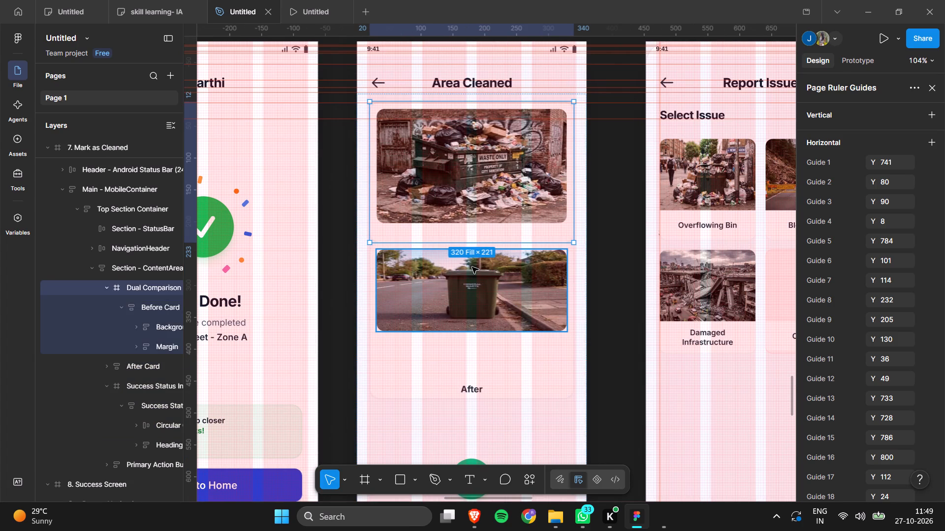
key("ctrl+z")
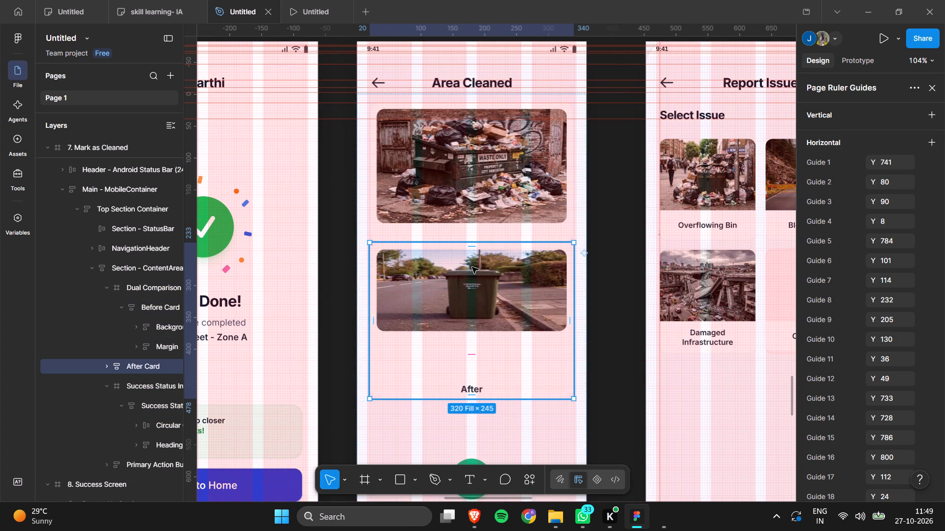
Move the After card down below the success status indicator in the content area again.
left_click_drag(472, 267, 473, 320)
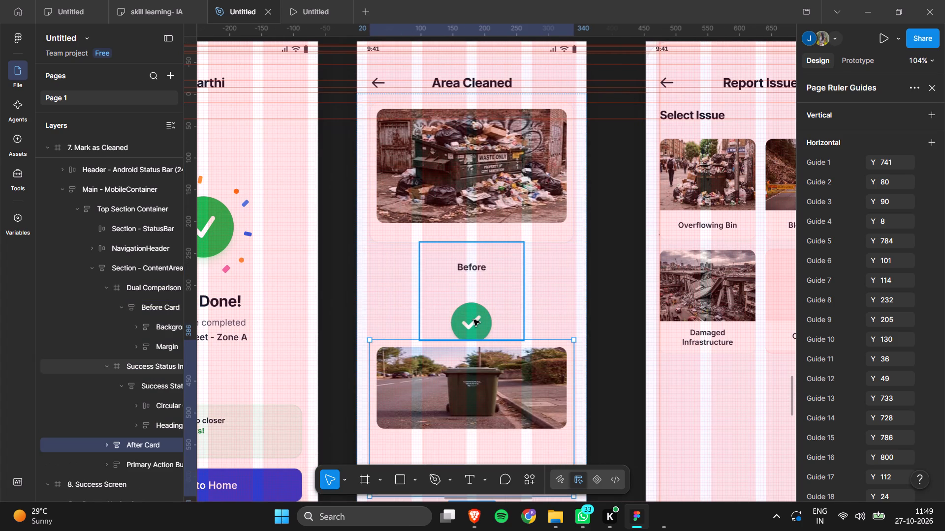
Copy the Before caption's text and delete it from its place above the green check mark.
triple_click(473, 269)
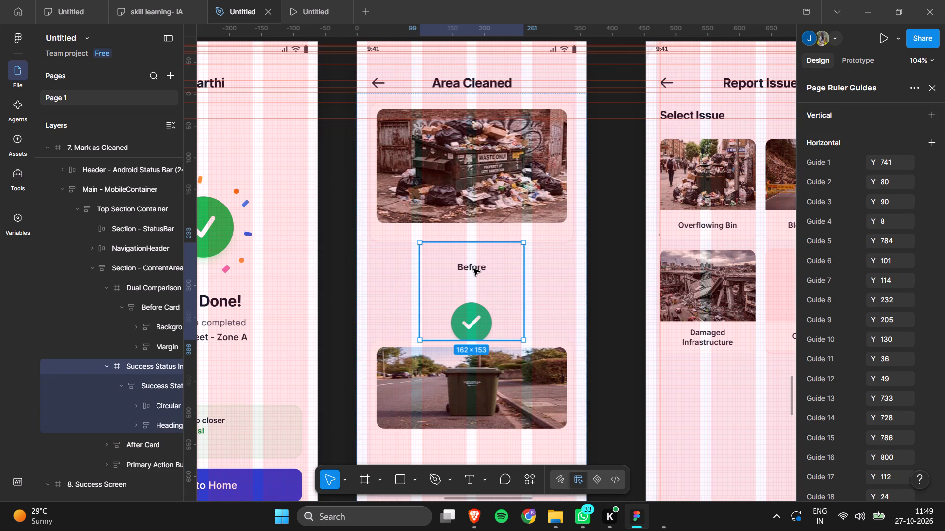
triple_click(473, 269)
triple_click(473, 269)
double_click(473, 269)
left_click(467, 477)
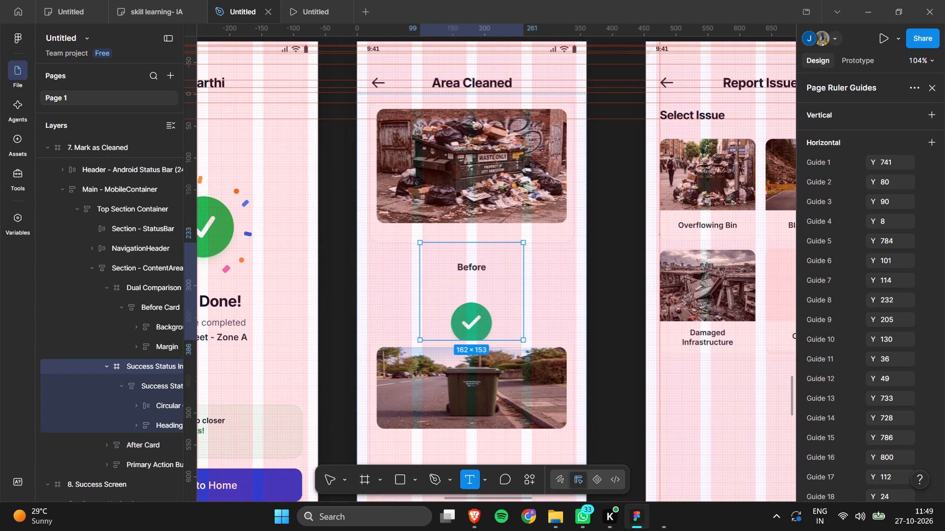
left_click(465, 270)
left_click(465, 270)
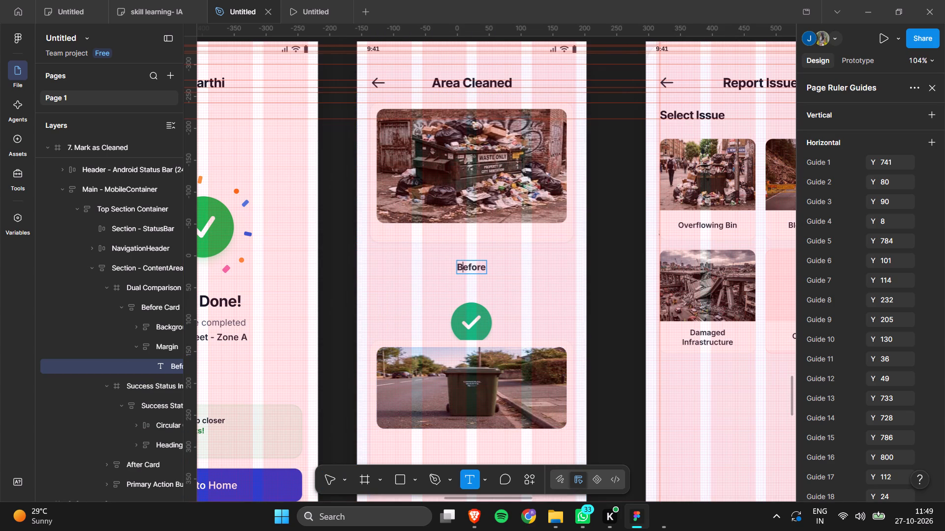
triple_click(465, 270)
key("ctrl+c")
key("BackSpace")
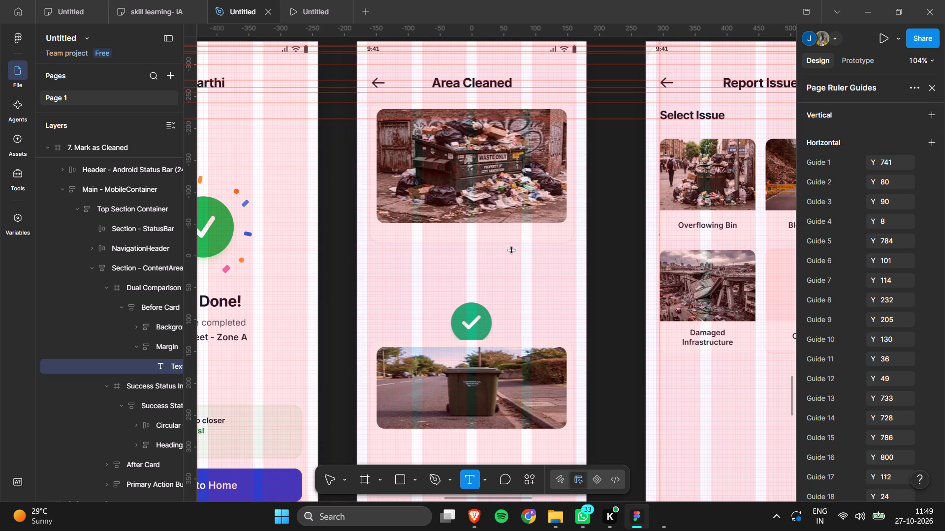
left_click(468, 402)
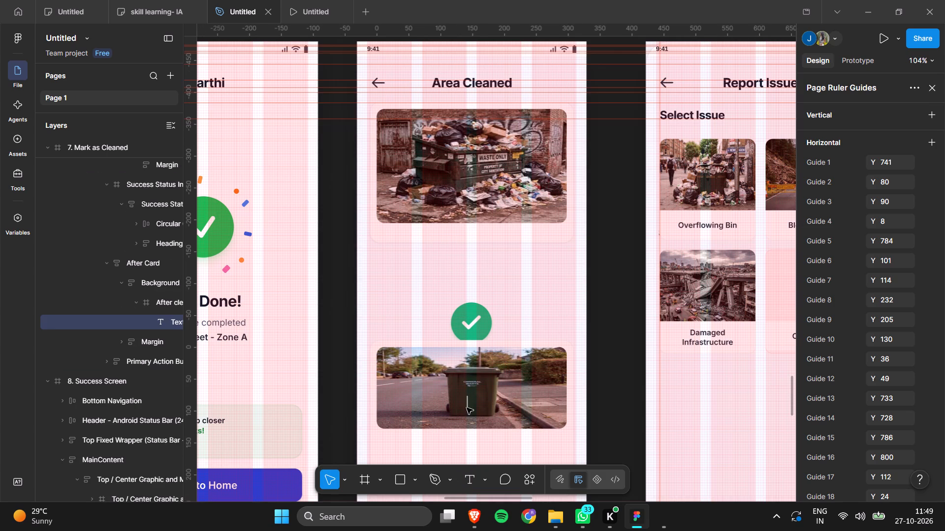
left_click(340, 477)
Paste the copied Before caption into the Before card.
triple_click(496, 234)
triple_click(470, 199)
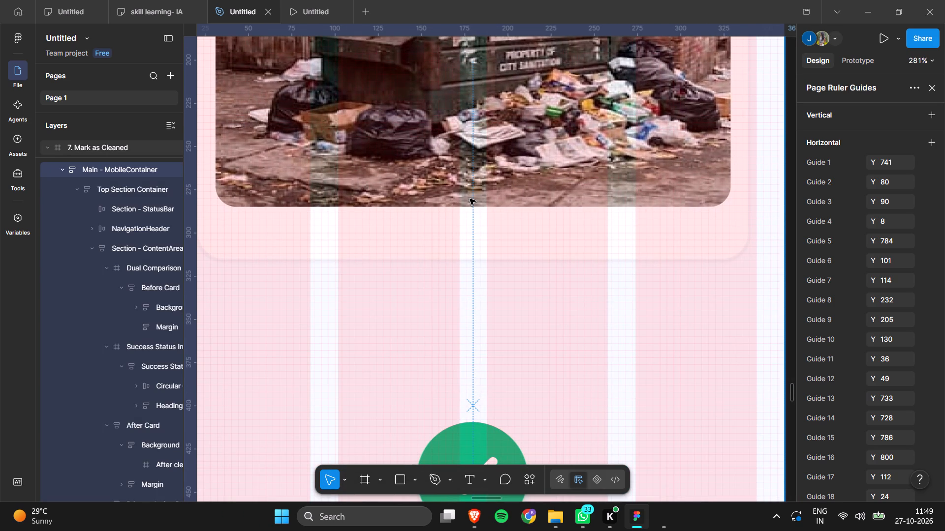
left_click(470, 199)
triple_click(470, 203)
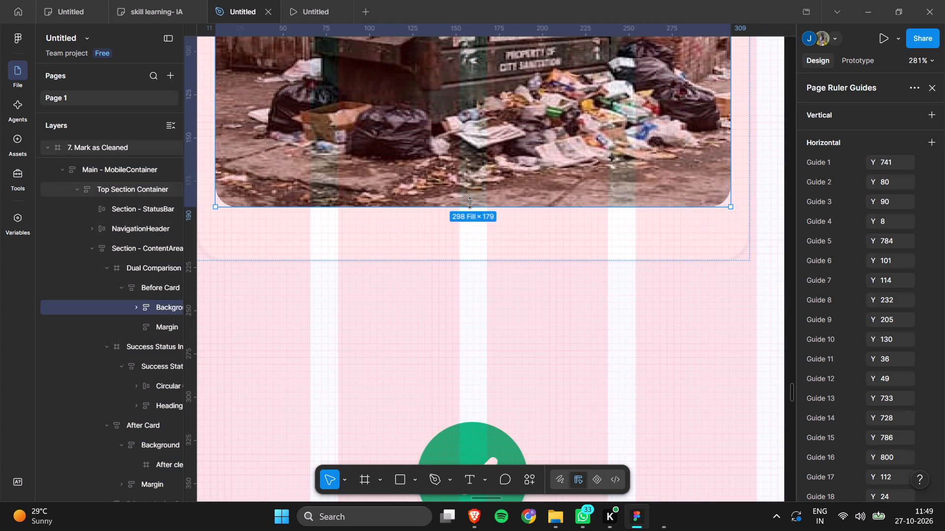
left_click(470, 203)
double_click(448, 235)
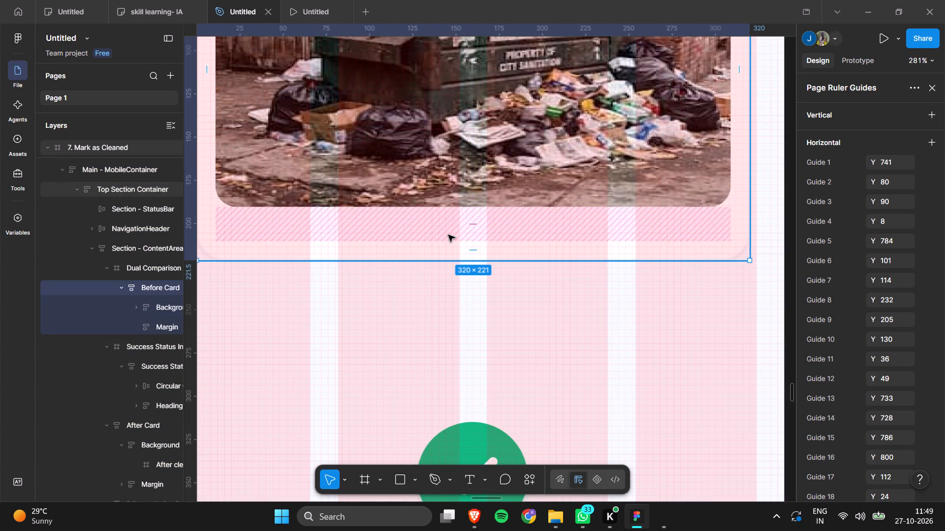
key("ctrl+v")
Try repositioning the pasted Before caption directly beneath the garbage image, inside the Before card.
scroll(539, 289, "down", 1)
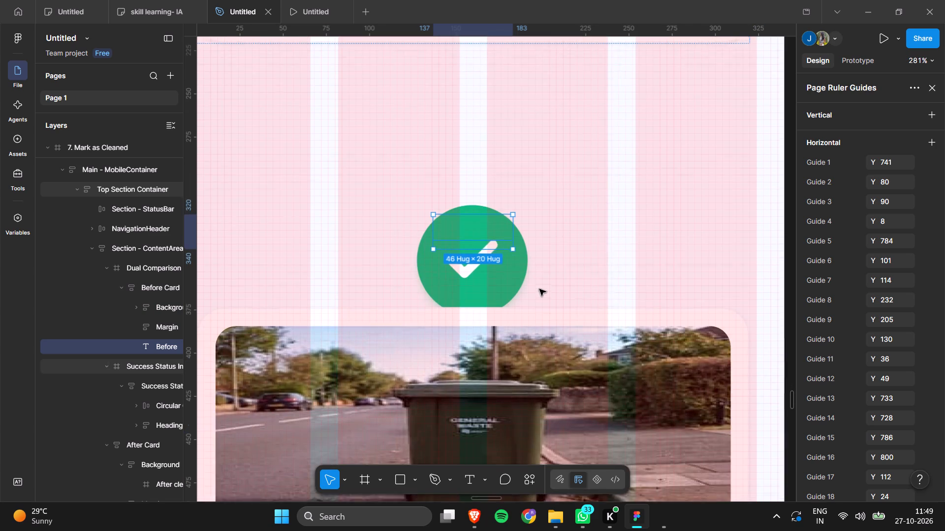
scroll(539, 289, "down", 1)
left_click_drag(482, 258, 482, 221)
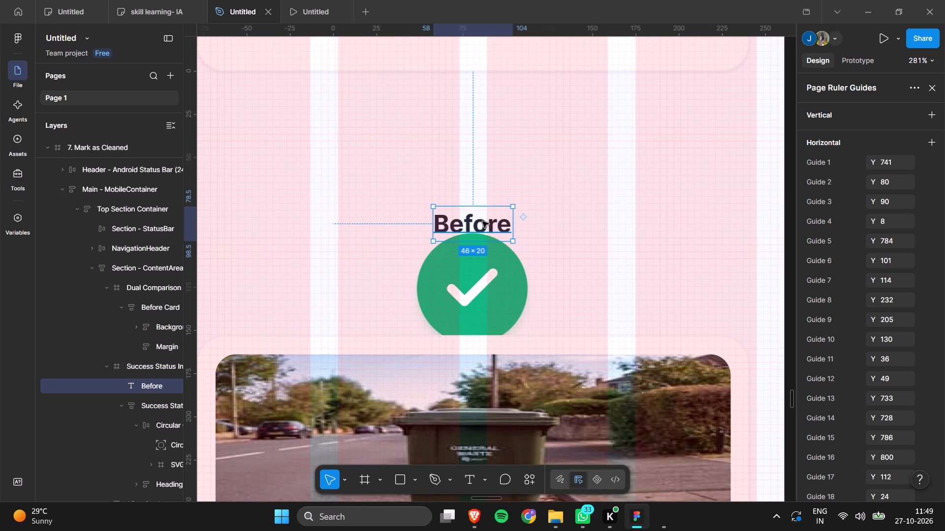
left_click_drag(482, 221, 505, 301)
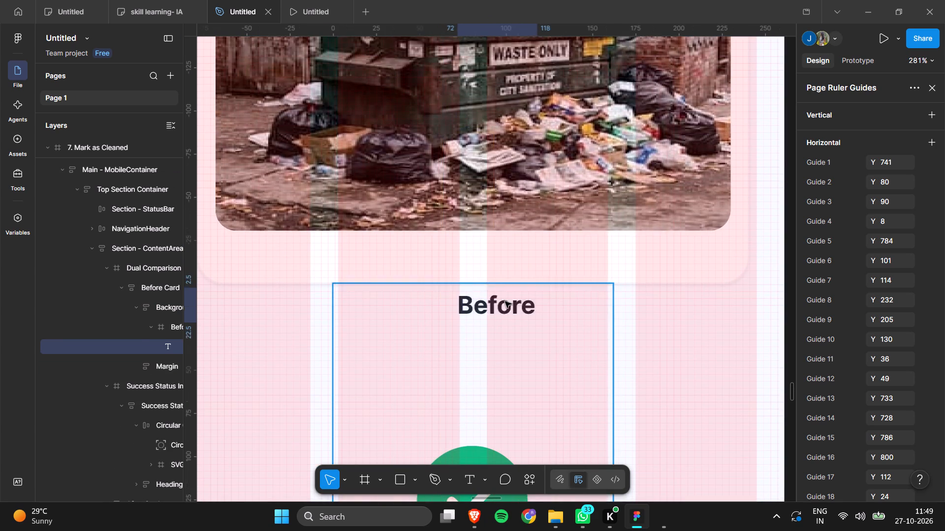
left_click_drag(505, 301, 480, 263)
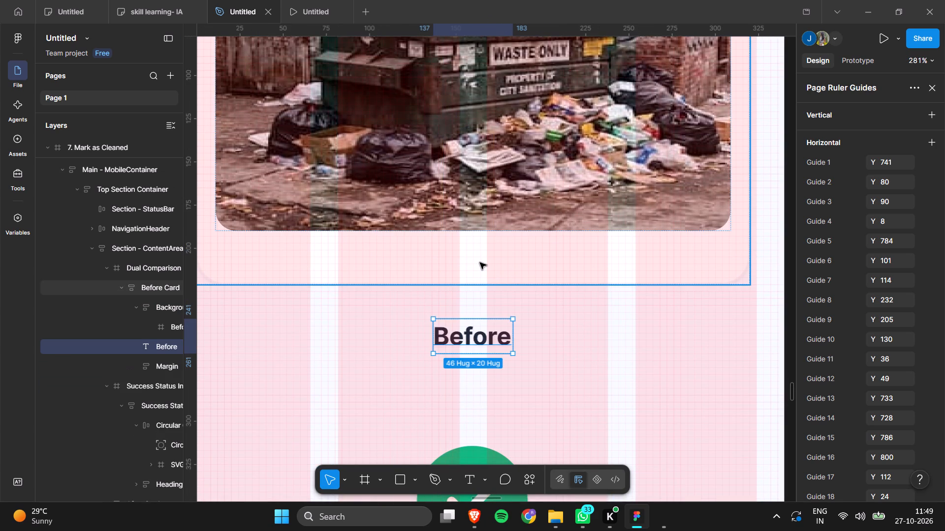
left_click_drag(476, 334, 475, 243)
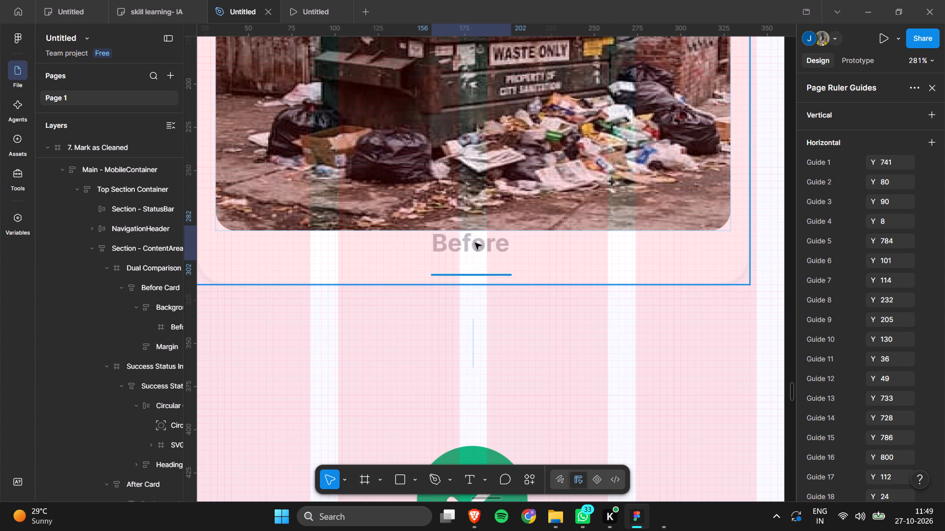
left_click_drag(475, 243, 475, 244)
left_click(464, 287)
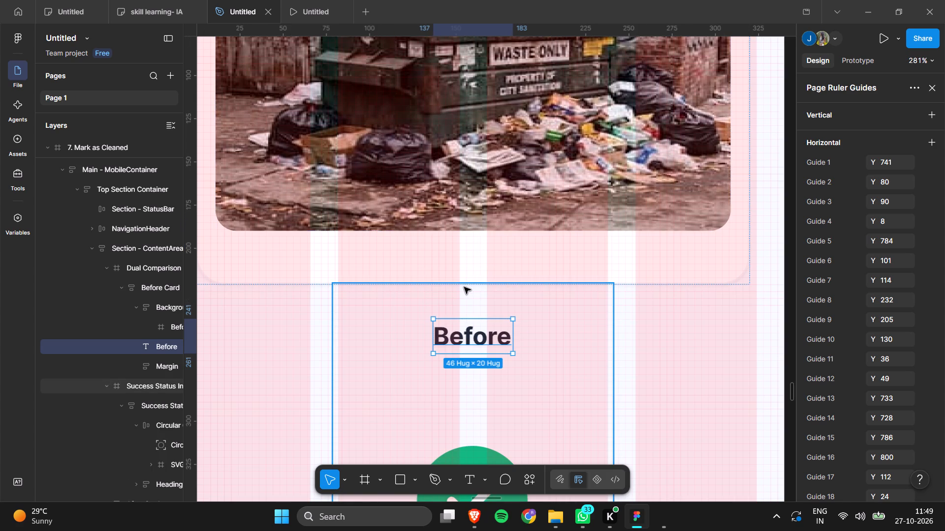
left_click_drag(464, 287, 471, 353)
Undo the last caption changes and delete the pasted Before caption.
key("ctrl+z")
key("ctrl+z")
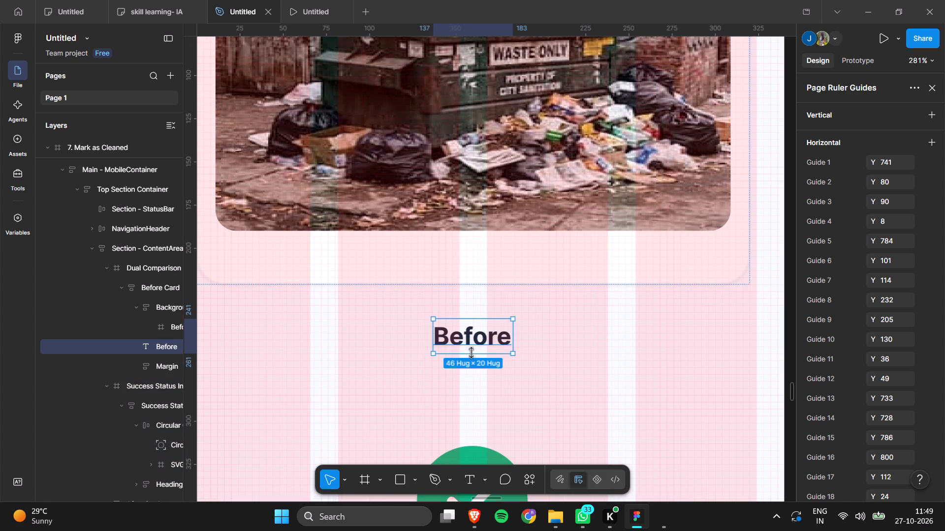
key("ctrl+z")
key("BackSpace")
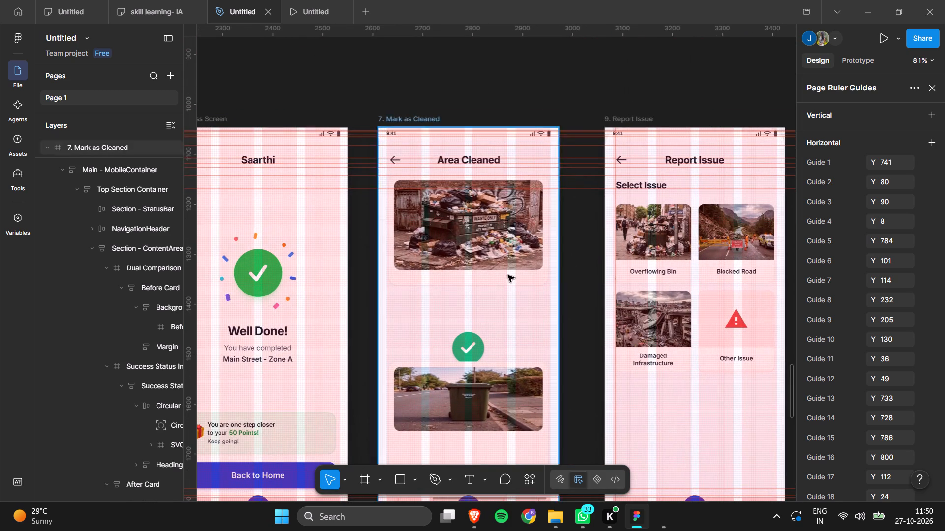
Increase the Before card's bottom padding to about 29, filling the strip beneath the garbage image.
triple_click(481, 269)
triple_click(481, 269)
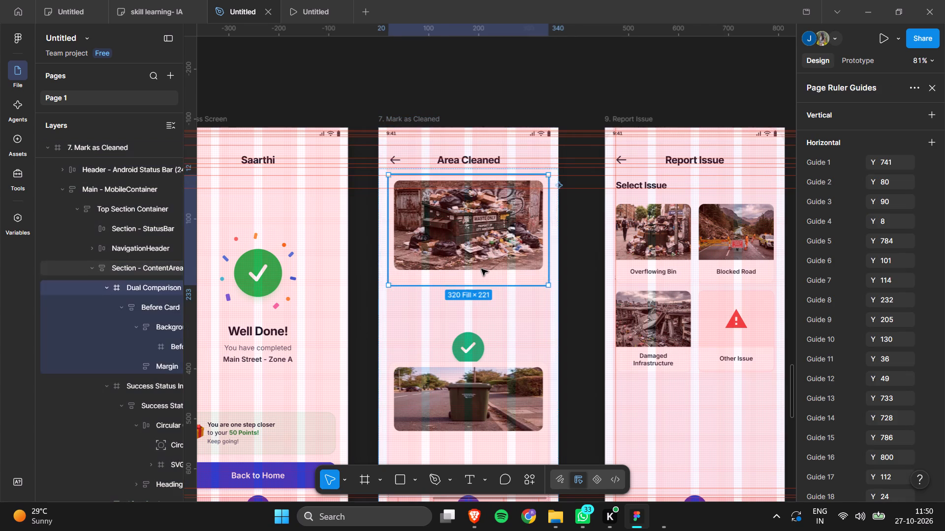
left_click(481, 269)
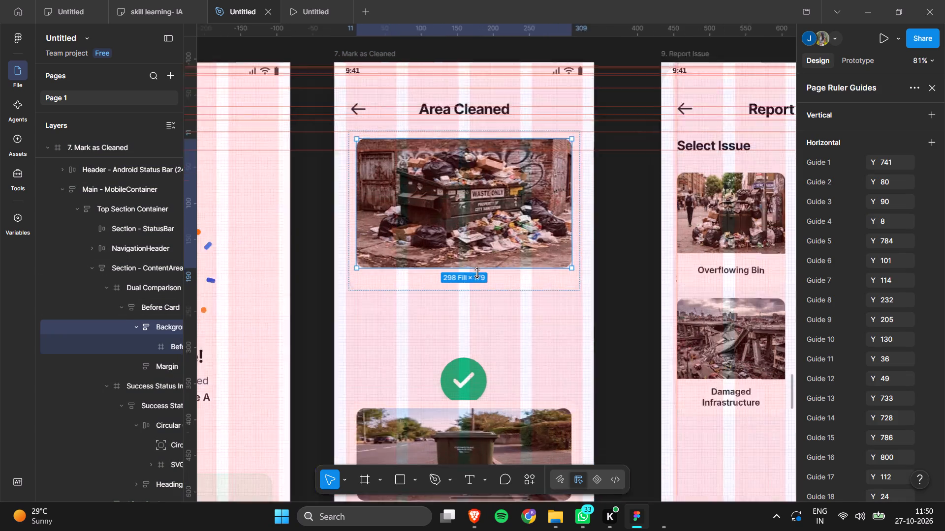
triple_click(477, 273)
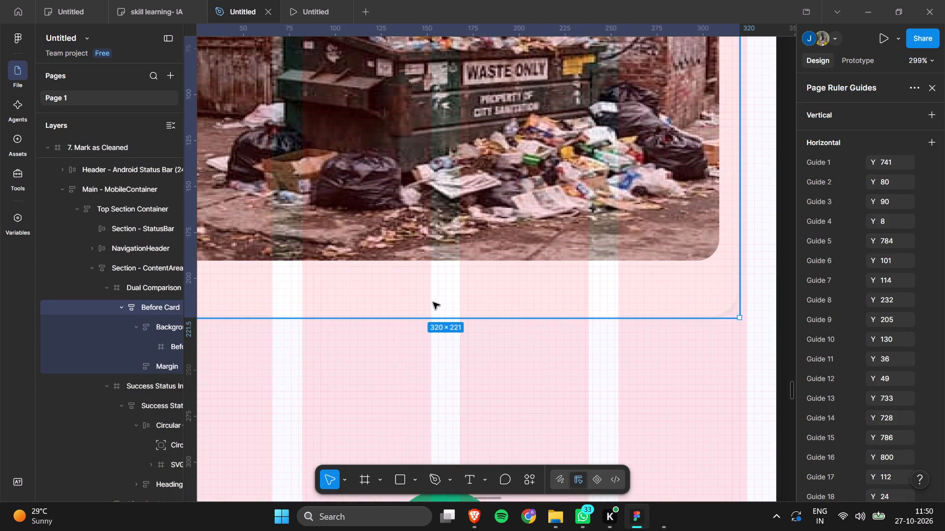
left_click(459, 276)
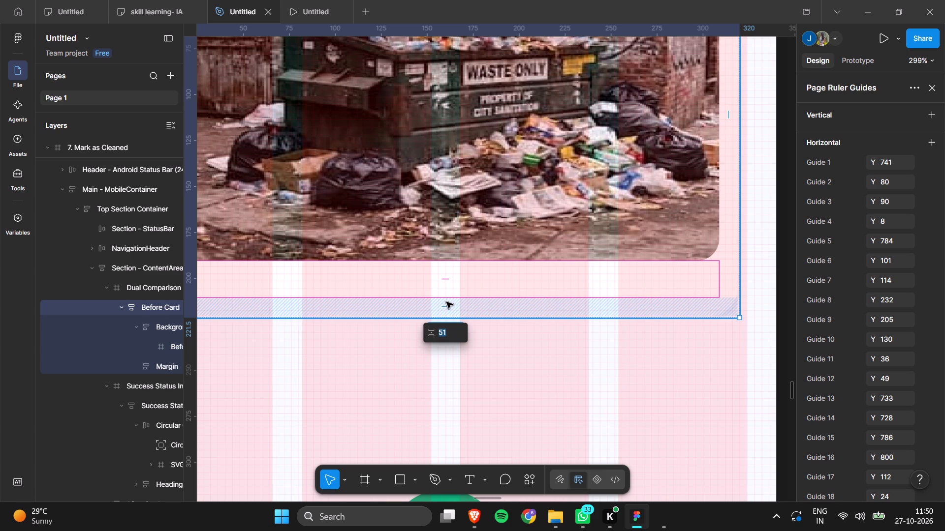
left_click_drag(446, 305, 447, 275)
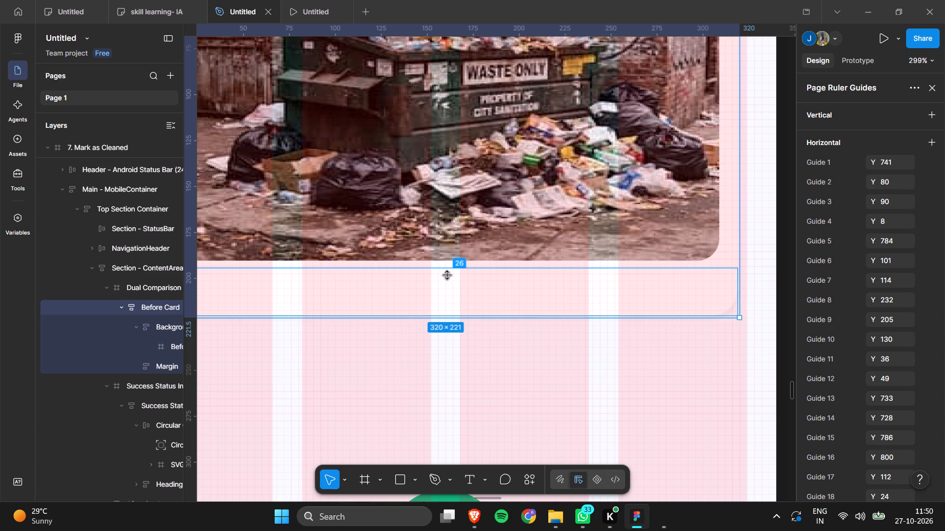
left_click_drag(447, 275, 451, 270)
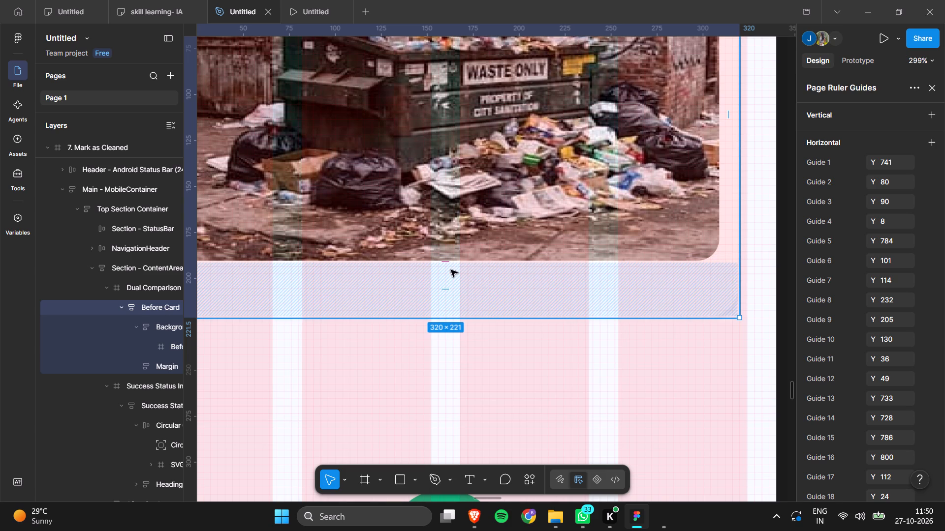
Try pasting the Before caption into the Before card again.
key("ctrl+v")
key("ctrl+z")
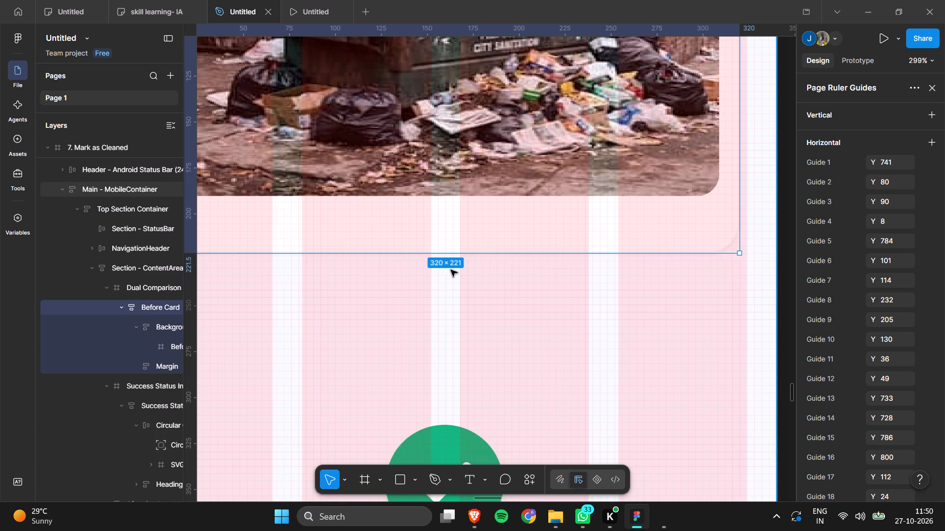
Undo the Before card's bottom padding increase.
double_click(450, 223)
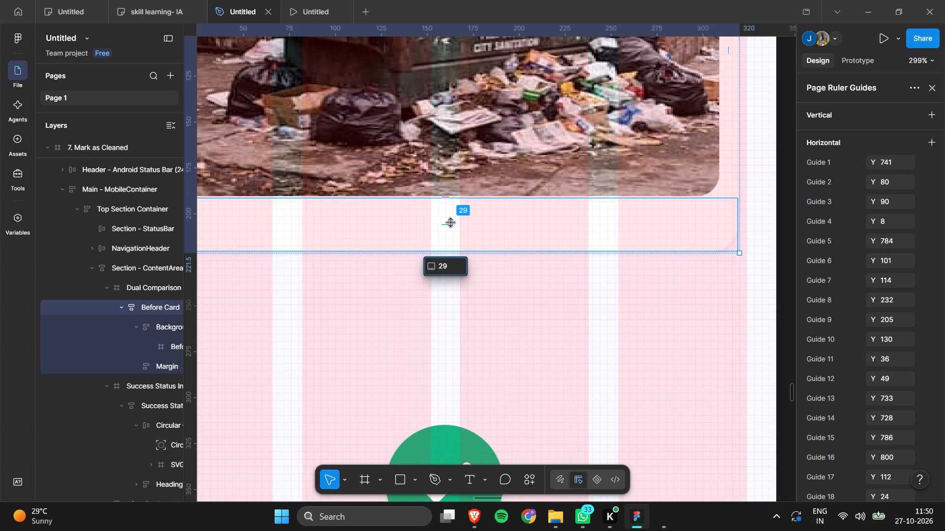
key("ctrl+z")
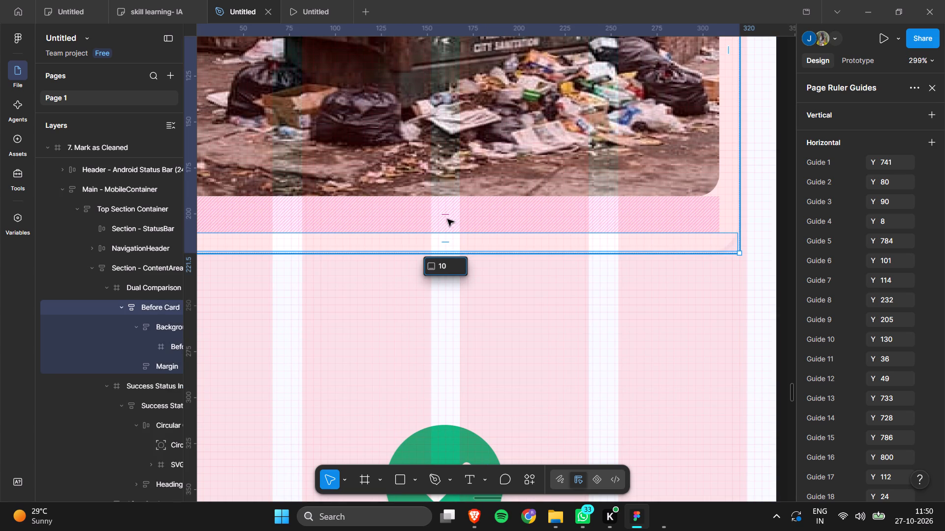
Adjust the gap beneath the garbage image inside the Before card to about 82.
left_click_drag(447, 217, 452, 243)
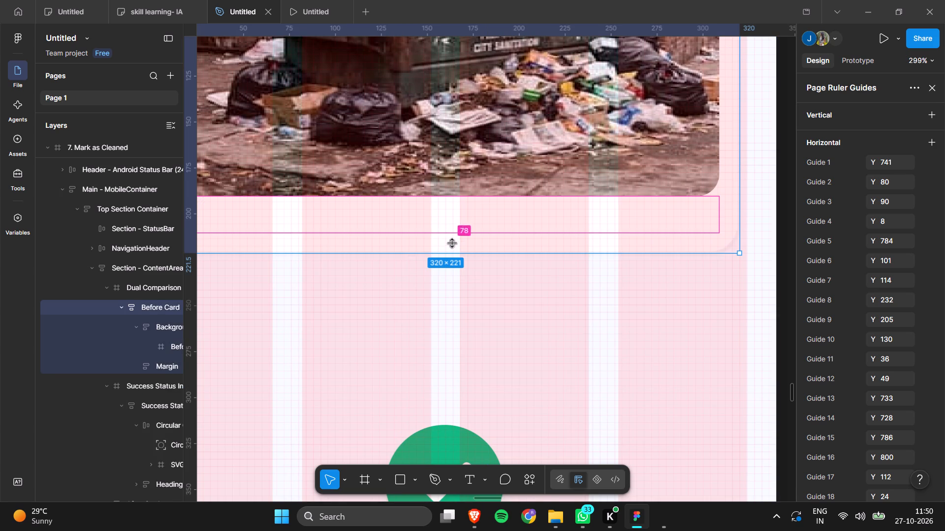
left_click_drag(452, 243, 452, 246)
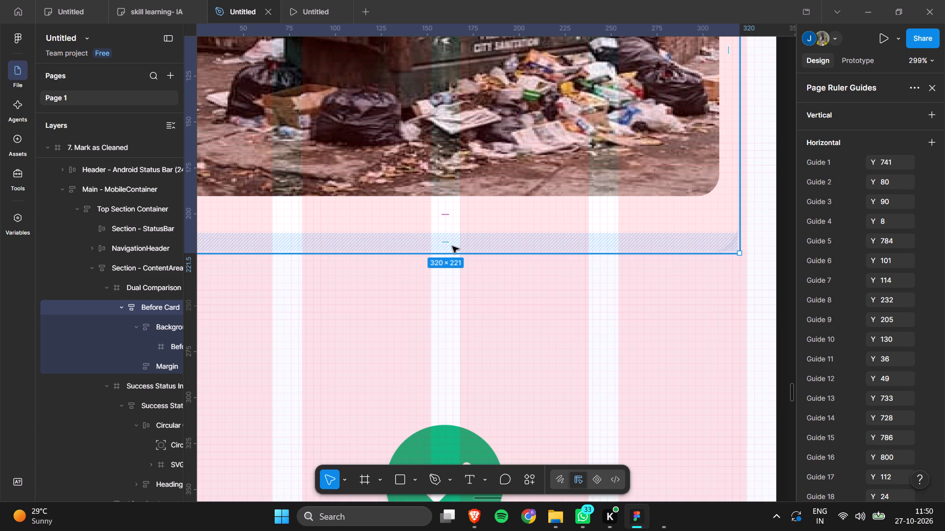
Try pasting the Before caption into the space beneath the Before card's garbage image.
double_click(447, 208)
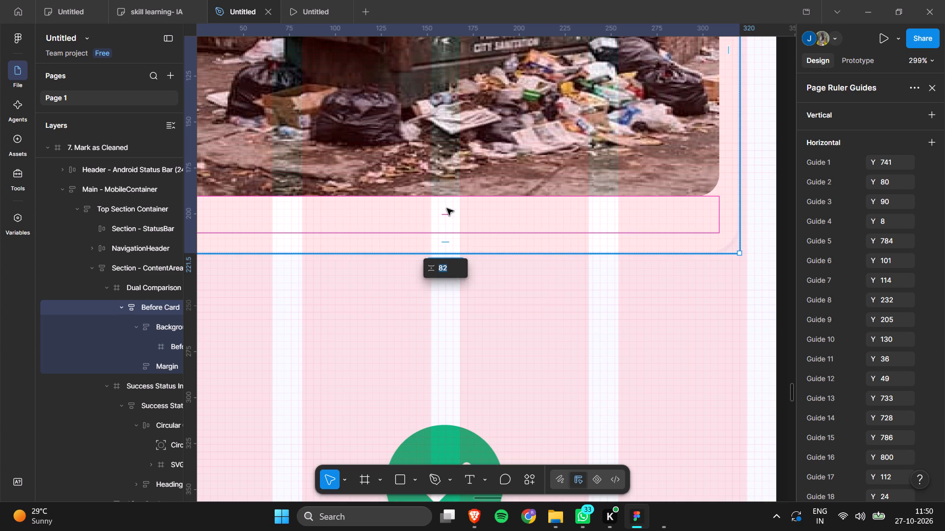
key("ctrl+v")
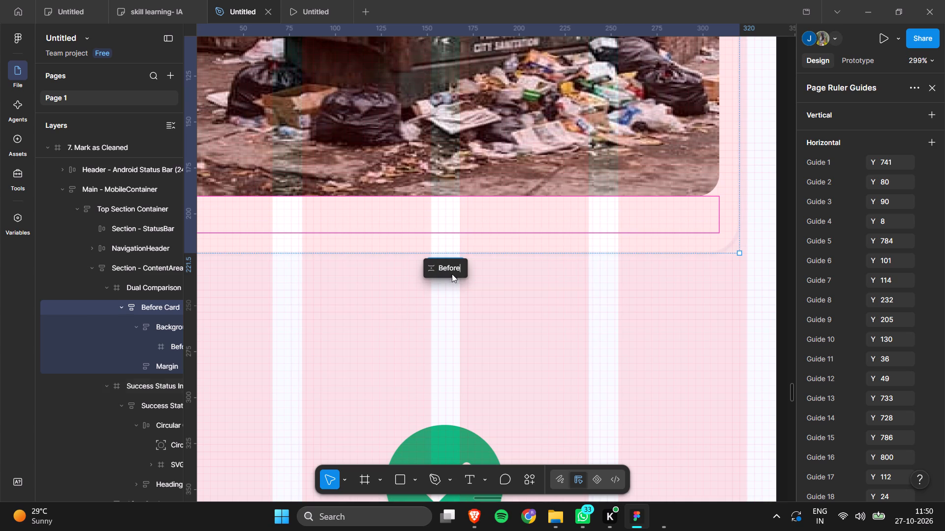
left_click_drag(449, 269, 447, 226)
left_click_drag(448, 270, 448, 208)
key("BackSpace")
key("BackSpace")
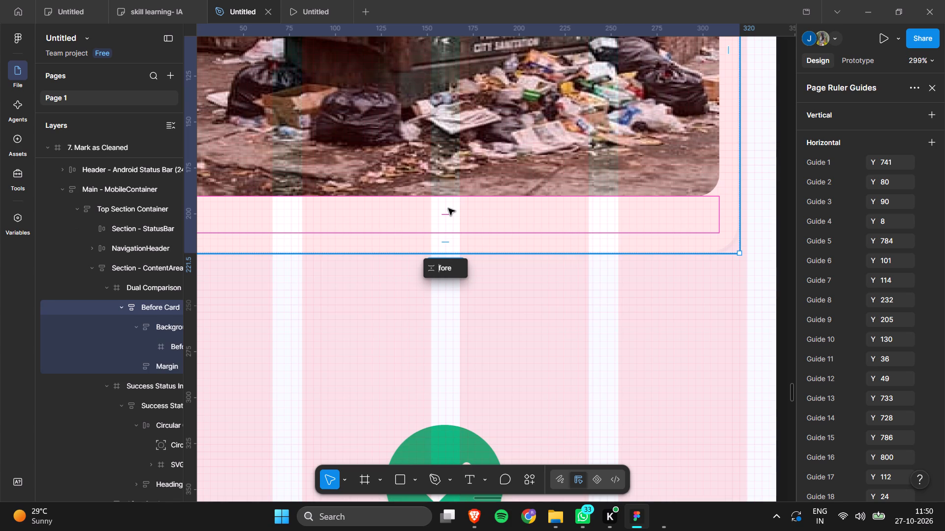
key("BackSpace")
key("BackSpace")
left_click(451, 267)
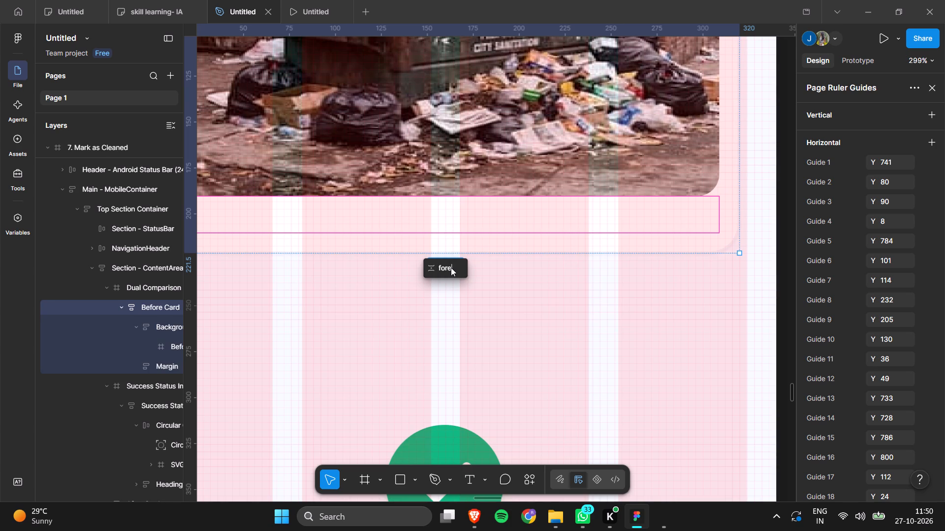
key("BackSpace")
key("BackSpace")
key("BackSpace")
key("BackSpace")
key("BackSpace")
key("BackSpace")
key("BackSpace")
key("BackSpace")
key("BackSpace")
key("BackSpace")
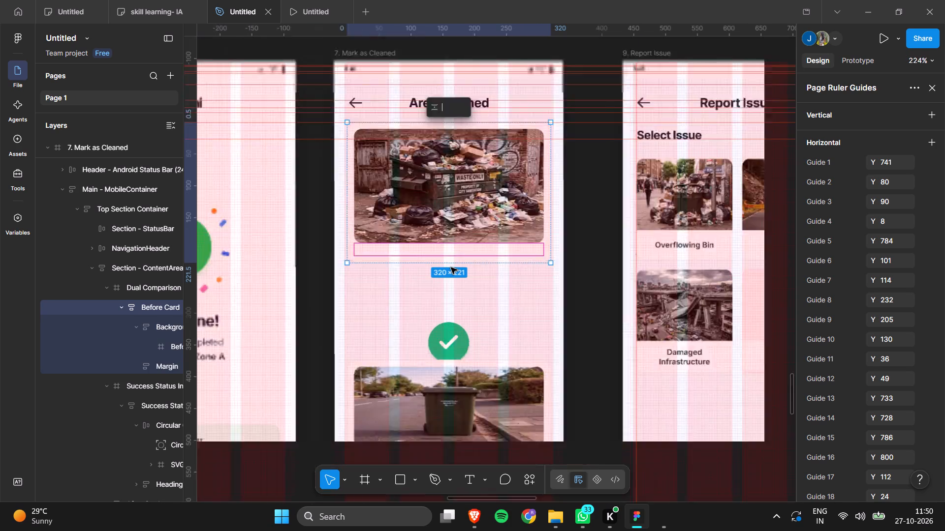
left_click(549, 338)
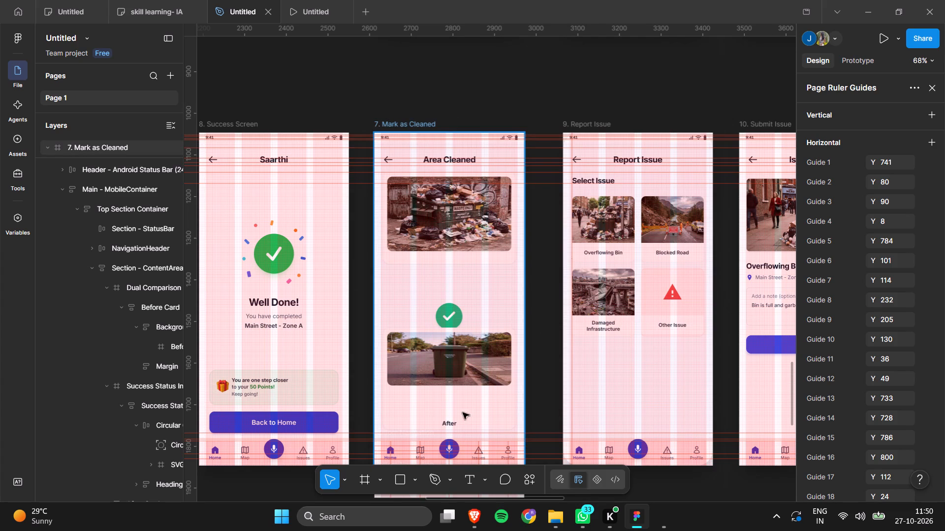
Reduce the gap between the bin image and the After caption in the After card to 0.
left_click(466, 385)
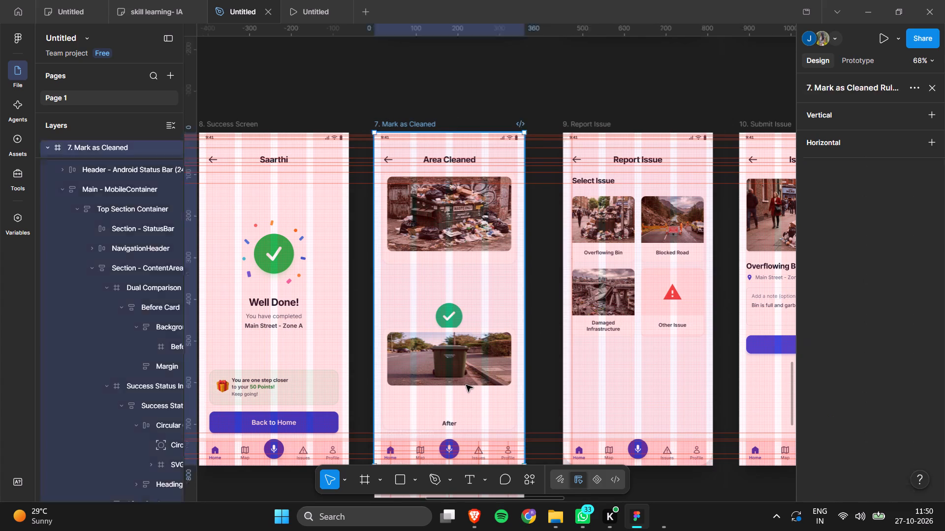
left_click(466, 371)
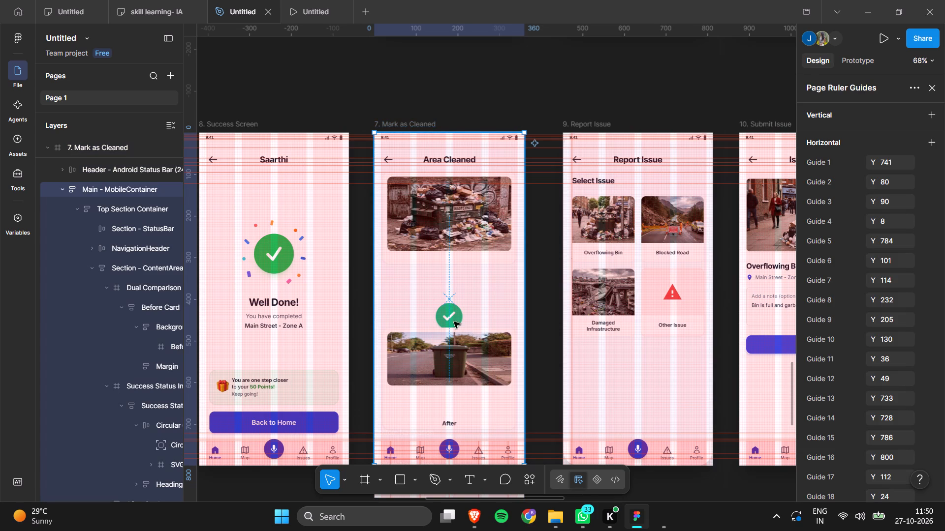
left_click(450, 319)
left_click(448, 407)
triple_click(462, 371)
left_click(462, 371)
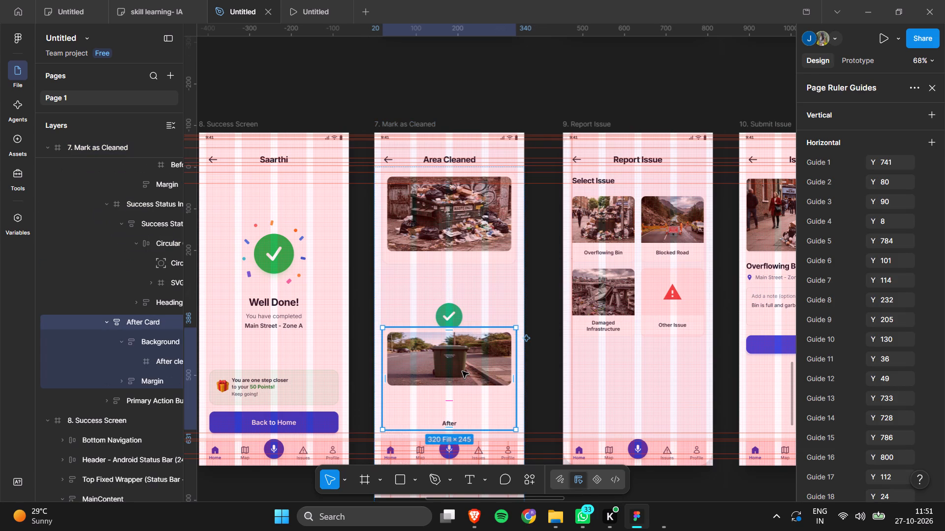
scroll(462, 371, "down", 1)
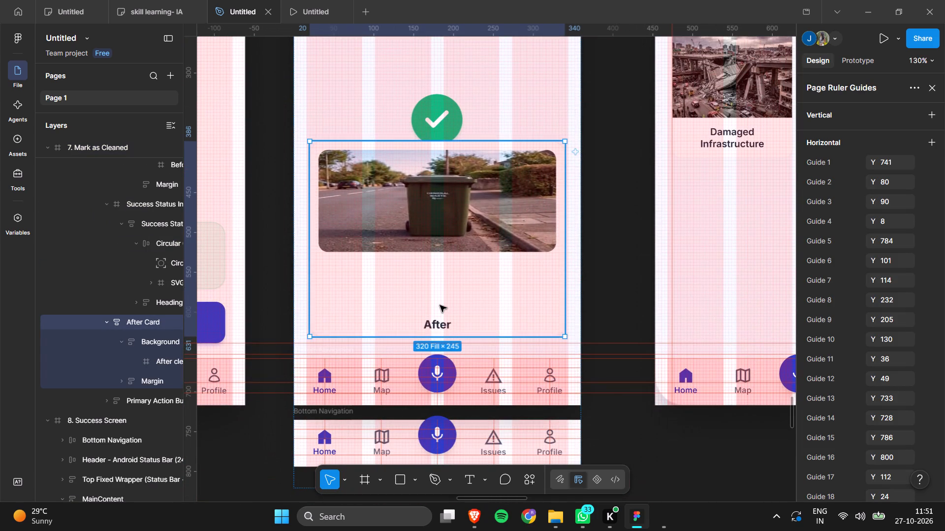
left_click(440, 306)
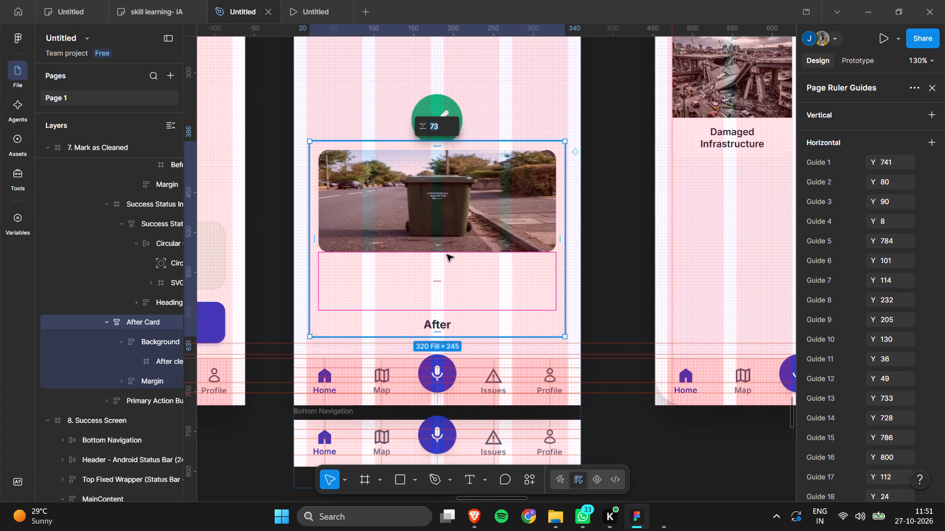
left_click_drag(439, 281, 441, 251)
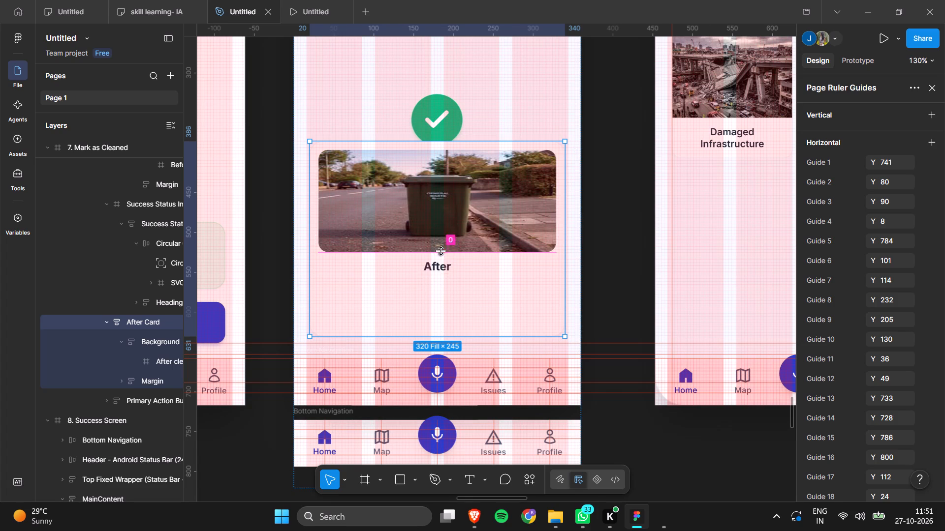
left_click_drag(441, 251, 442, 252)
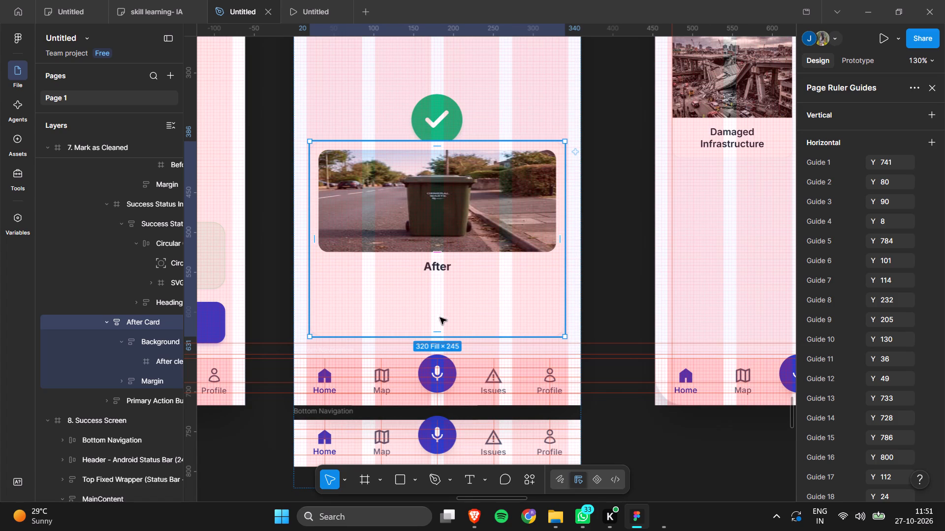
Shorten the After card to a height of about 173, trimming the empty space under the After caption.
left_click_drag(438, 329, 440, 279)
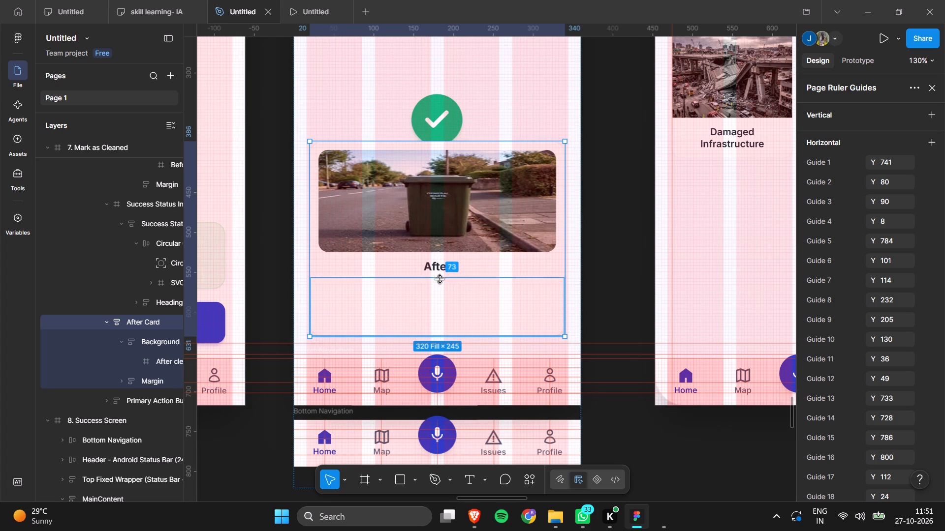
left_click_drag(440, 279, 440, 278)
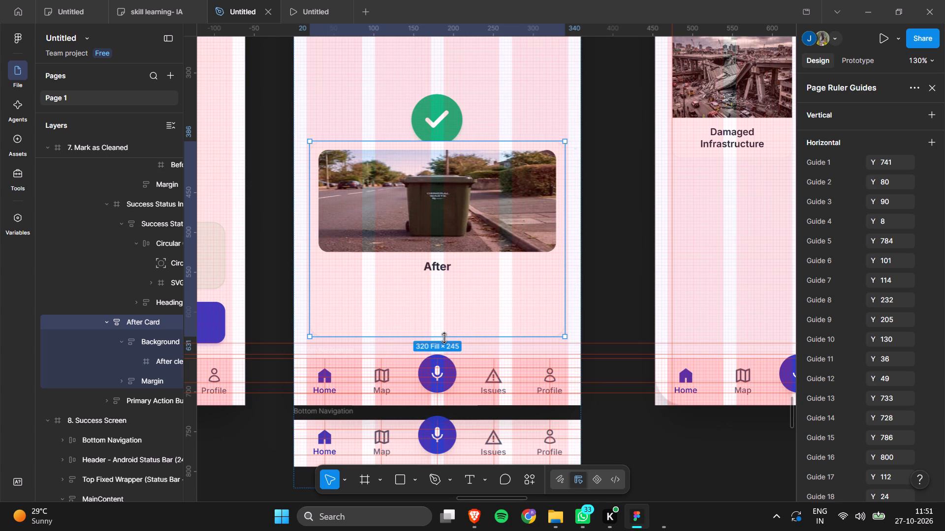
left_click_drag(444, 338, 450, 279)
Move the After card above the green check mark so it sits directly beneath the Before card.
scroll(558, 213, "up", 4)
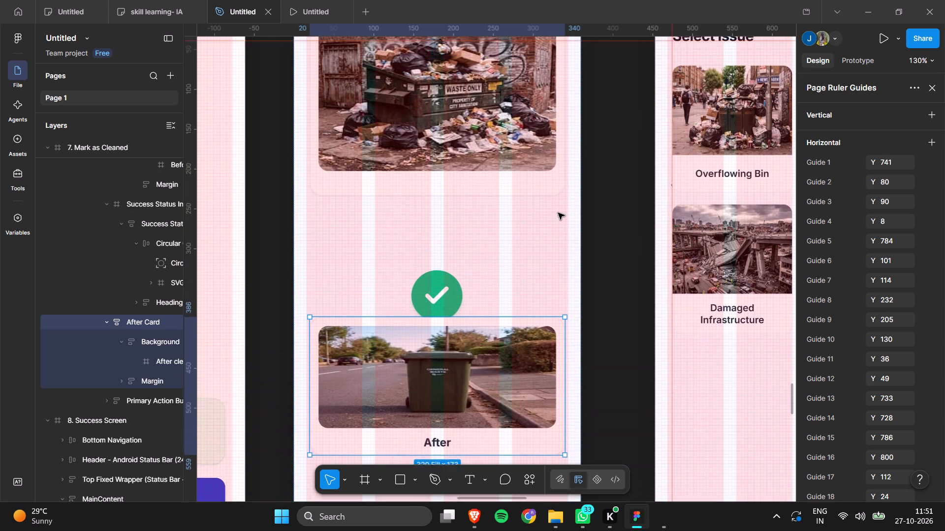
scroll(558, 213, "up", 1)
left_click_drag(502, 381, 498, 264)
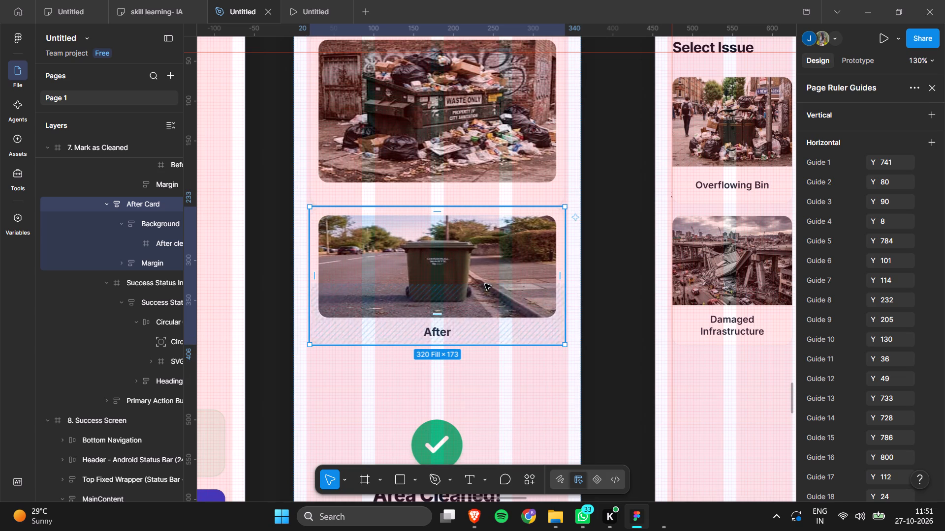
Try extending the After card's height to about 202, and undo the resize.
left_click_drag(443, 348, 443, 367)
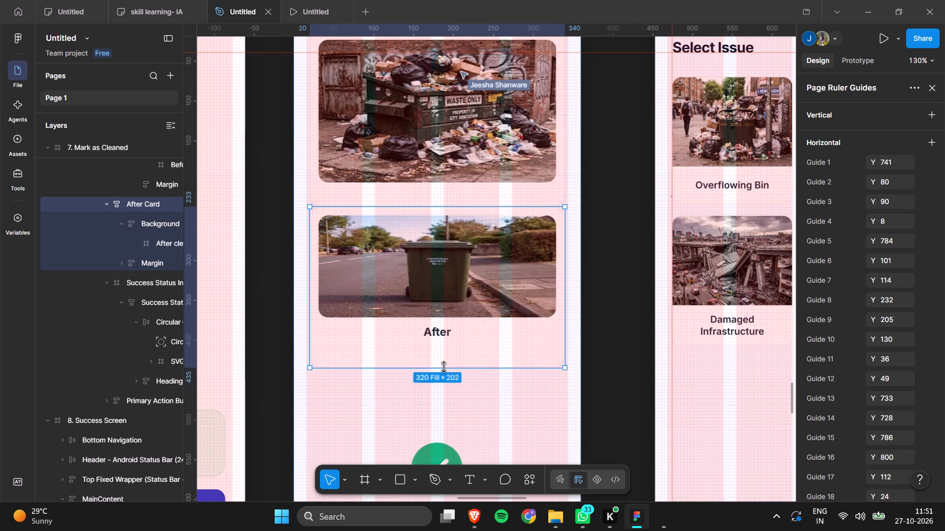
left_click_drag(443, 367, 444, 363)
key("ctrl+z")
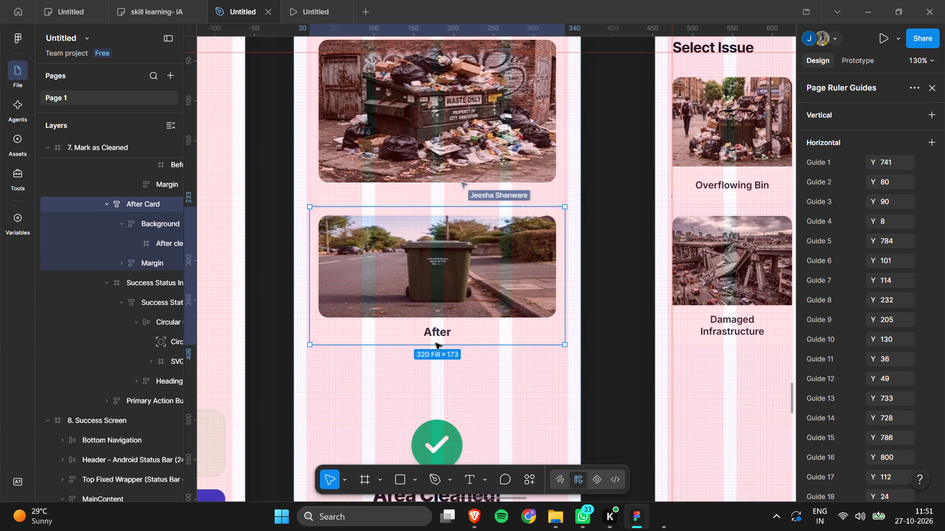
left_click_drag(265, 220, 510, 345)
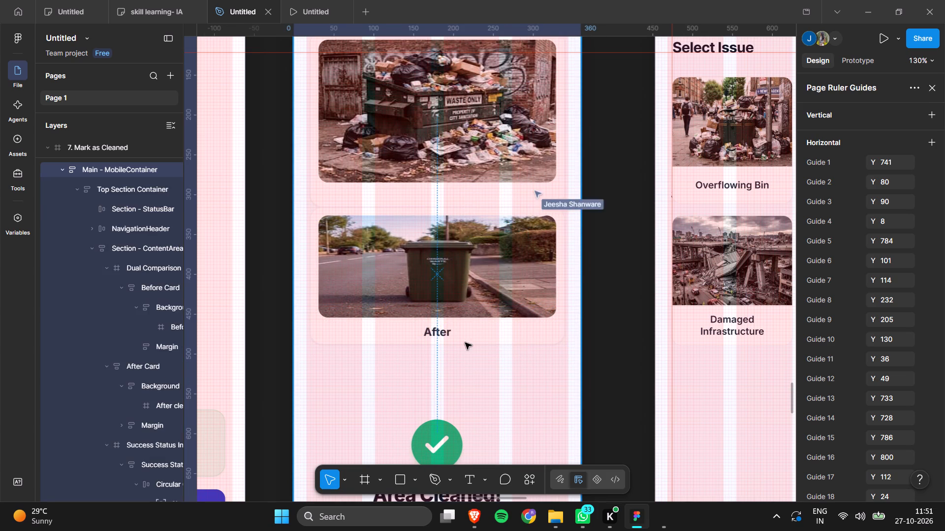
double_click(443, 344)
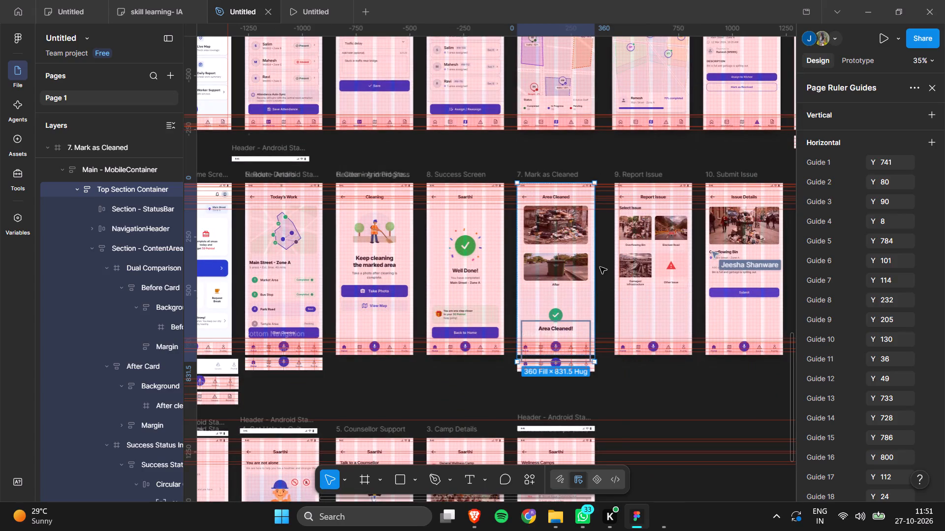
On the Report Issue screen, duplicate the Damaged Infrastructure card's 150 × 112 image and place the copy just below that card.
scroll(600, 267, "left", 4)
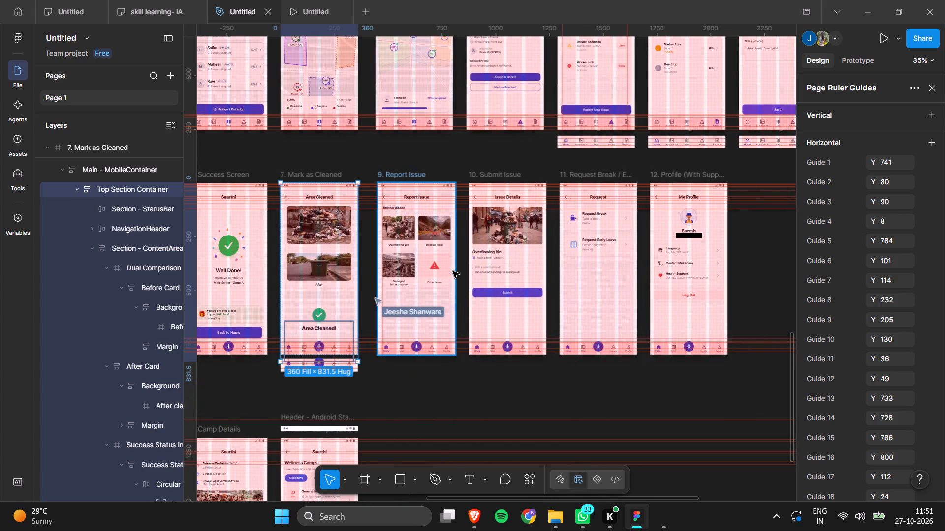
scroll(442, 266, "right", 1)
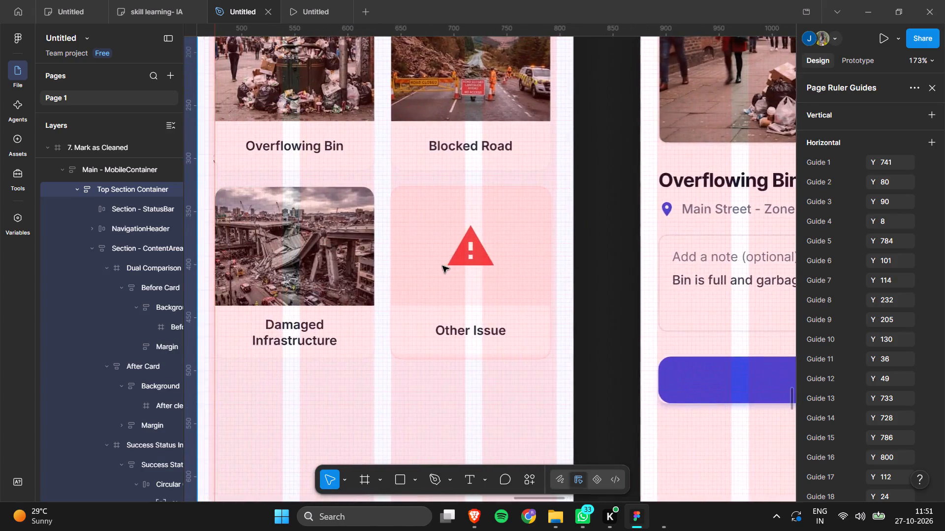
scroll(442, 266, "down", 1)
scroll(490, 254, "up", 1)
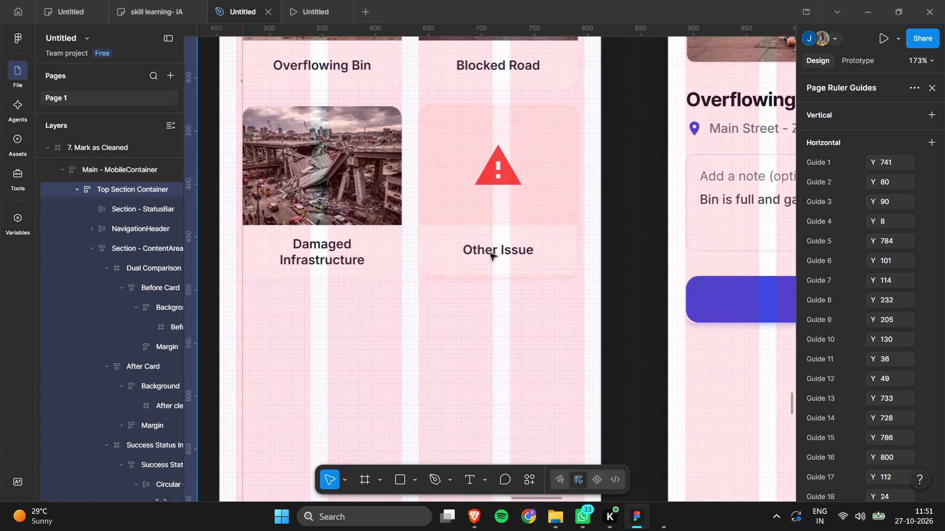
scroll(490, 254, "up", 1)
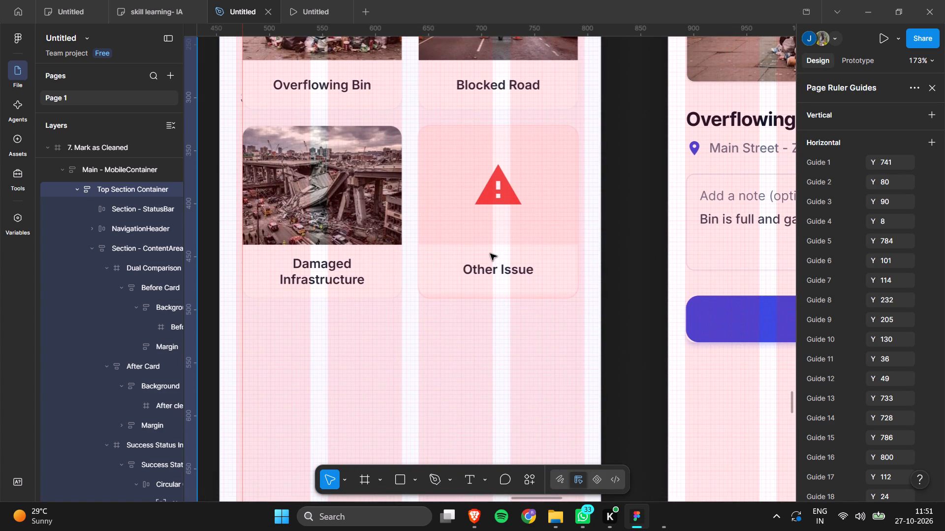
triple_click(490, 254)
left_click(490, 254)
double_click(490, 254)
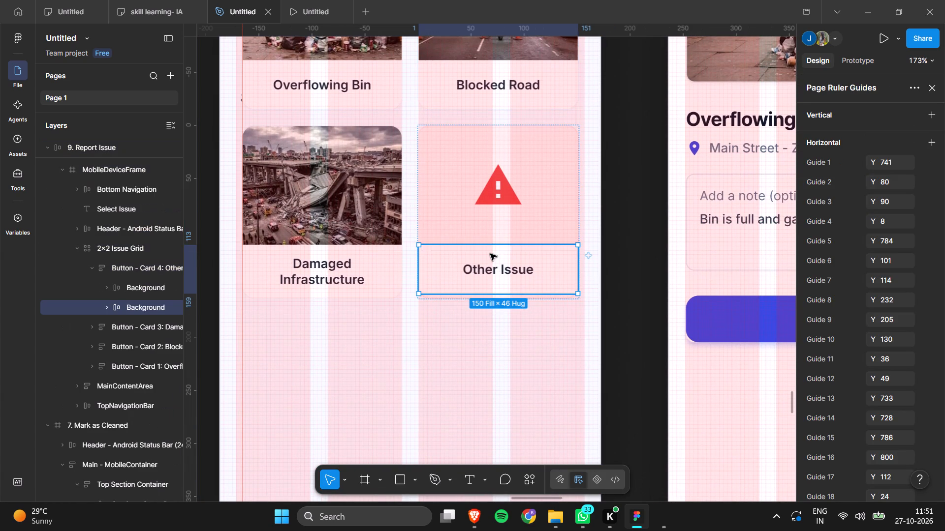
left_click_drag(606, 121, 443, 290)
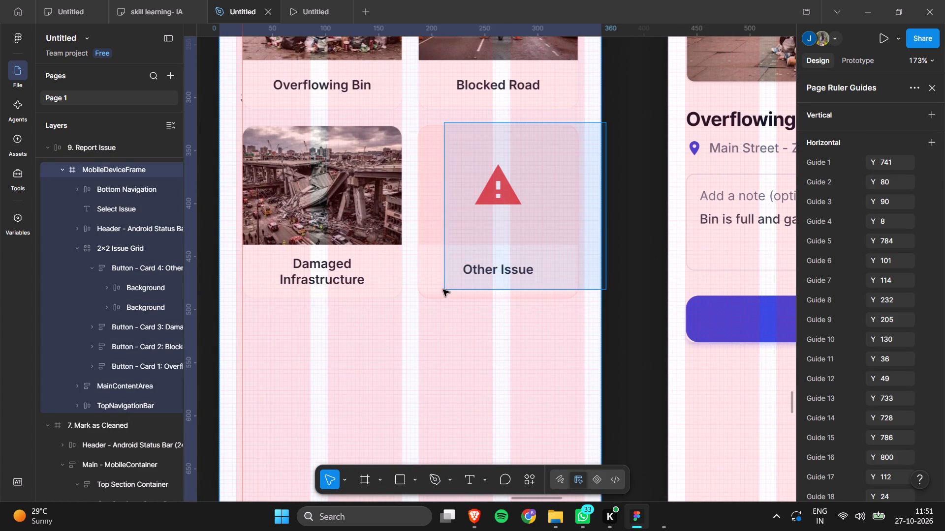
left_click_drag(443, 290, 440, 290)
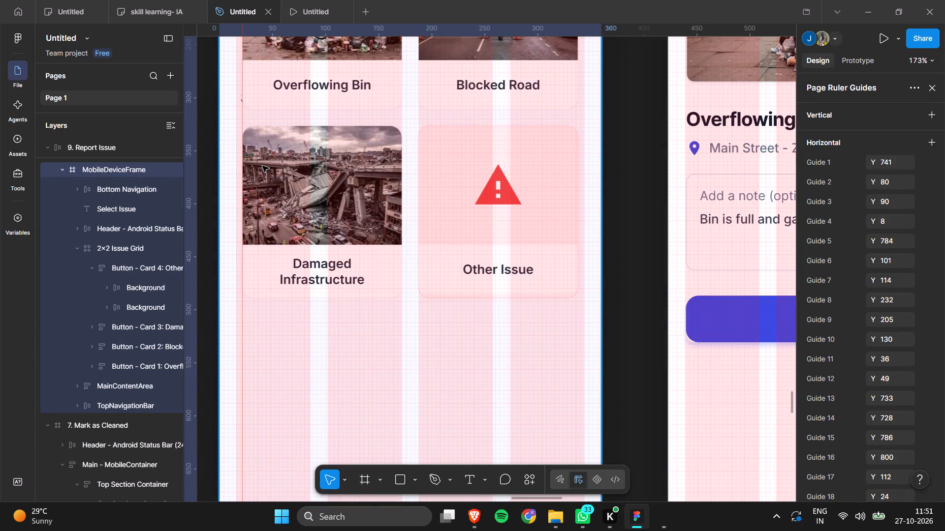
double_click(262, 166)
triple_click(262, 166)
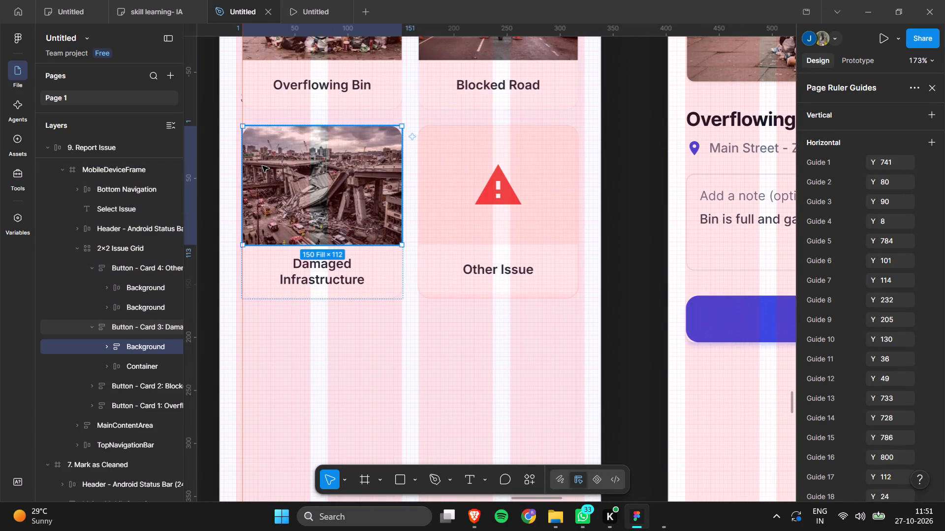
left_click_drag(262, 166, 270, 326, "alt")
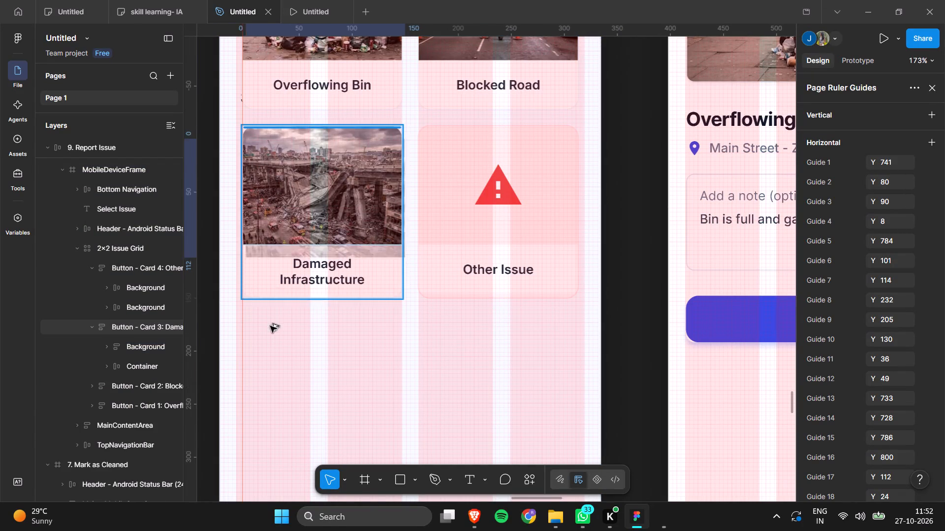
left_click_drag(270, 326, 262, 352, "alt")
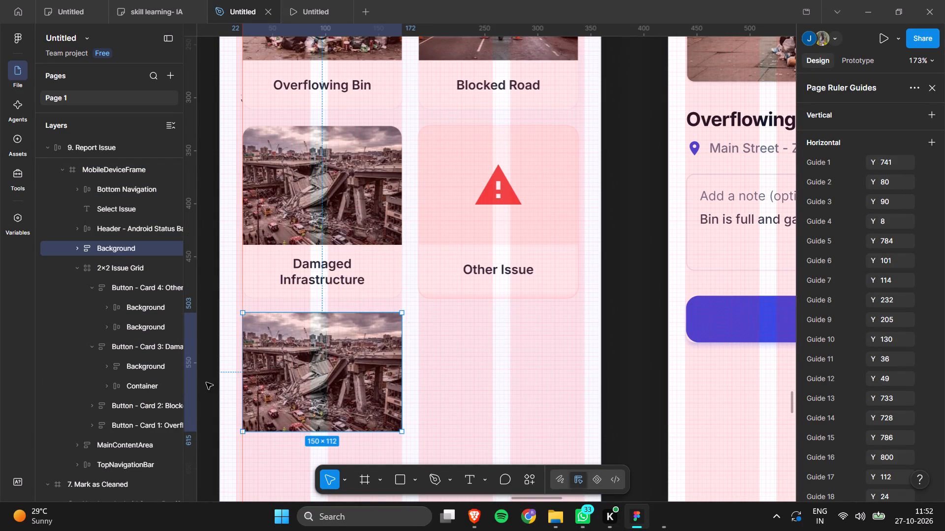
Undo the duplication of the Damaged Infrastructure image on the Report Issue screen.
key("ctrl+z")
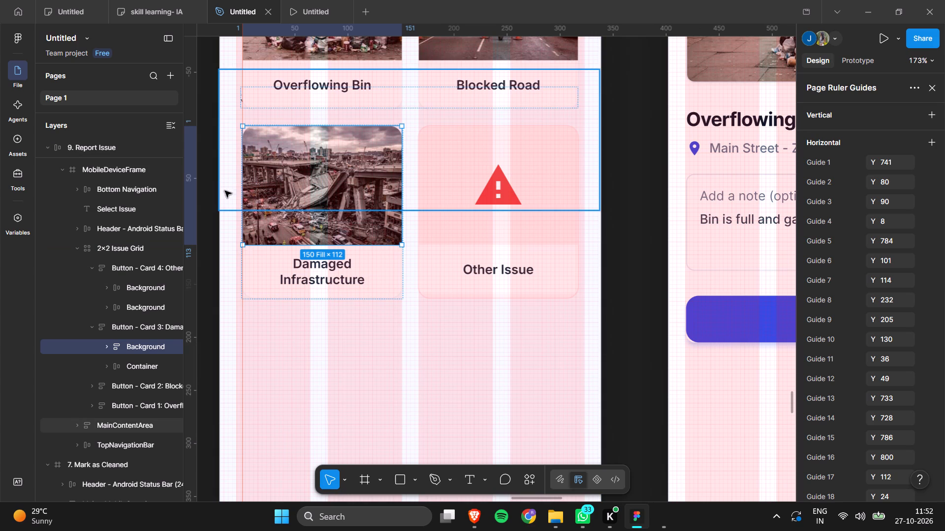
Duplicate the whole Damaged Infrastructure card, image and caption included, and place the copy directly below the original at about X 22, Y 508.
double_click(227, 237)
double_click(262, 245)
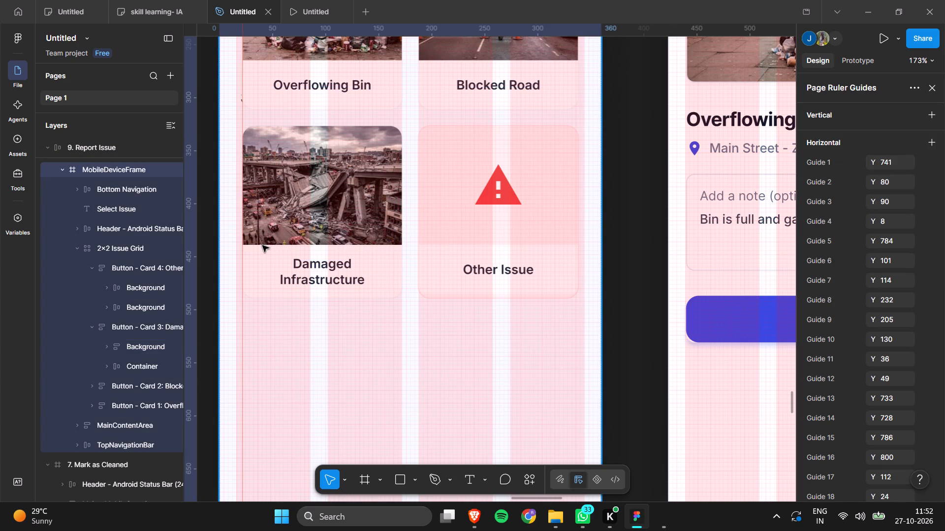
double_click(262, 245)
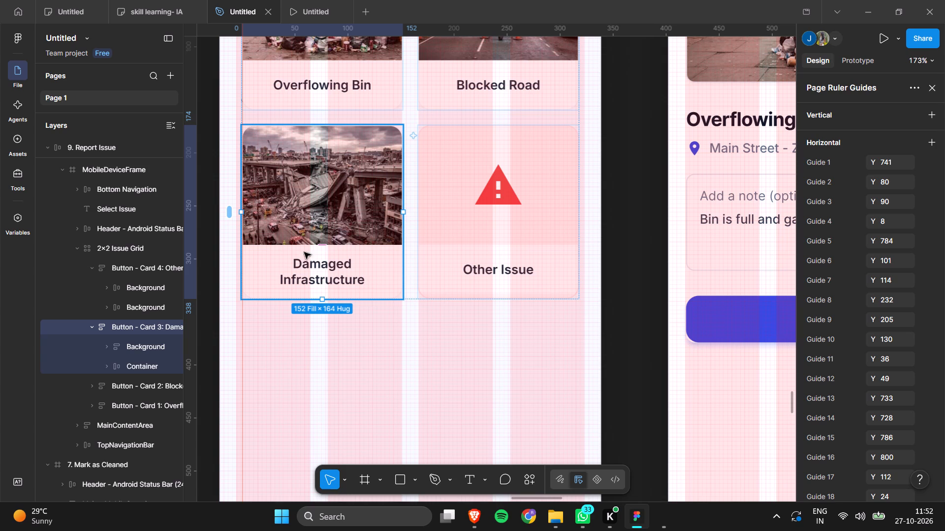
left_click(310, 224, "shift")
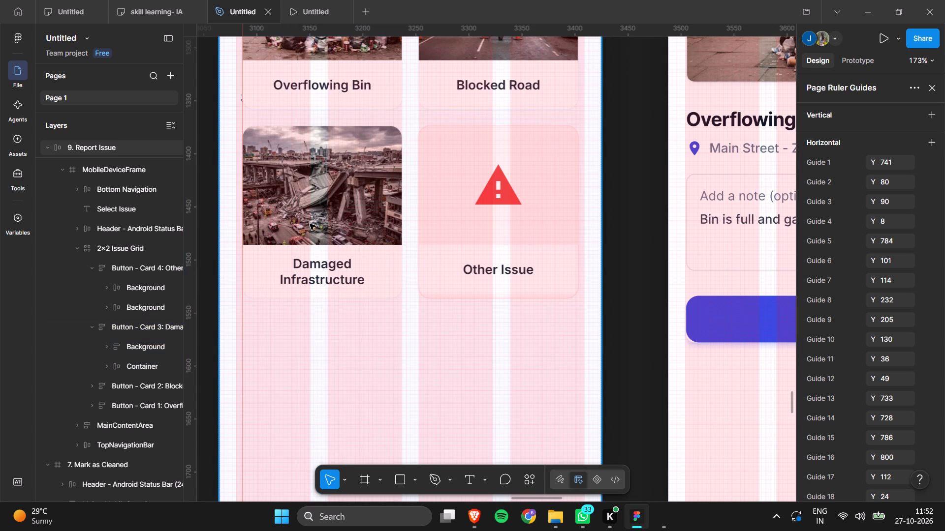
double_click(272, 218)
double_click(272, 218)
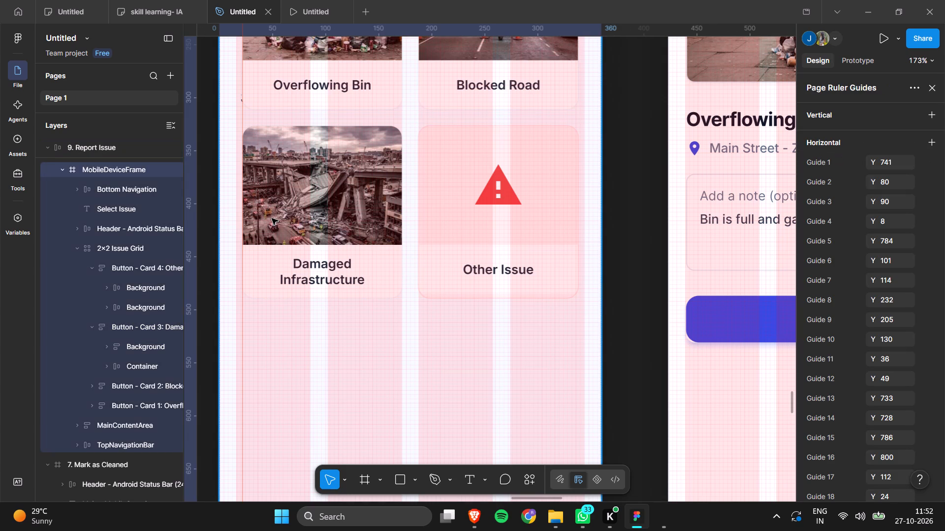
double_click(272, 218)
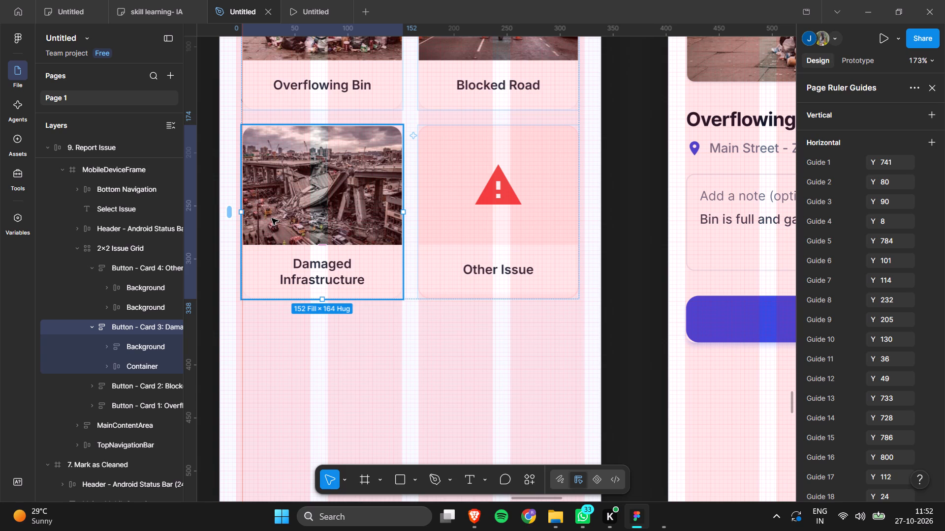
left_click_drag(272, 218, 272, 290, "alt")
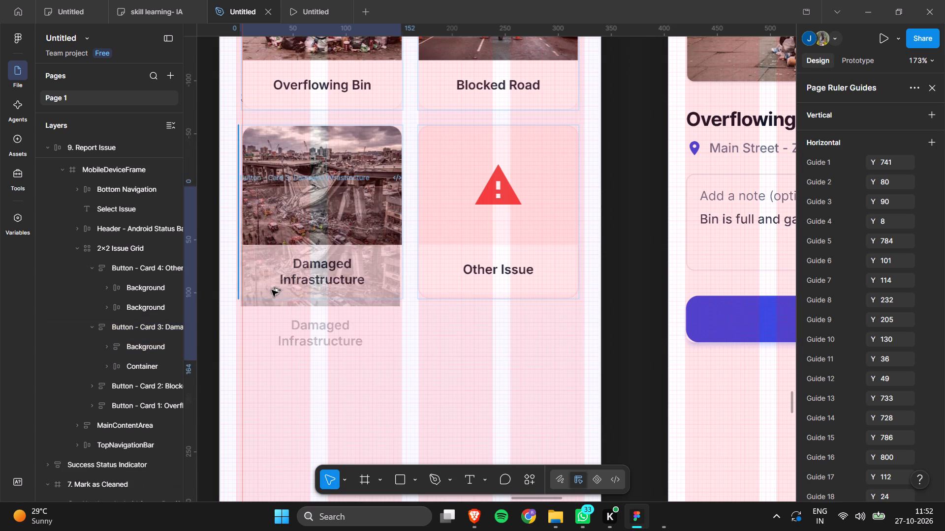
left_click_drag(272, 290, 274, 402, "alt")
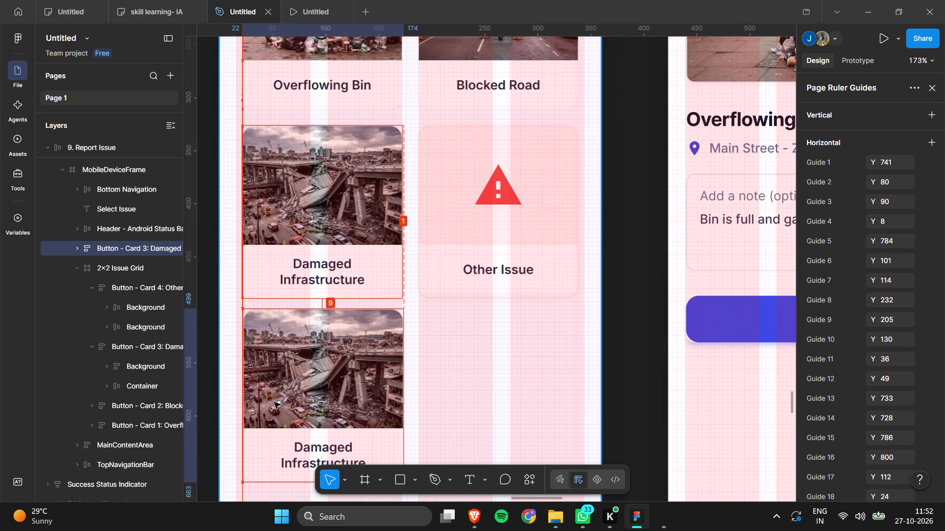
left_click_drag(274, 402, 278, 411, "alt")
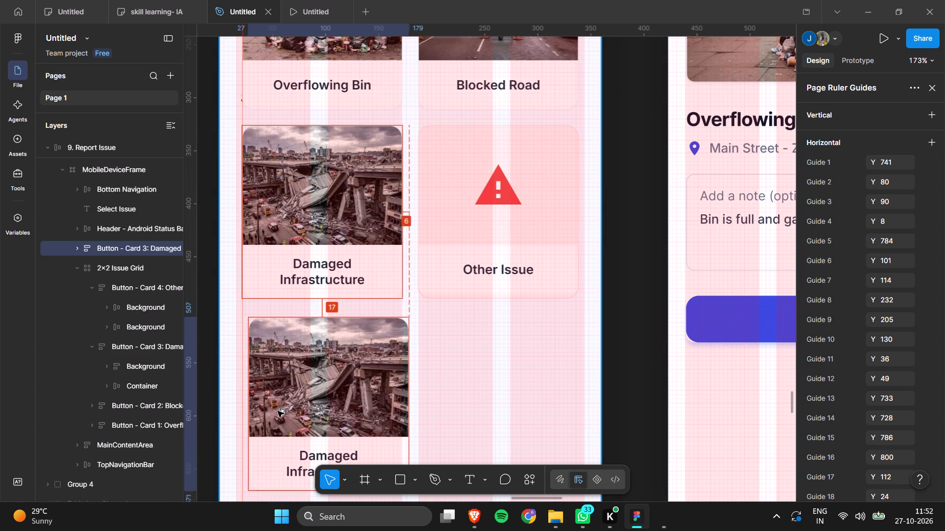
left_click_drag(278, 411, 274, 412, "alt")
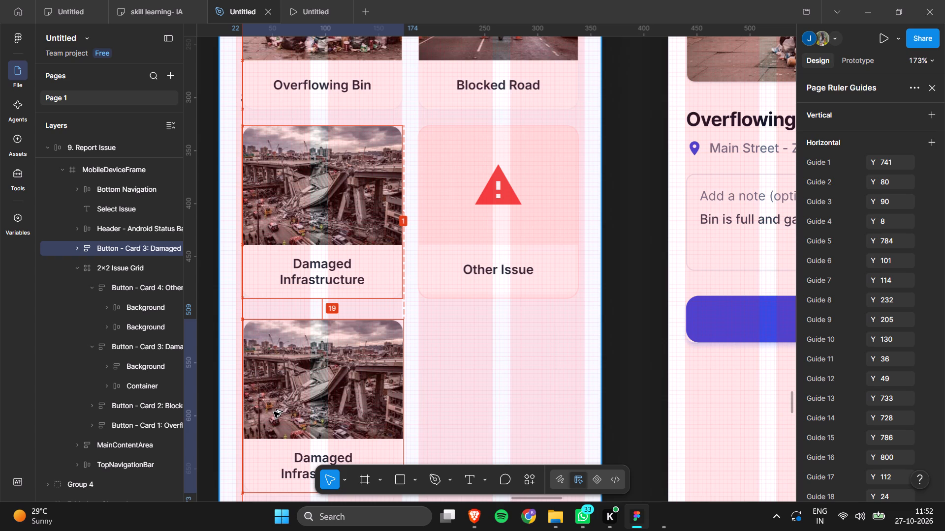
left_click_drag(274, 412, 273, 411, "alt")
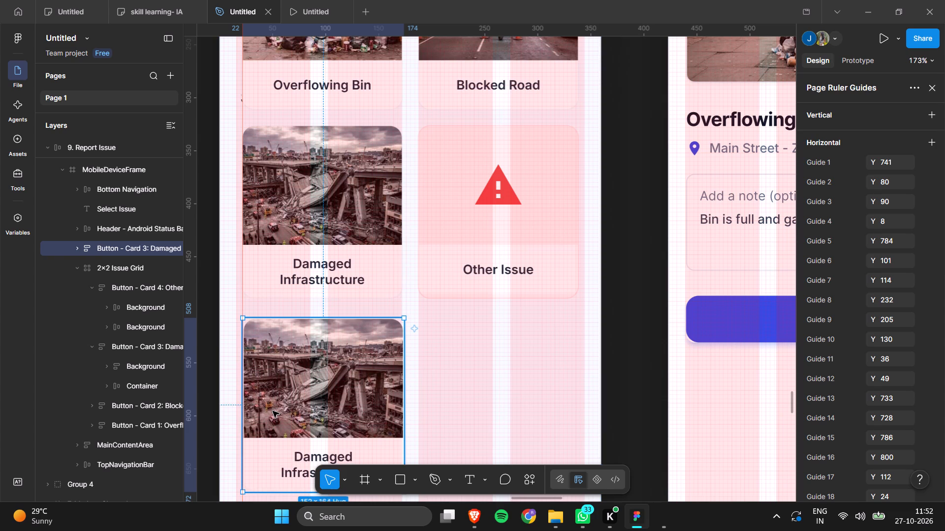
Move the Other Issue card out of the 2×2 Issue Grid to sit beside the lower Damaged Infrastructure copy, at about X 188, Y 513.
scroll(273, 411, "down", 1)
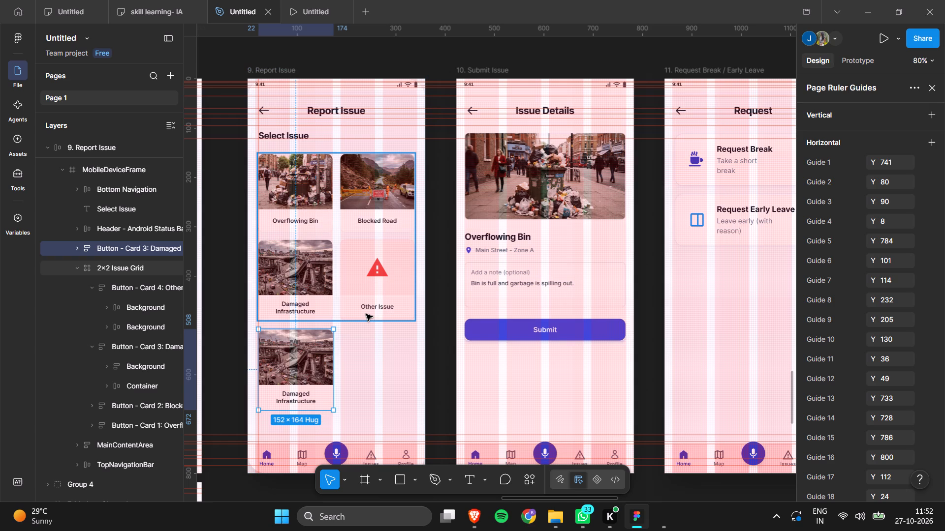
triple_click(381, 298)
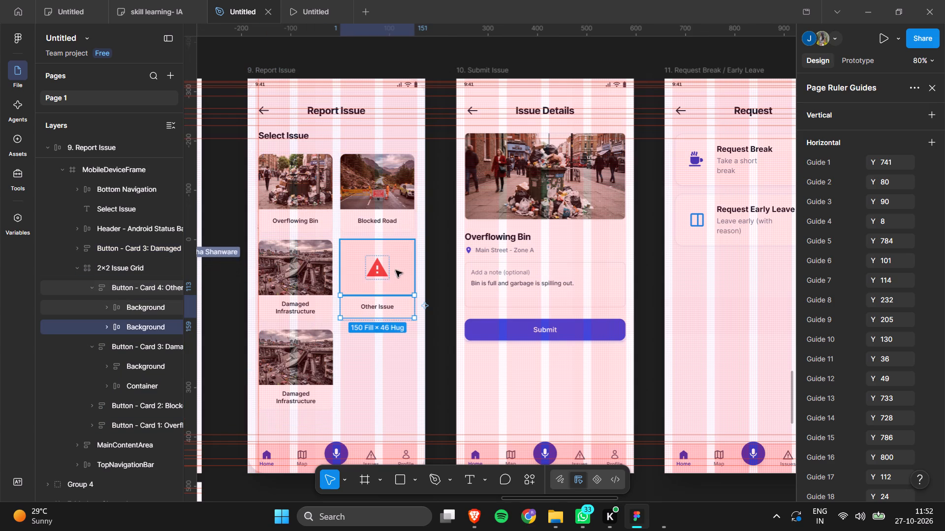
left_click(399, 264)
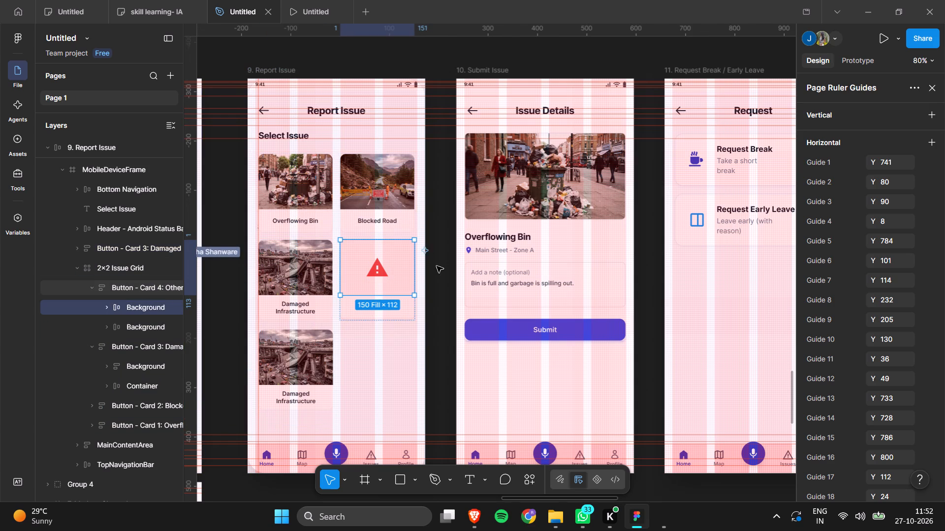
left_click(437, 266)
left_click(411, 285)
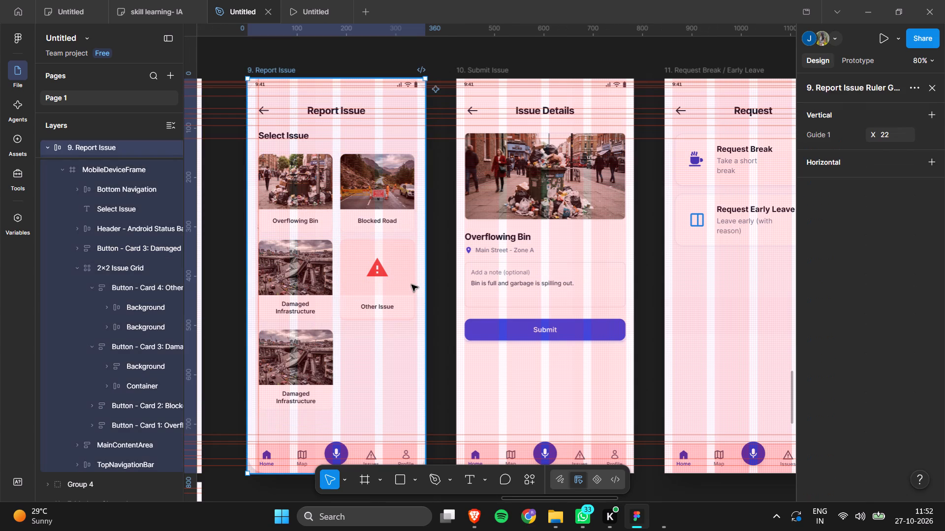
triple_click(411, 285)
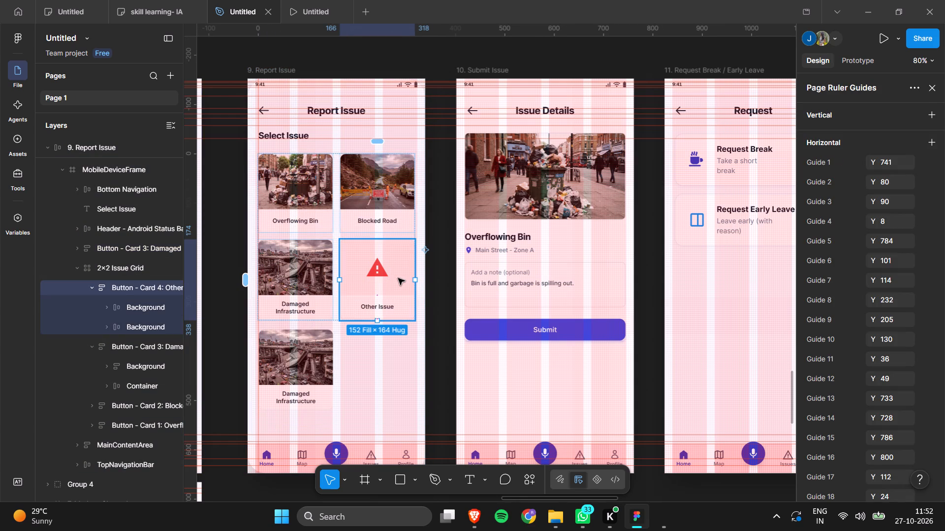
left_click_drag(400, 279, 404, 376)
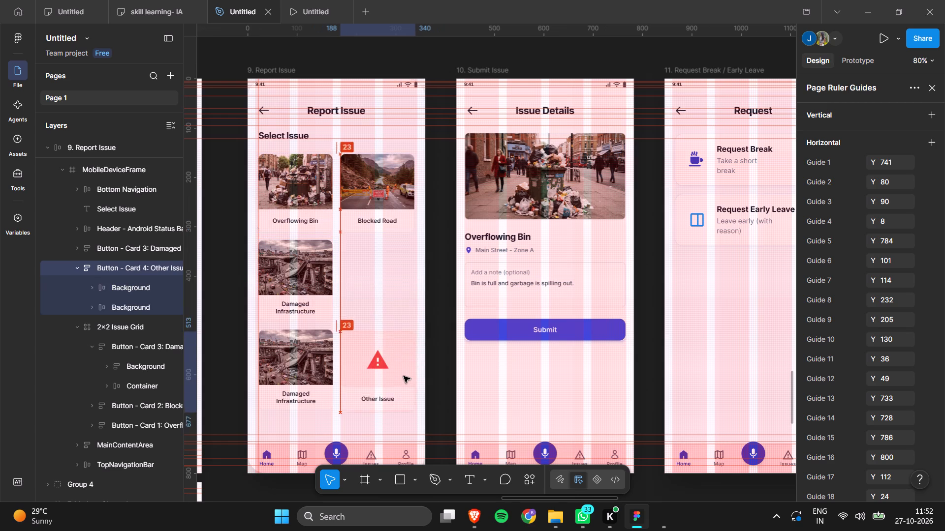
left_click_drag(404, 376, 403, 373)
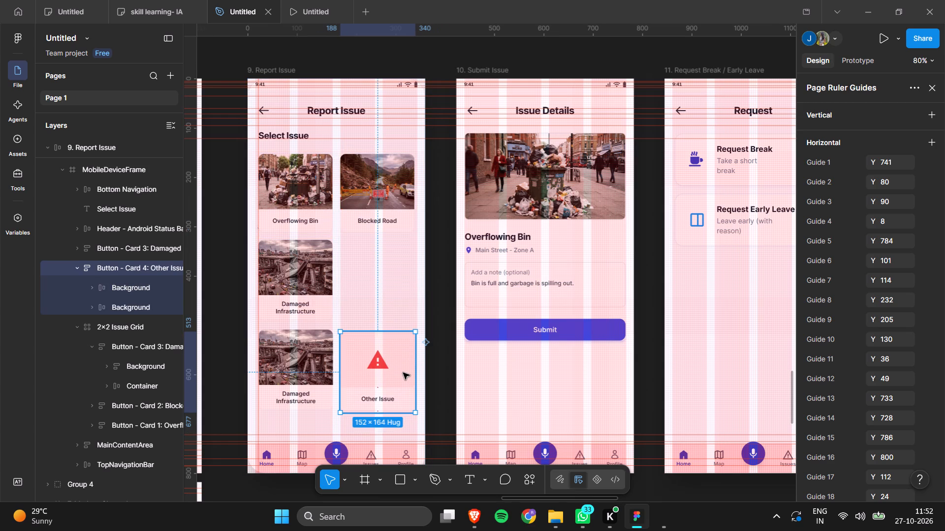
Duplicate the grid's Damaged Infrastructure card into the empty slot beneath the Blocked Road card.
left_click(307, 305)
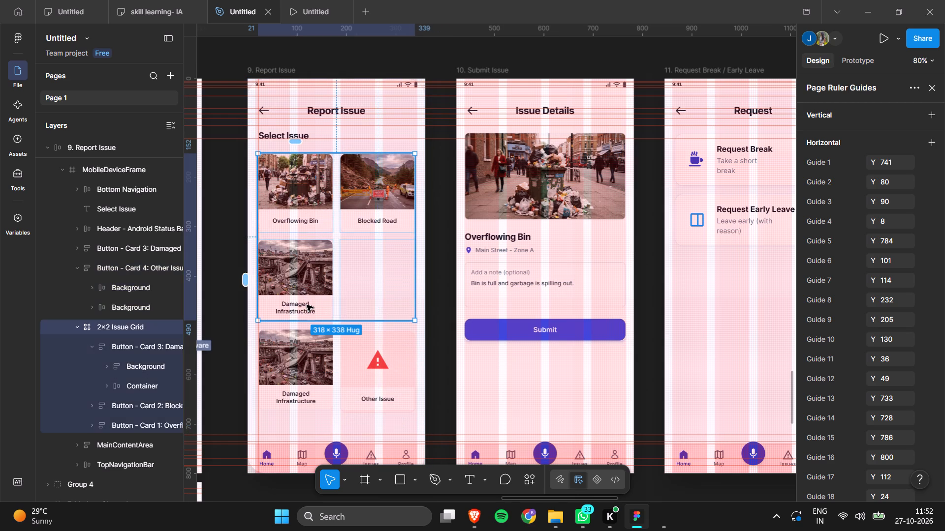
double_click(307, 305)
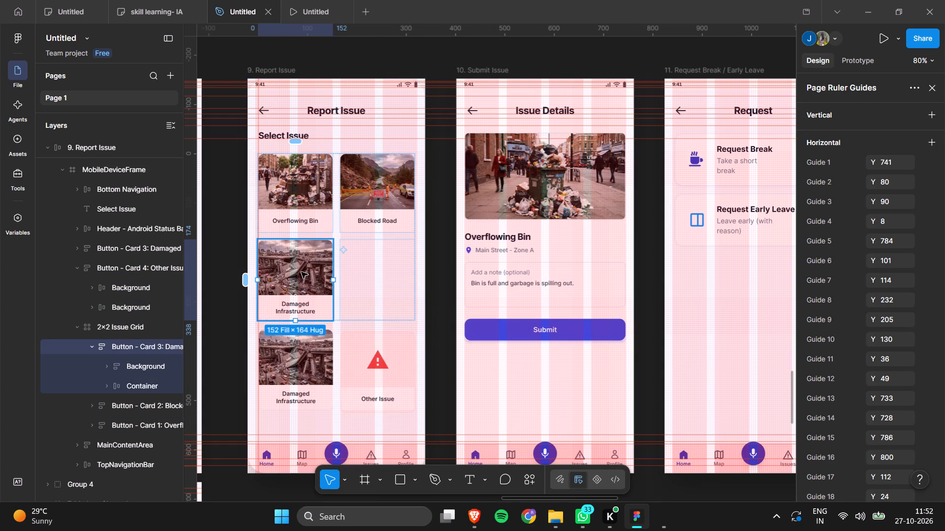
left_click_drag(296, 267, 383, 270, "alt")
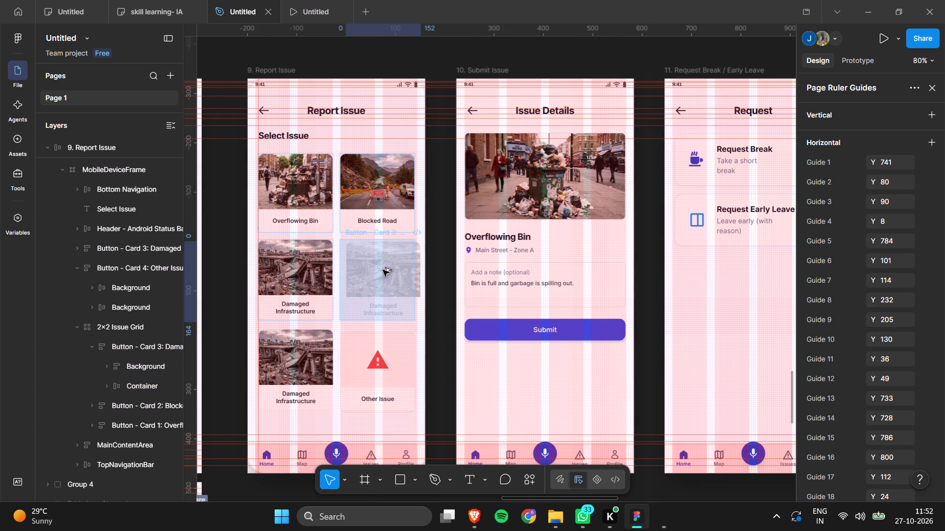
left_click_drag(383, 270, 380, 269, "alt")
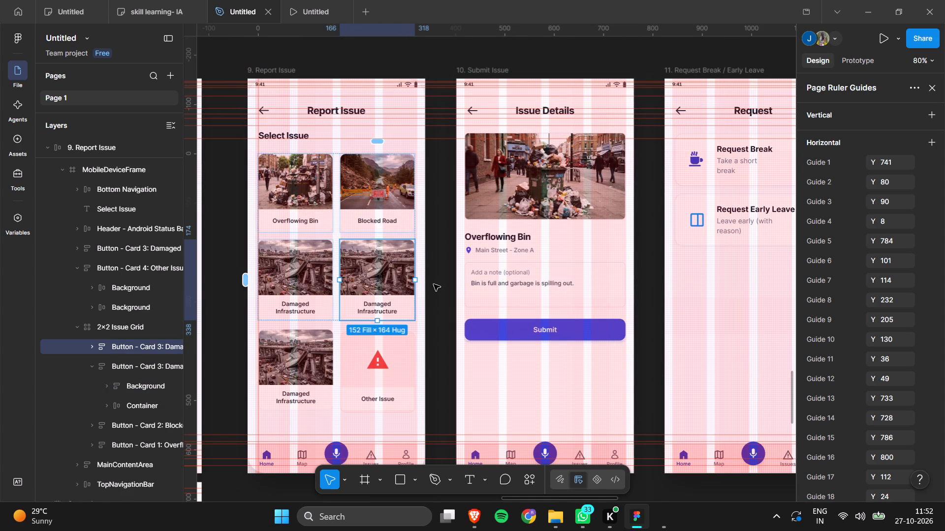
left_click(434, 284)
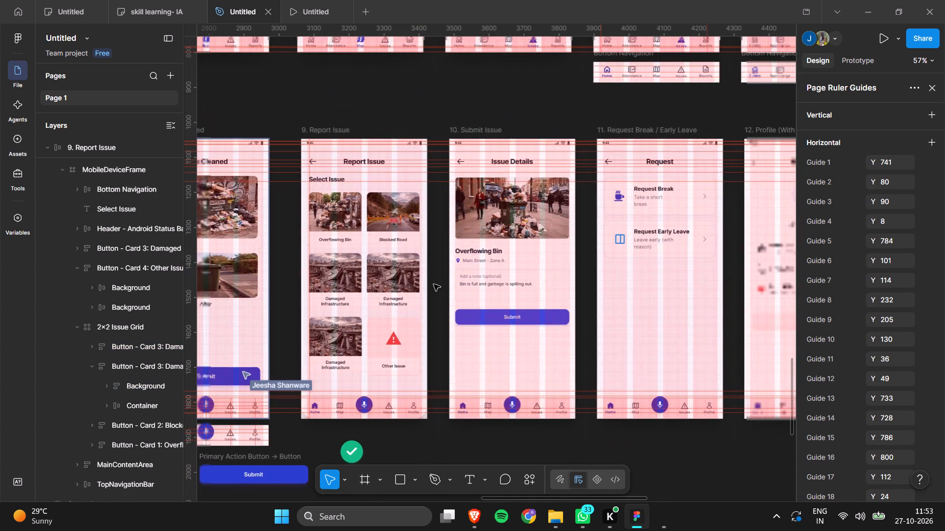
Look across the row of worker screens, from My Profile to Worker Home, including the Submit Issue screen's Submit button.
scroll(434, 284, "left", 1)
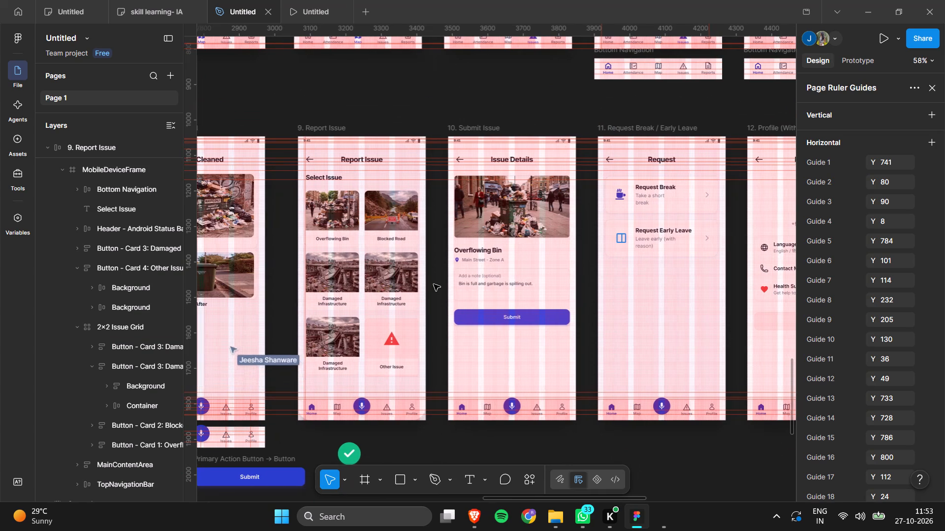
scroll(434, 284, "left", 1)
left_click(436, 314)
triple_click(436, 314)
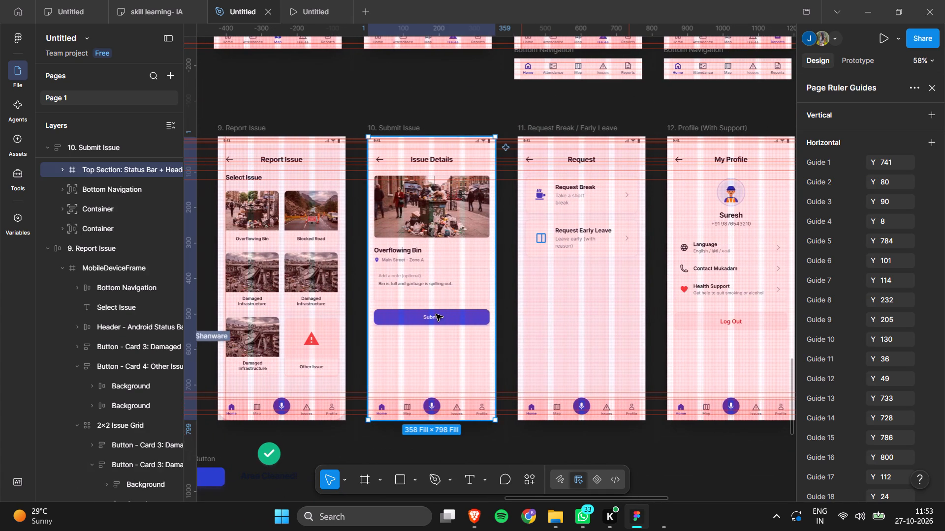
scroll(436, 314, "left", 1)
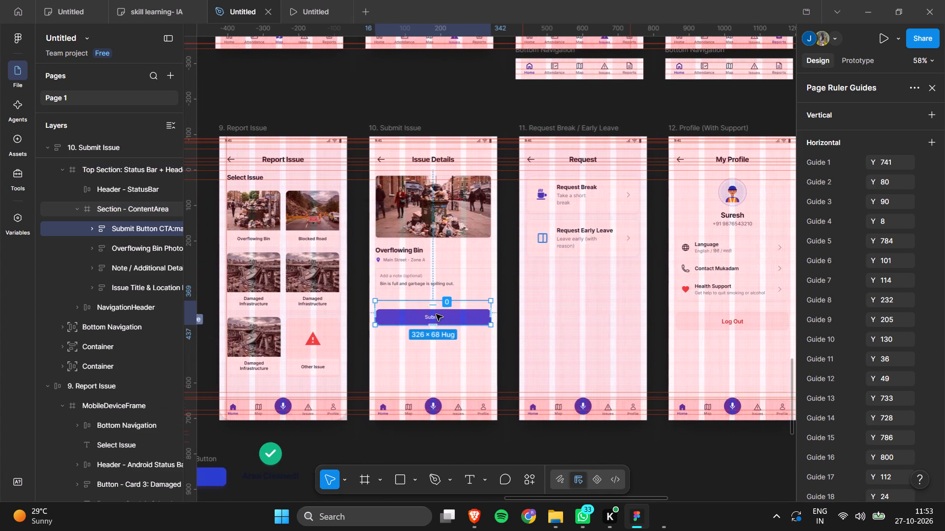
scroll(436, 314, "left", 4)
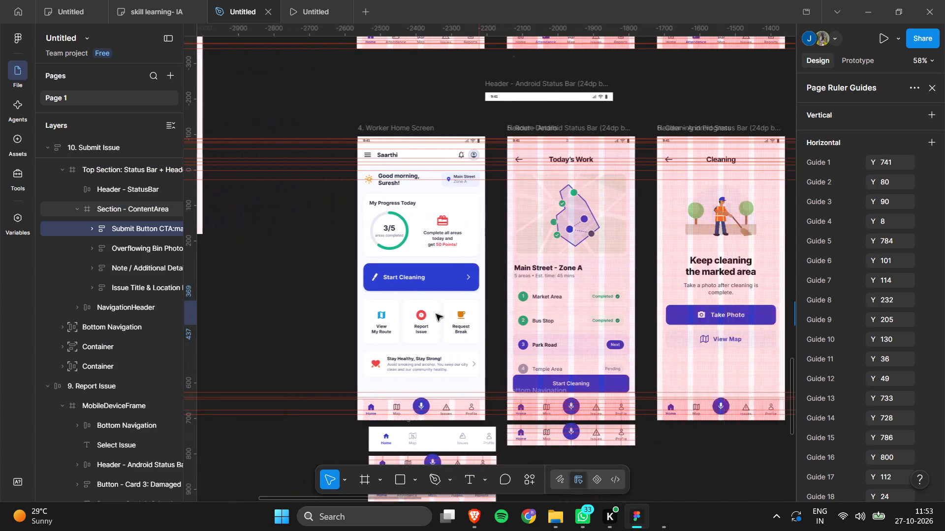
scroll(436, 314, "left", 8)
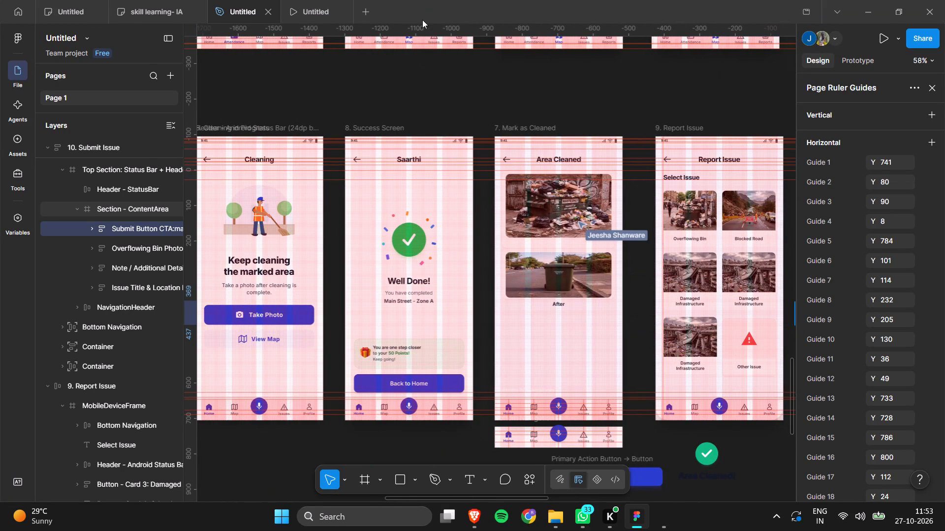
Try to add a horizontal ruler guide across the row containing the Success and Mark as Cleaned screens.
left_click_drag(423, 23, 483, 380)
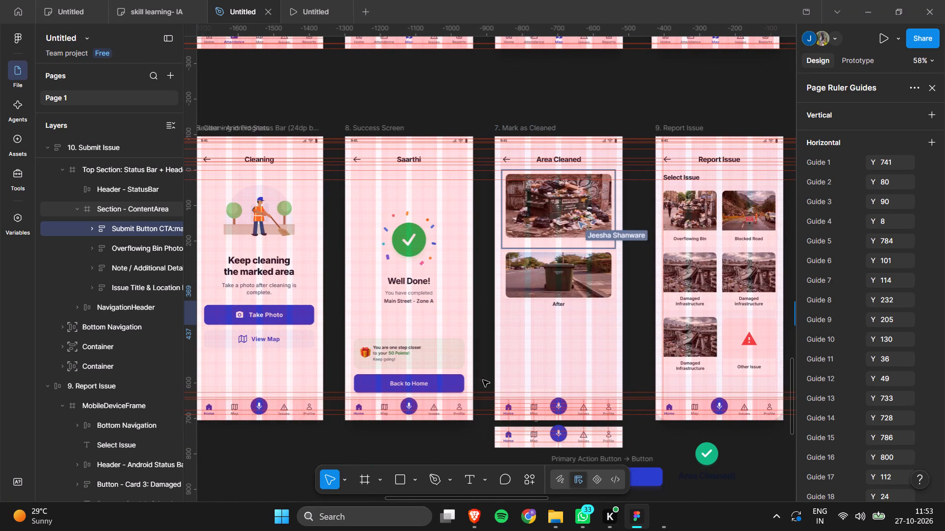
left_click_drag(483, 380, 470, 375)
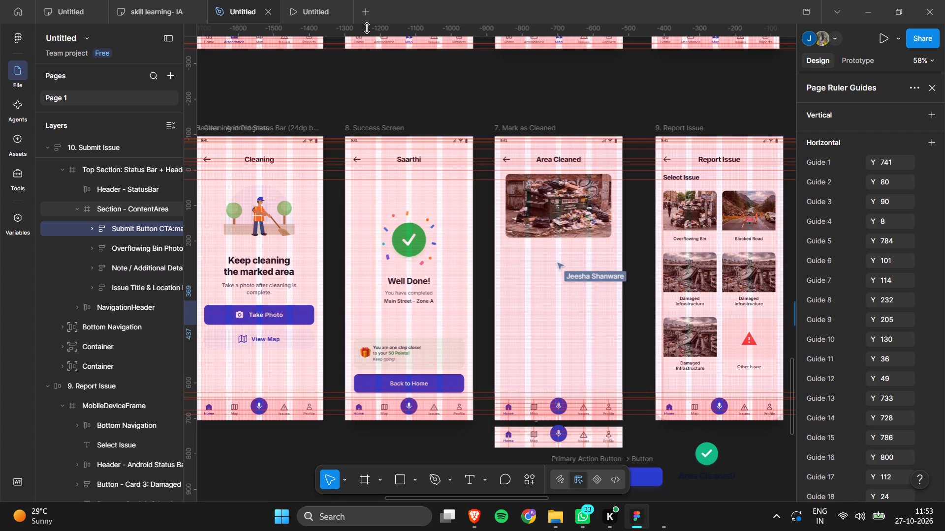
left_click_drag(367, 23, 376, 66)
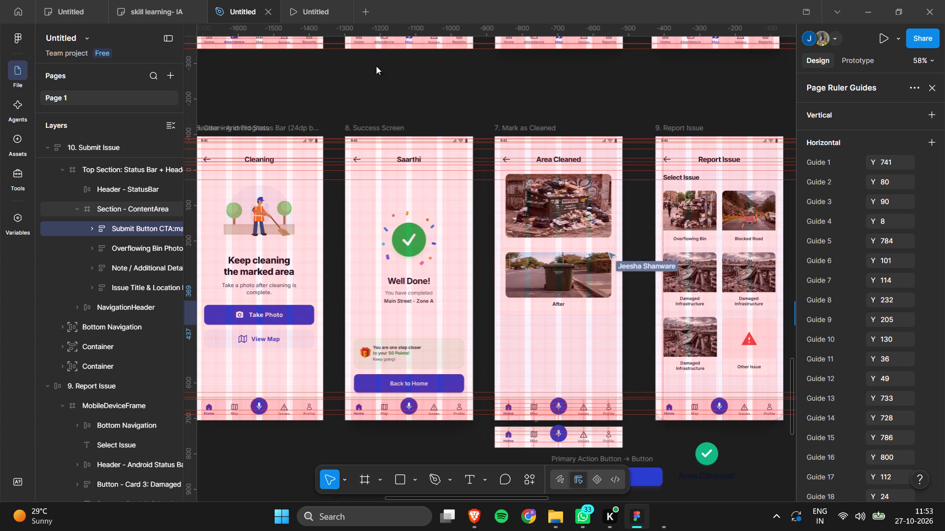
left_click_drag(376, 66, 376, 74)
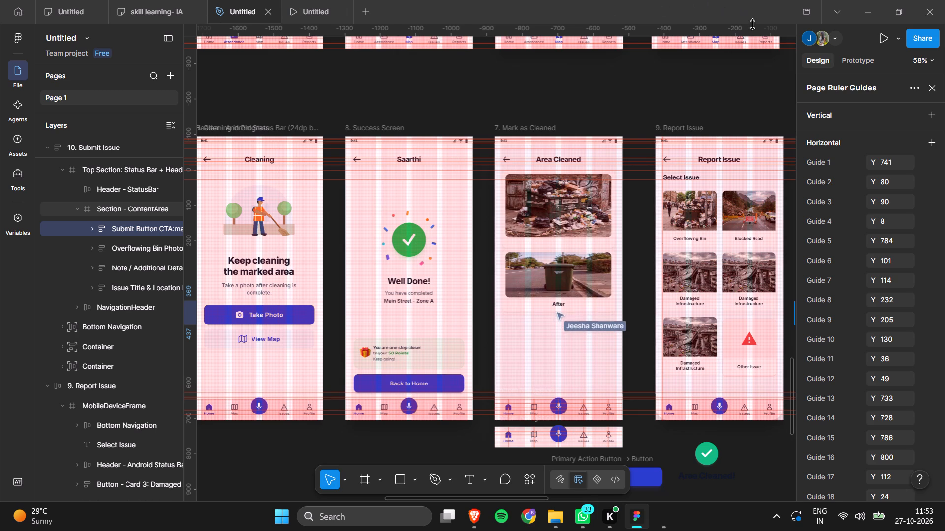
Add a horizontal ruler guide to the Report Issue screen at Y 671, near the top edge of the Success screen's Back to Home button.
scroll(702, 295, "left", 6)
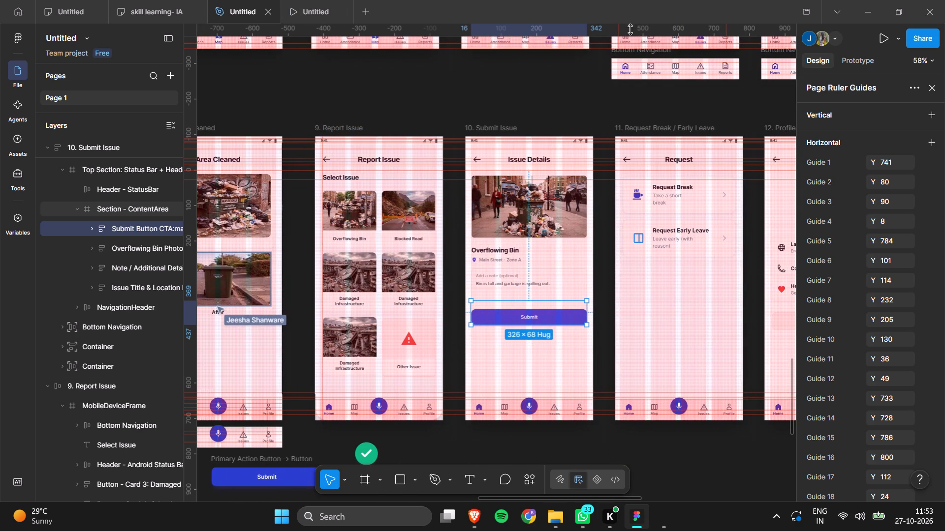
left_click(552, 90)
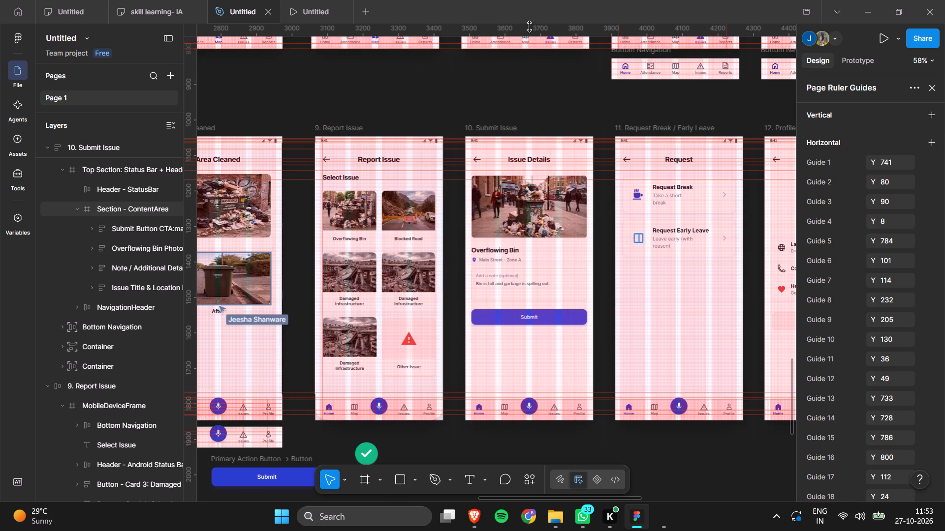
left_click_drag(529, 31, 562, 217)
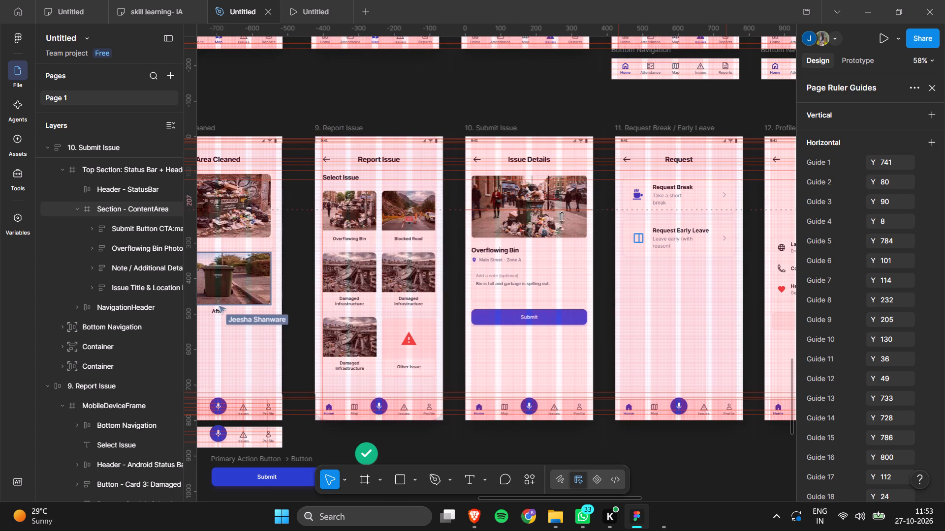
left_click_drag(562, 217, 567, 48)
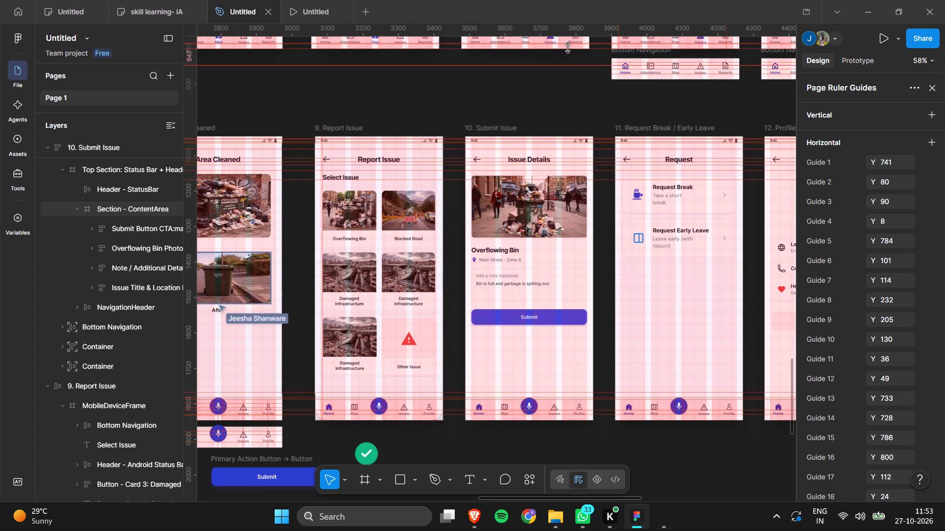
left_click_drag(567, 48, 566, 93)
scroll(566, 93, "right", 2)
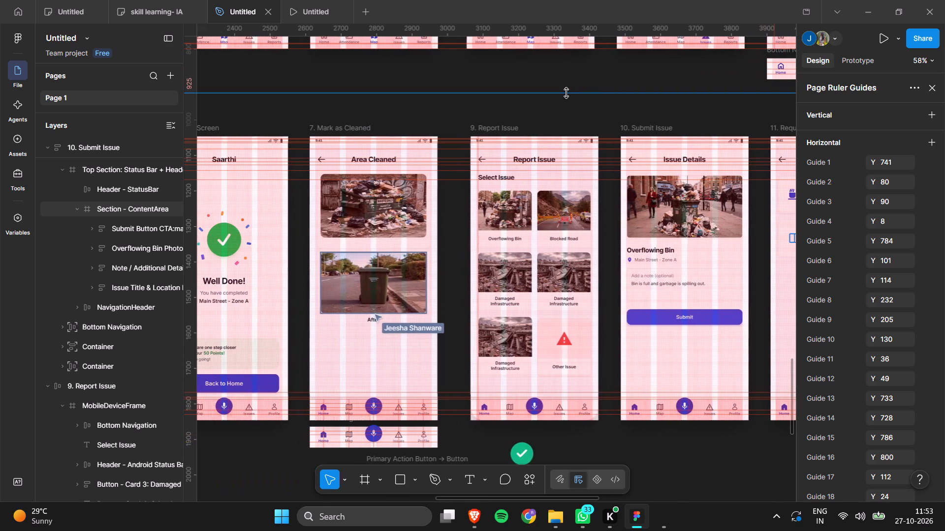
scroll(566, 93, "right", 2)
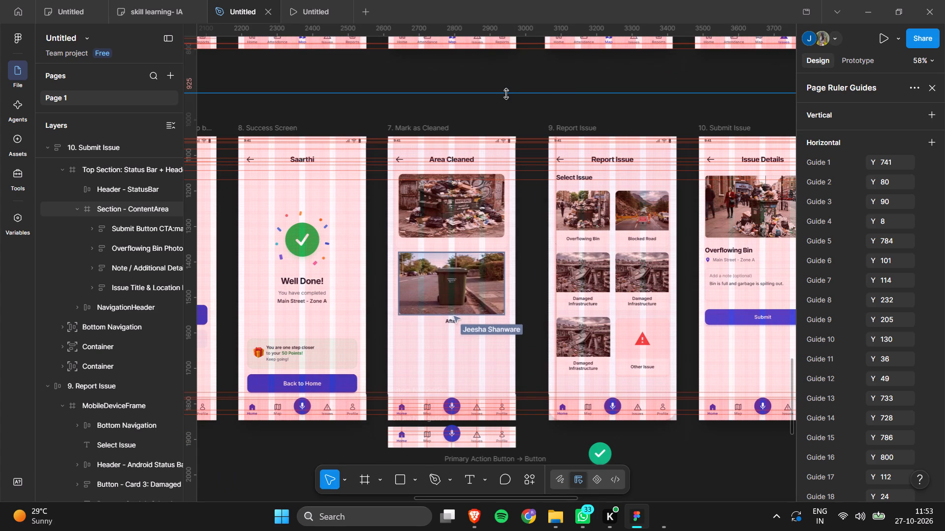
left_click_drag(506, 95, 565, 373)
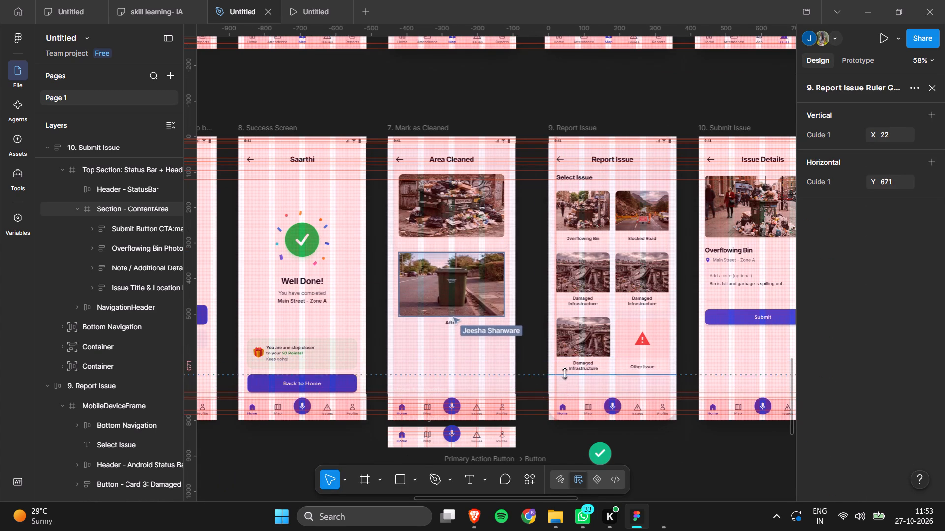
left_click_drag(565, 373, 568, 376)
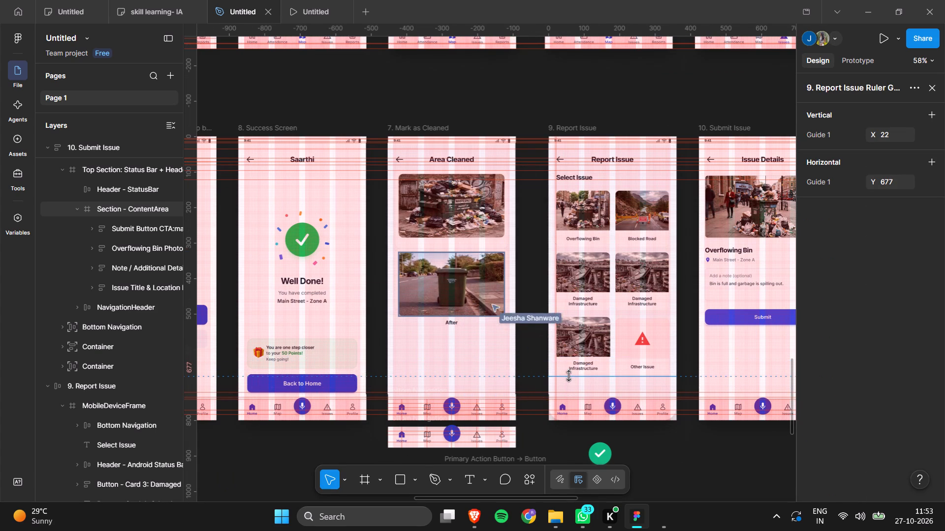
left_click_drag(568, 376, 569, 375)
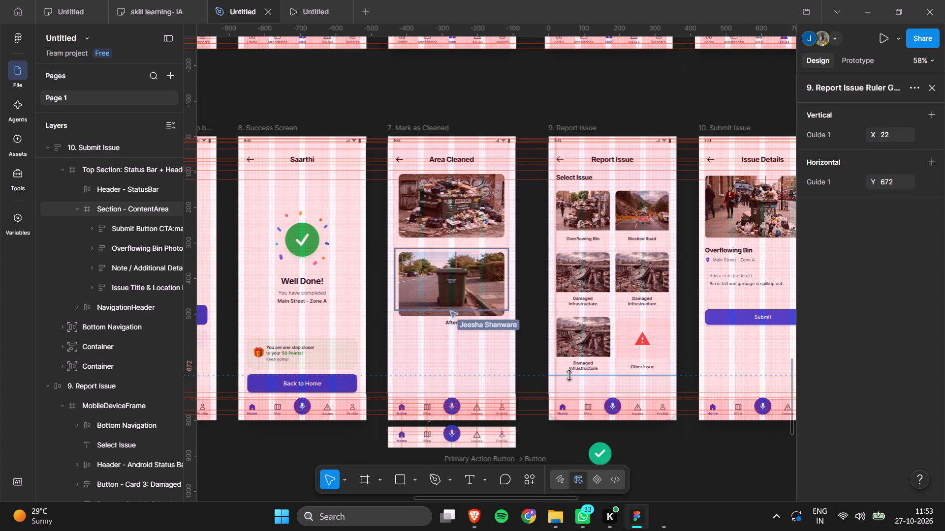
left_click_drag(569, 375, 569, 374)
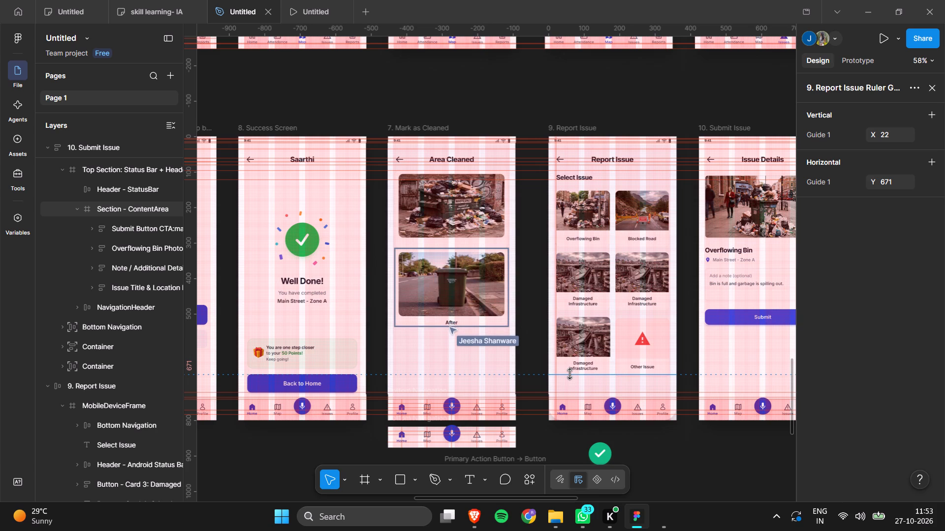
Add a horizontal ruler guide to the Submit Issue screen at Y 671, matching the Report Issue guide.
scroll(569, 374, "left", 7)
scroll(569, 374, "down", 1)
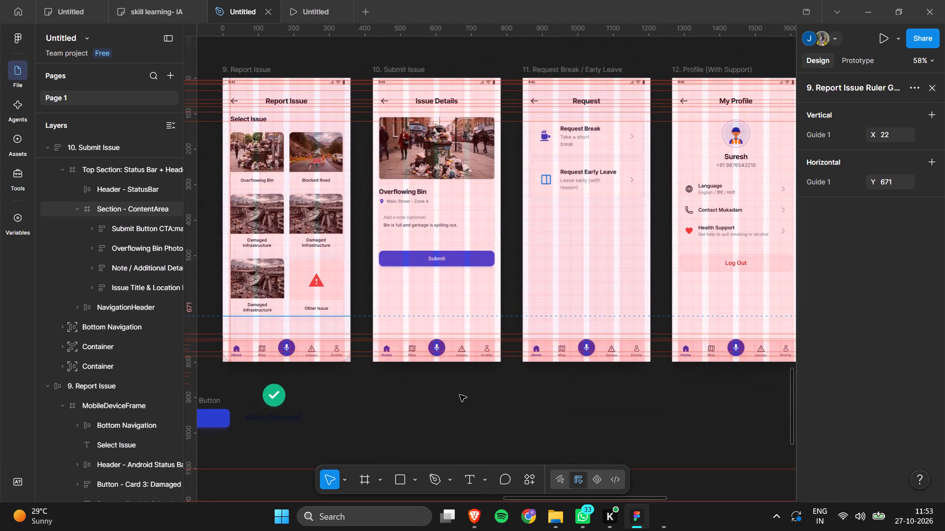
double_click(460, 395)
scroll(437, 352, "right", 1)
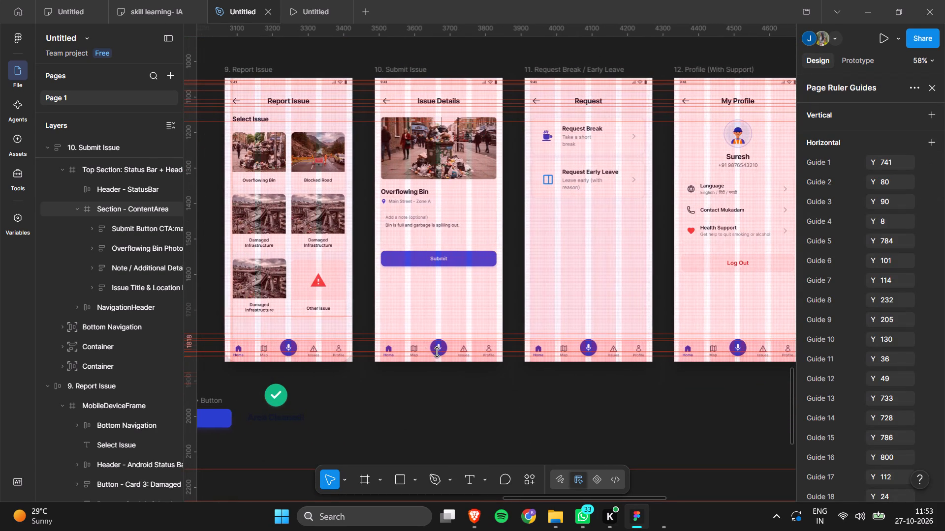
scroll(437, 352, "right", 1)
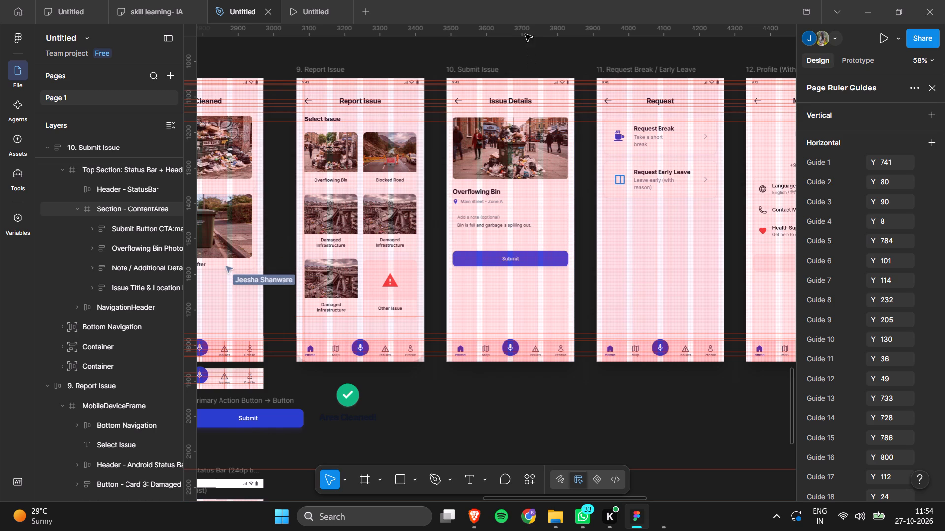
left_click_drag(524, 30, 545, 311)
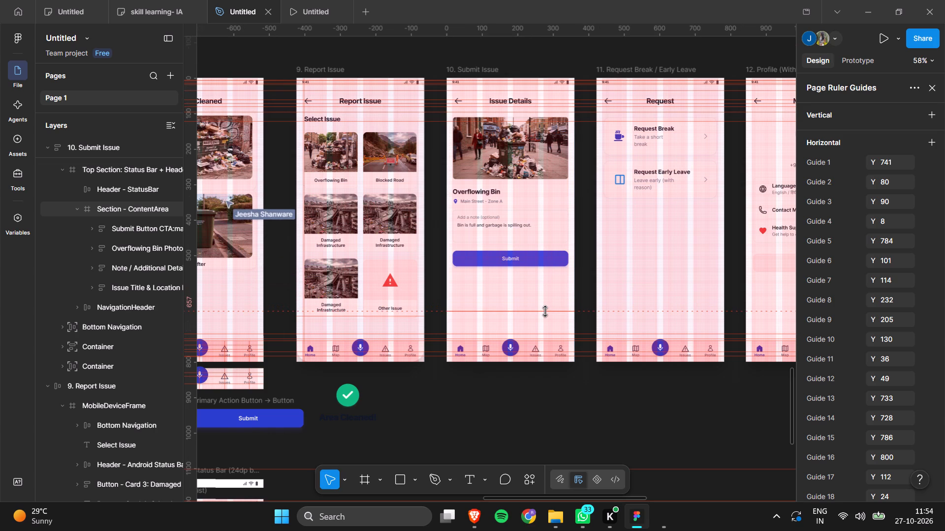
left_click_drag(545, 311, 547, 316)
left_click(557, 413)
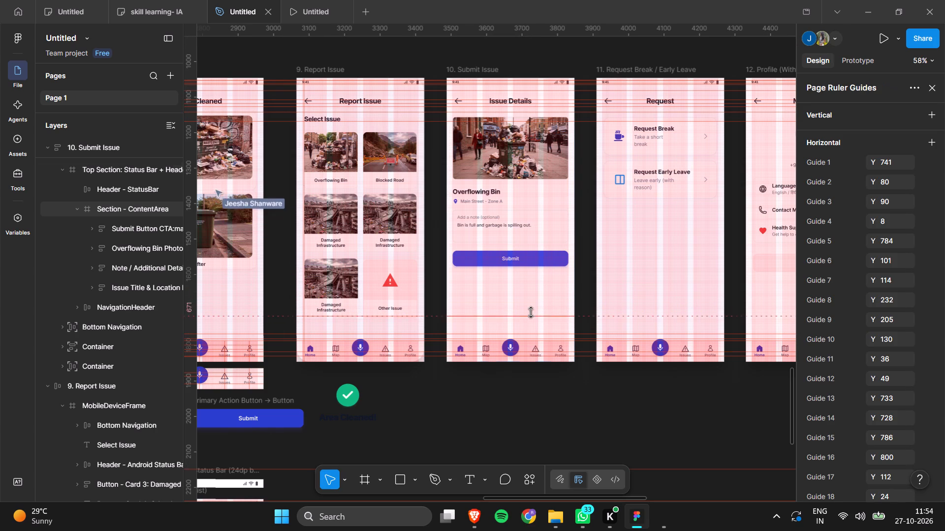
Increase the top padding of the Submit Issue screen's Submit button container to lower the button, making the container 326 × 260.
left_click(517, 267)
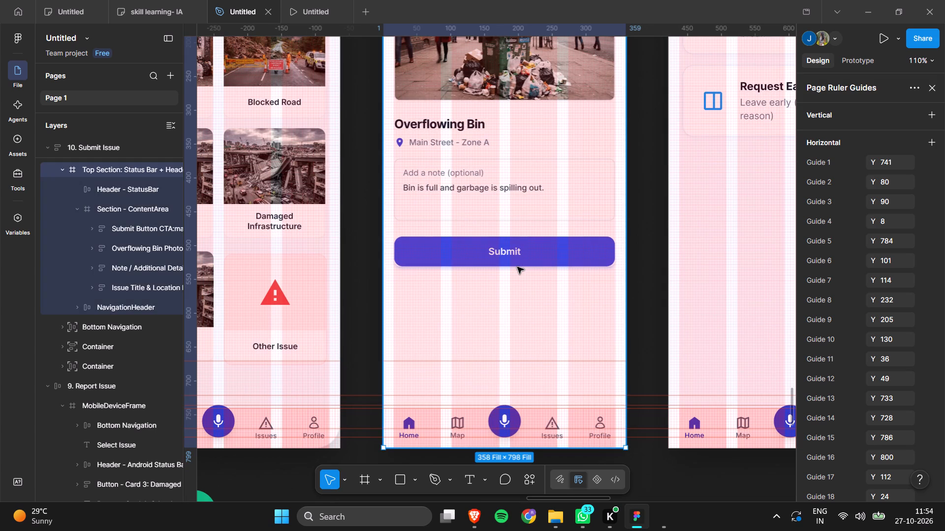
double_click(524, 239)
left_click(524, 239)
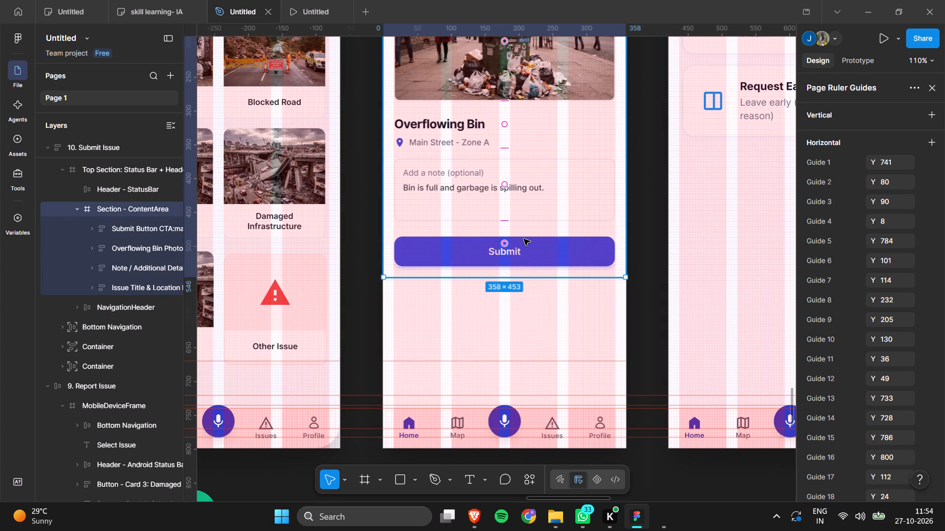
left_click(524, 239)
triple_click(504, 221)
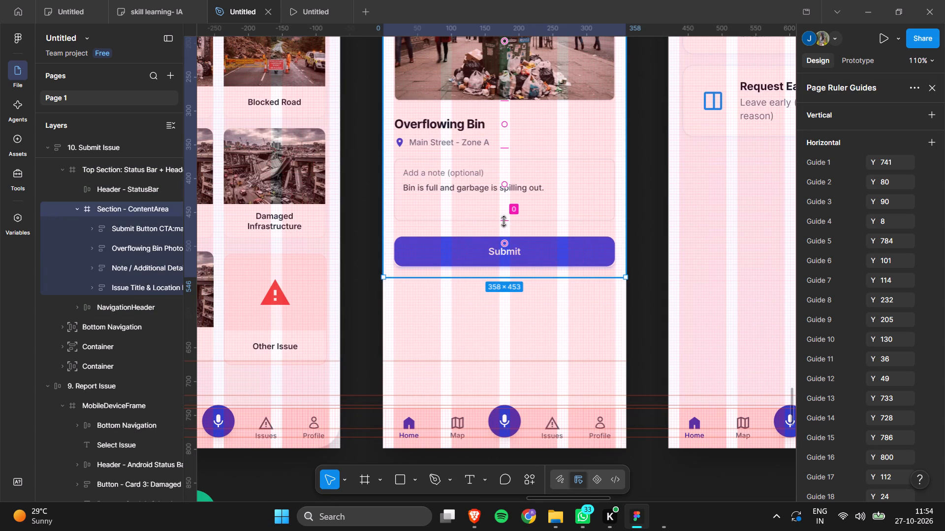
triple_click(505, 232)
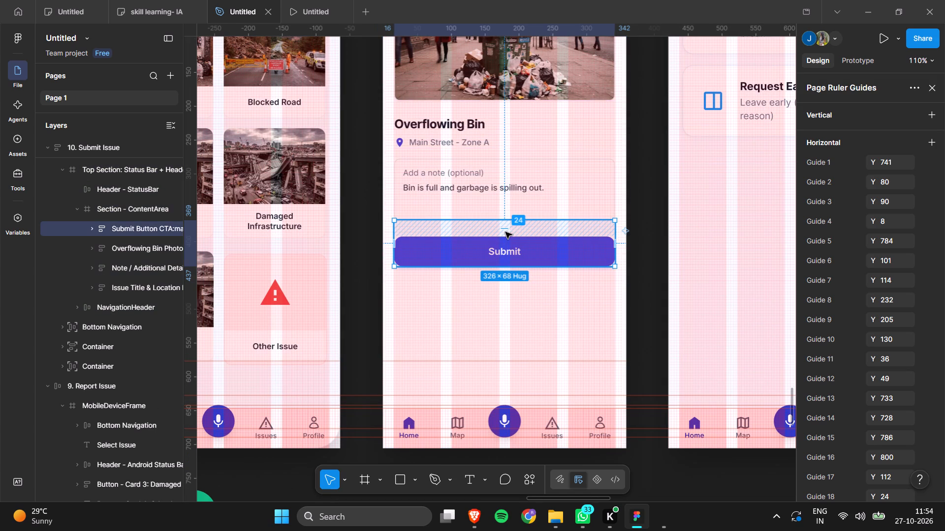
left_click(505, 230)
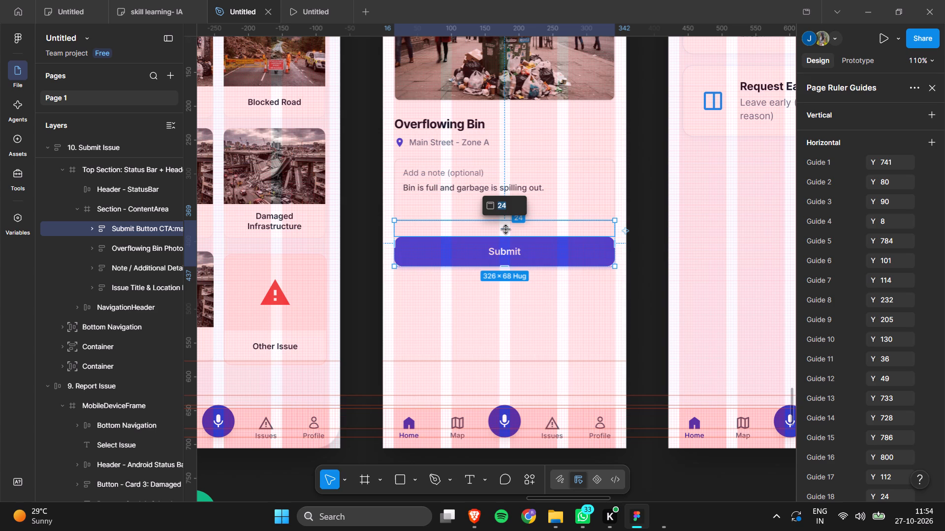
left_click_drag(505, 230, 522, 354)
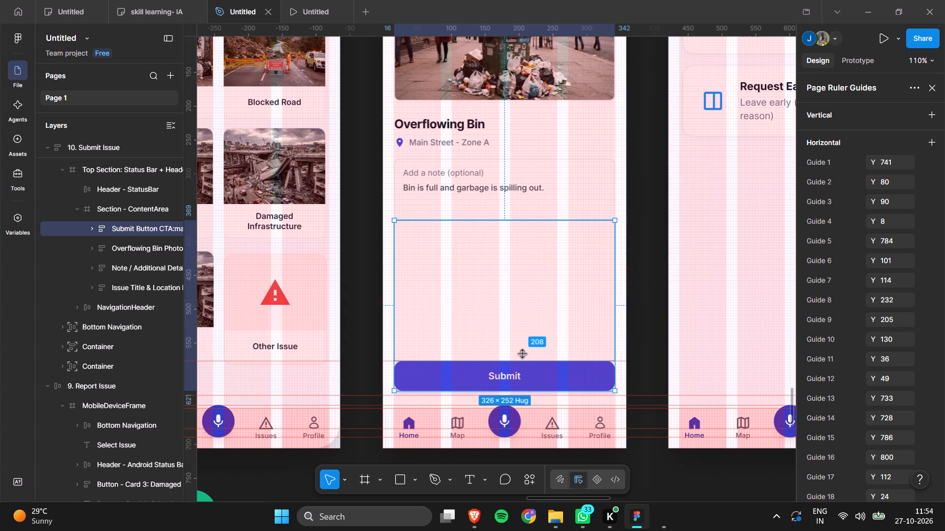
left_click_drag(522, 354, 524, 360)
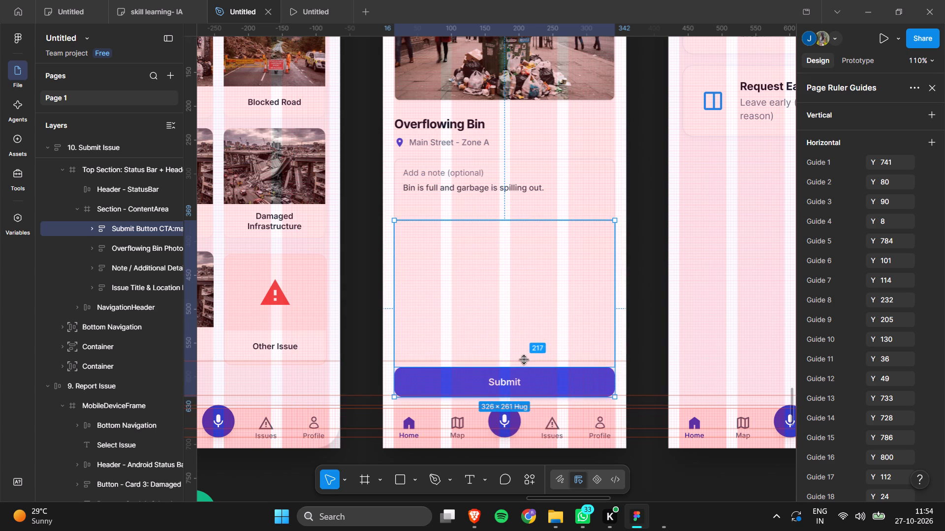
left_click_drag(524, 360, 524, 361)
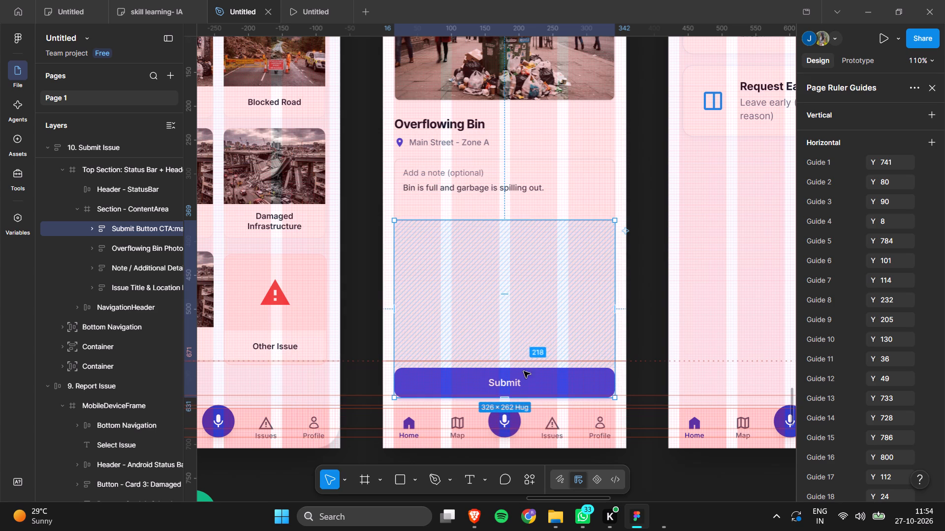
left_click(524, 379)
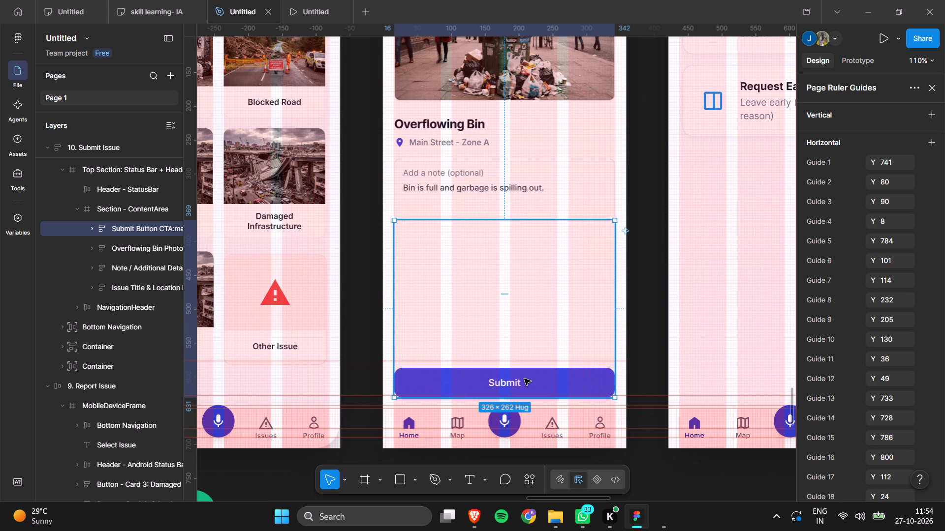
left_click(504, 295)
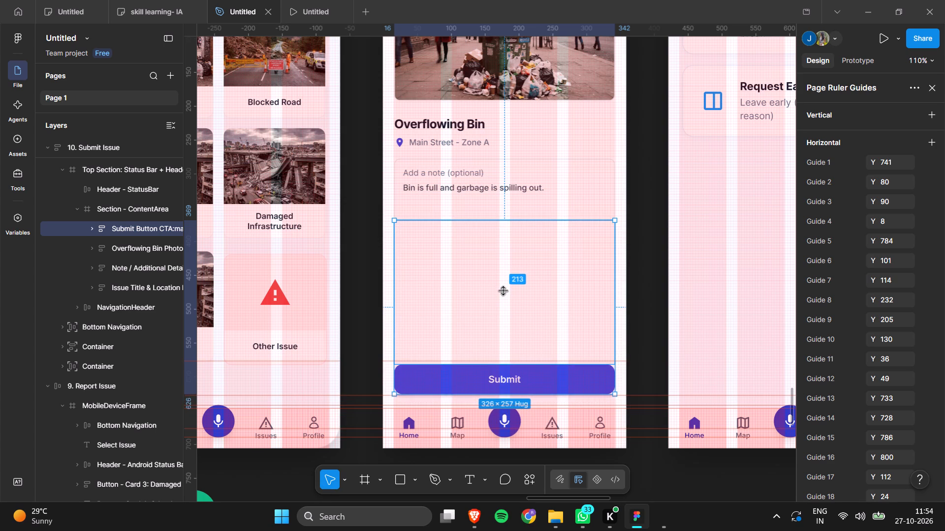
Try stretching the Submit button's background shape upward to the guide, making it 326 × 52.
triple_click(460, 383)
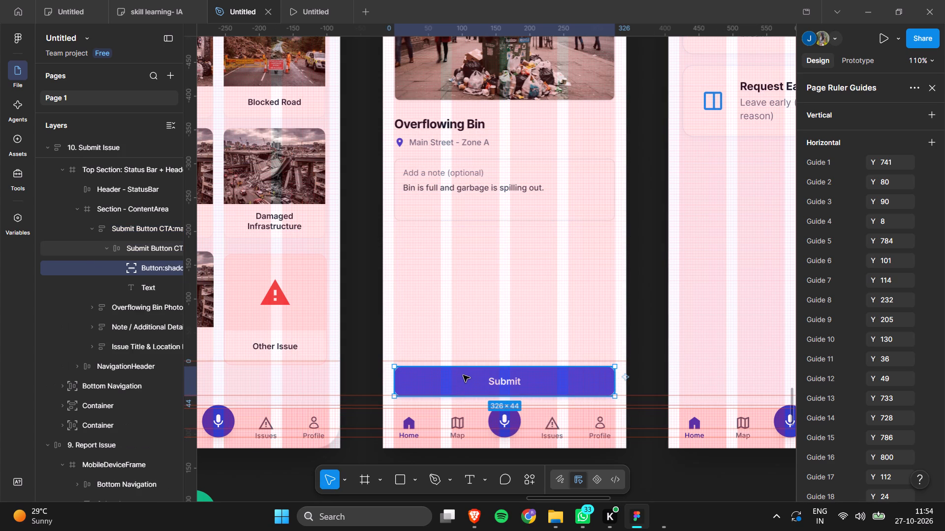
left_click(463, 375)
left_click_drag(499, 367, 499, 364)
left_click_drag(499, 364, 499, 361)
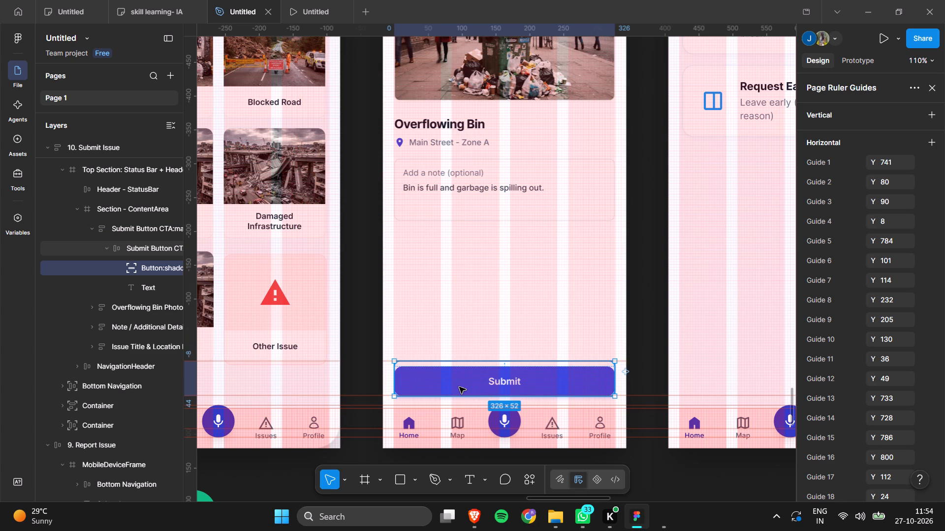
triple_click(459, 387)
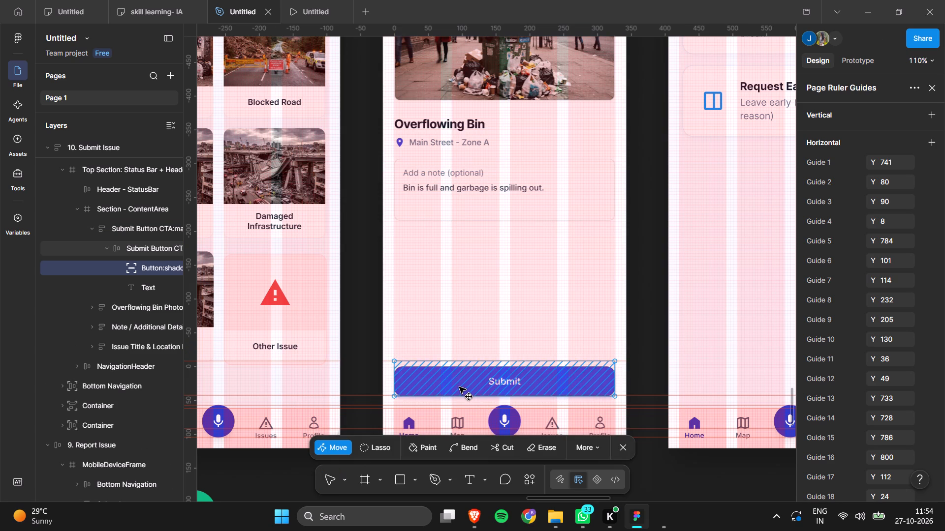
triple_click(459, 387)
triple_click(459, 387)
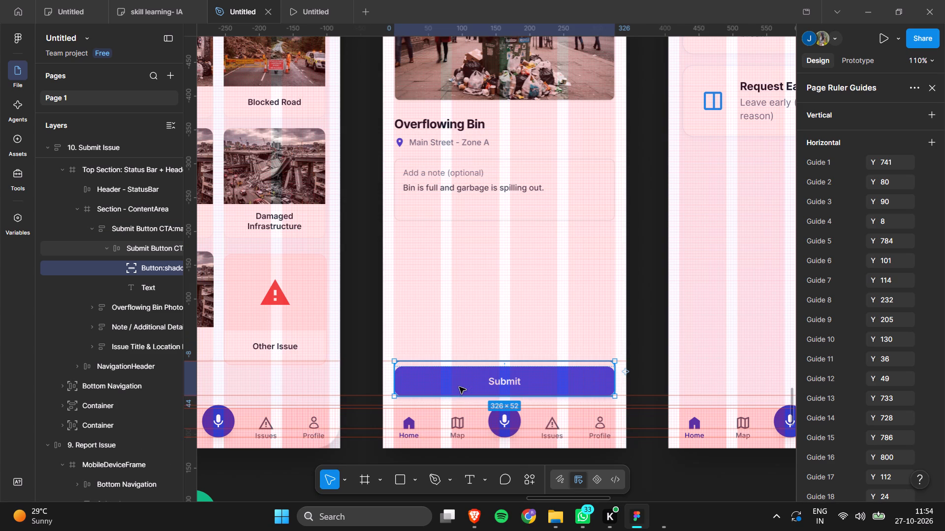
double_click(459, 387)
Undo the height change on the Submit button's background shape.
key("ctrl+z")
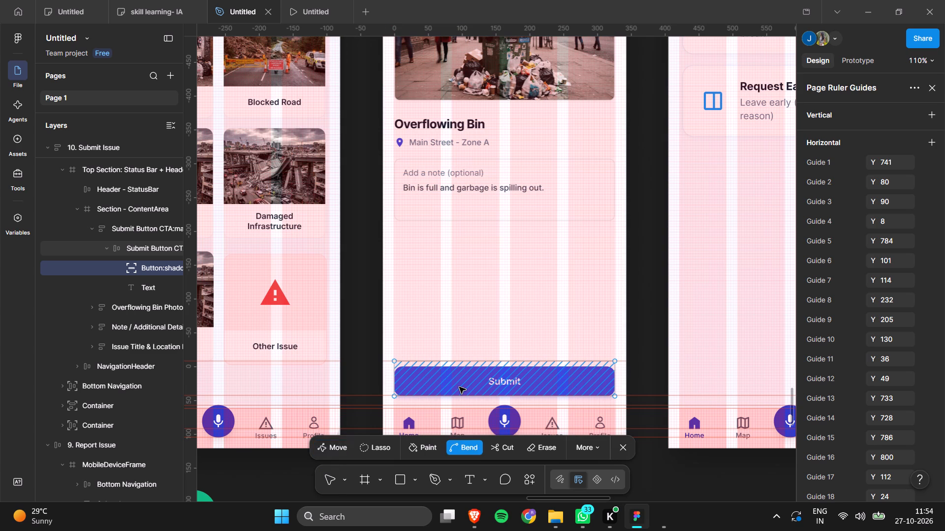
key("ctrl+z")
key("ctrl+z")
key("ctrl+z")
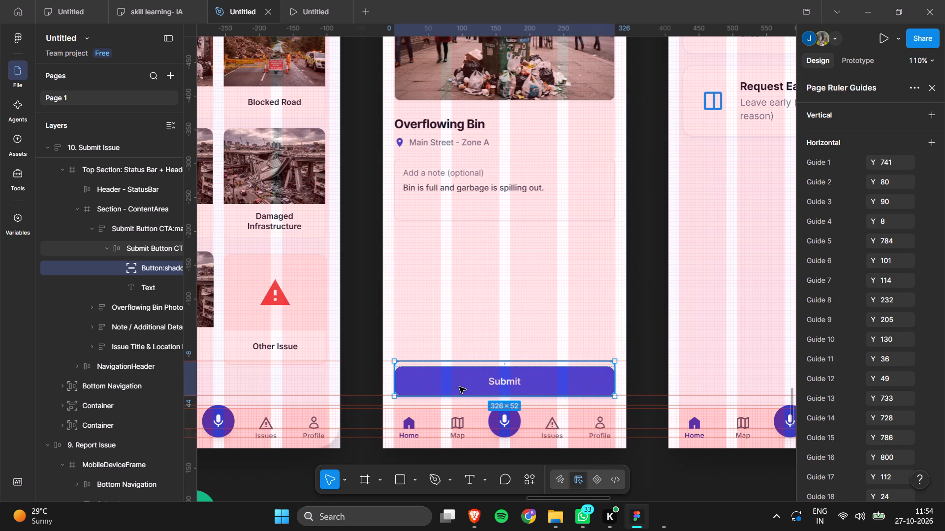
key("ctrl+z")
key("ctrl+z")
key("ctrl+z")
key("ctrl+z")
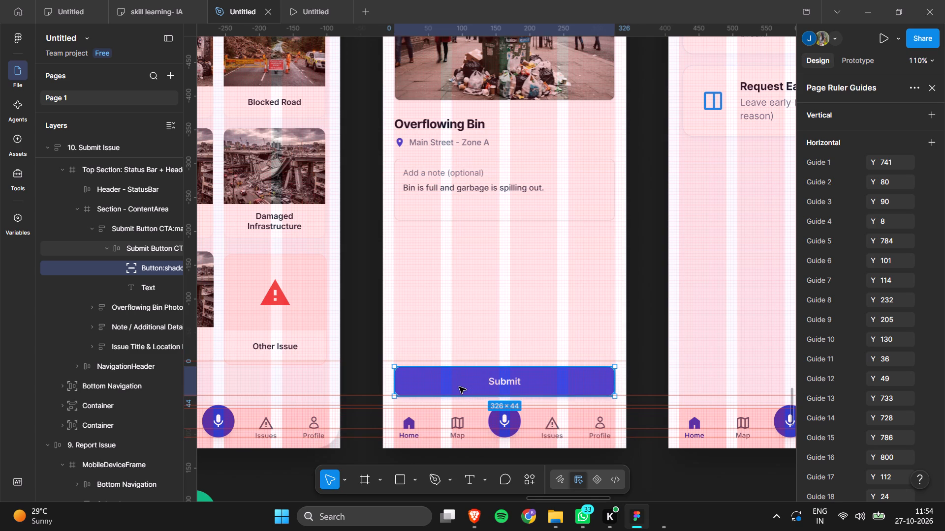
Stretch the Submit button's background shape on the Submit Issue screen upward to the guide, making it 326 × 52.
left_click(475, 366)
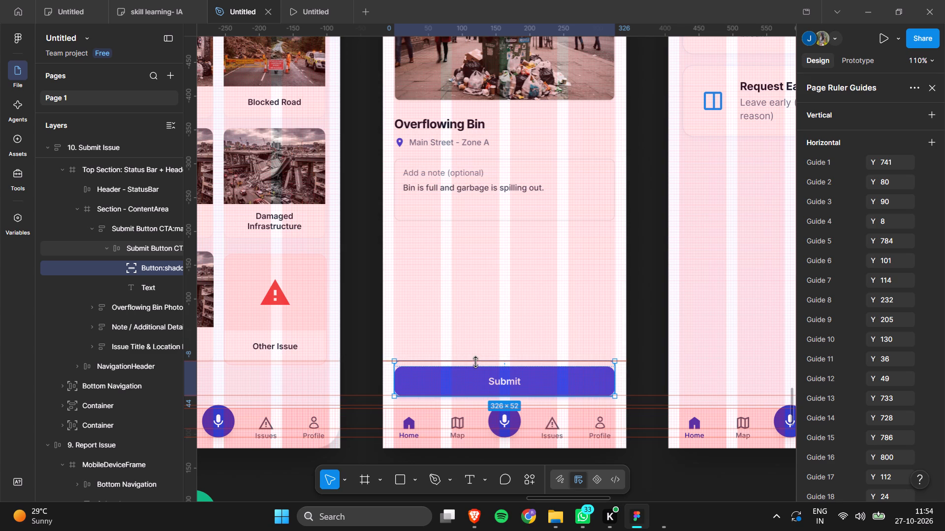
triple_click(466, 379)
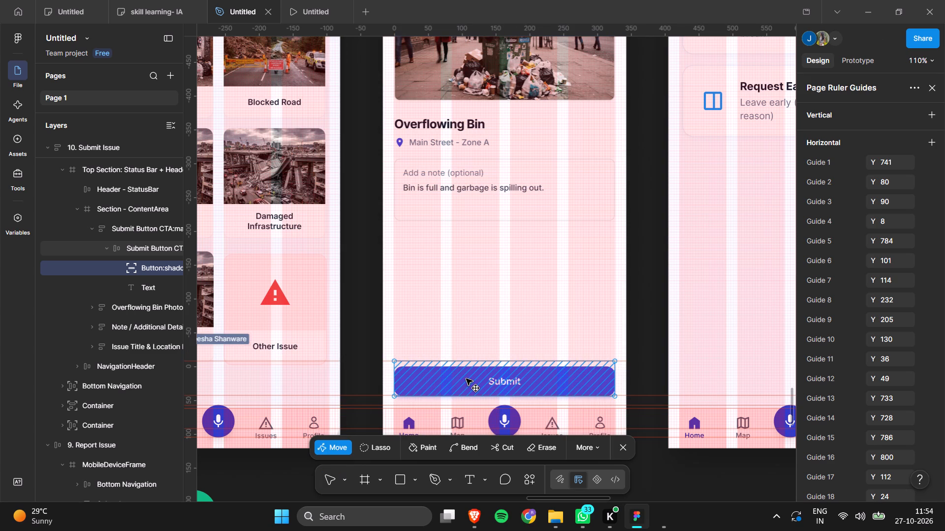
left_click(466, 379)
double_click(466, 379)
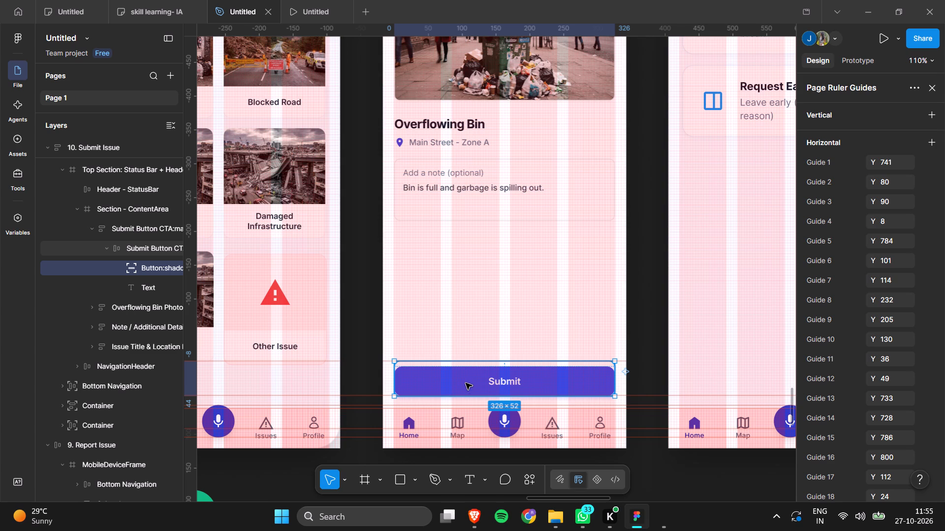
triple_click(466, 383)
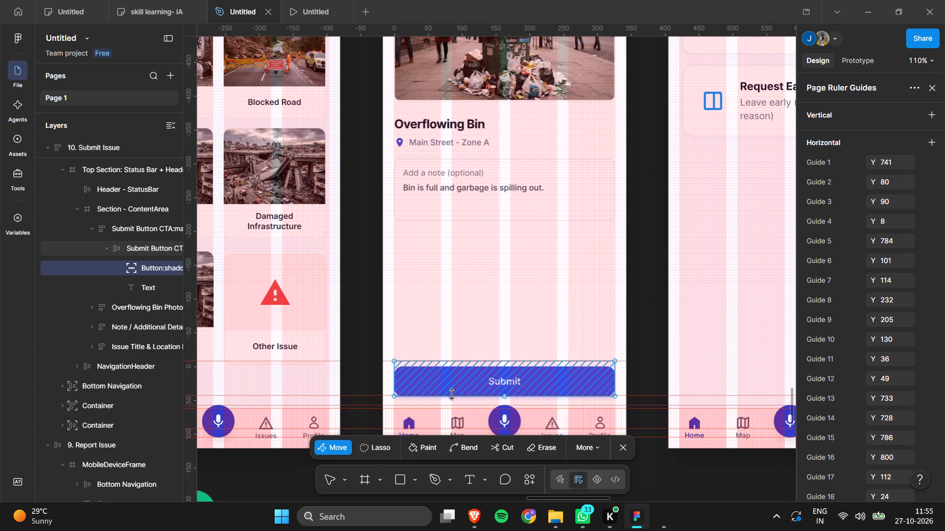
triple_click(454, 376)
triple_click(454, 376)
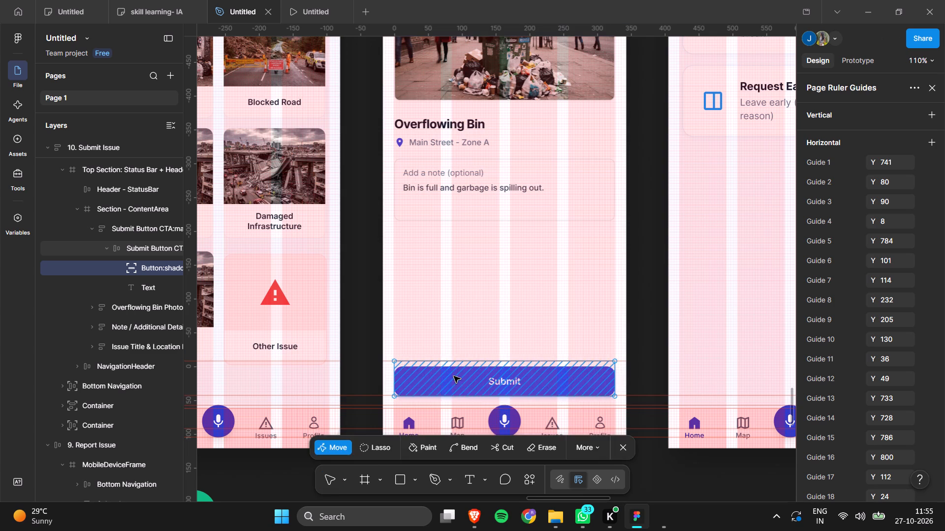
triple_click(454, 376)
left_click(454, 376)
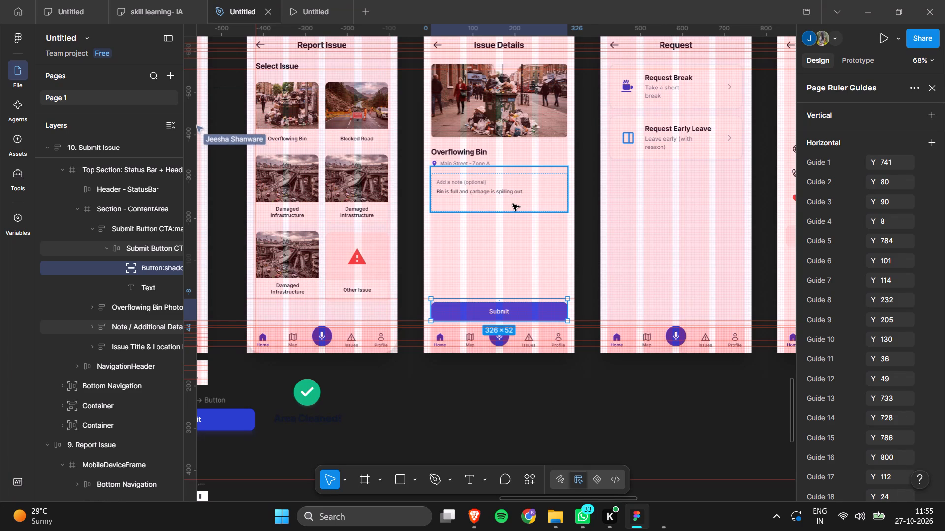
Examine the Success, Mark as Cleaned, Report Issue, Submit Issue and Request screens, comparing their content and bottom button alignment.
scroll(513, 204, "right", 5)
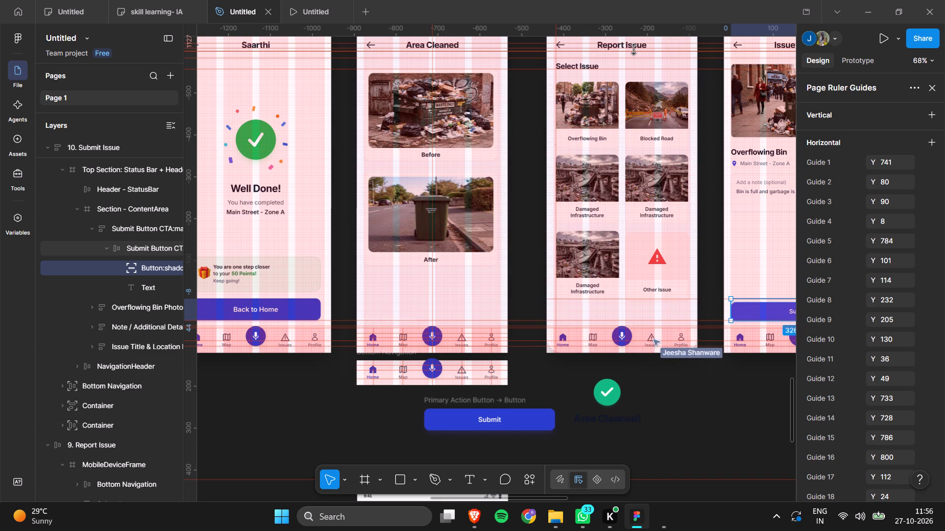
scroll(633, 49, "left", 4)
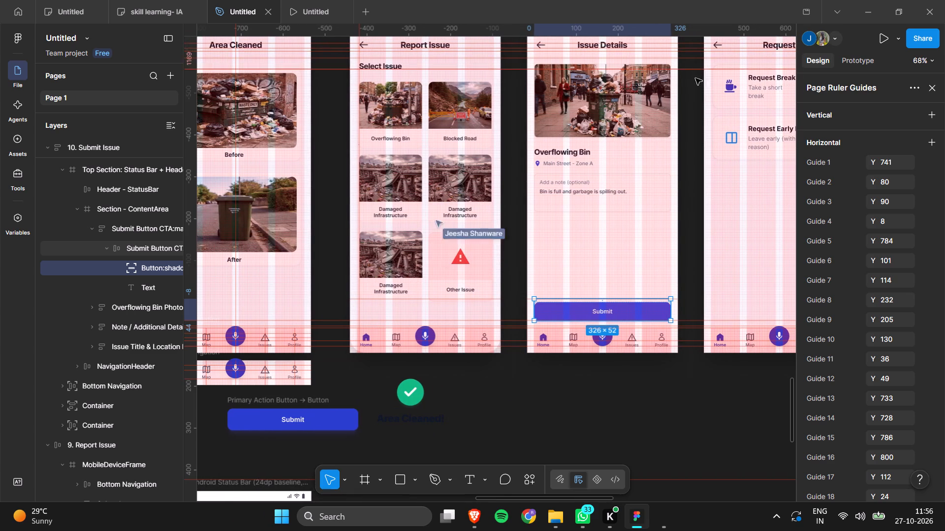
scroll(603, 178, "up", 1)
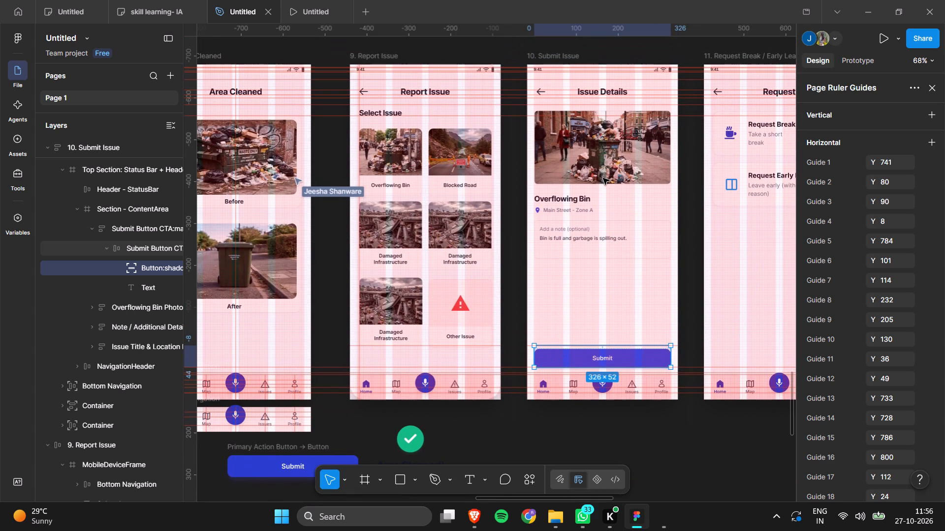
scroll(603, 178, "up", 2)
scroll(603, 178, "left", 2)
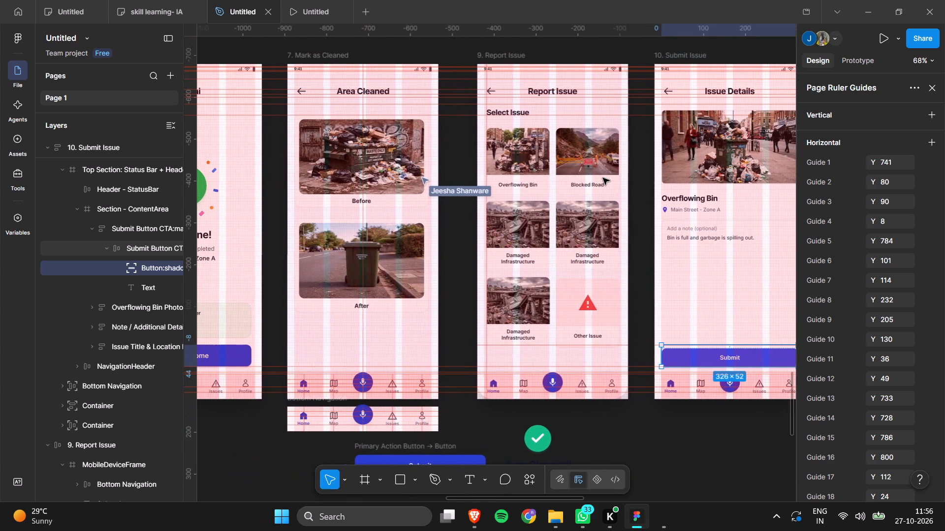
scroll(603, 178, "left", 1)
scroll(603, 178, "right", 1)
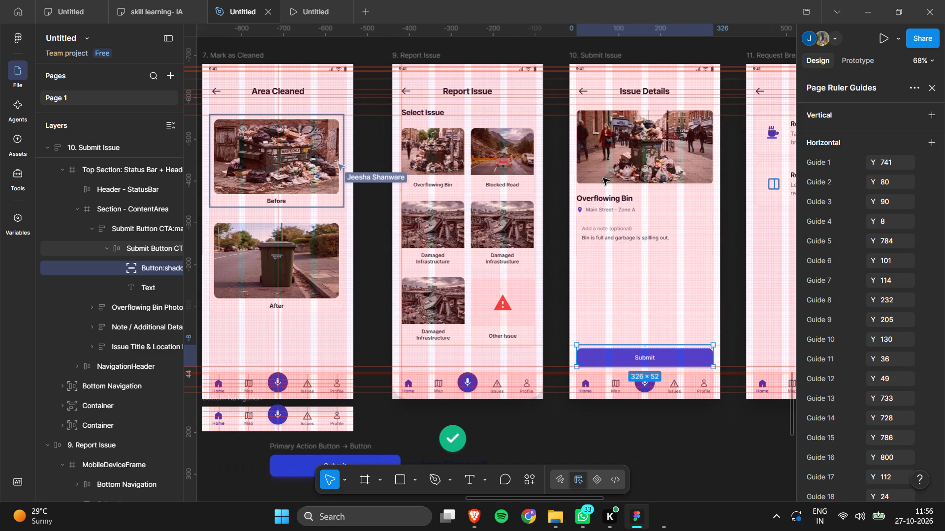
scroll(603, 178, "right", 2)
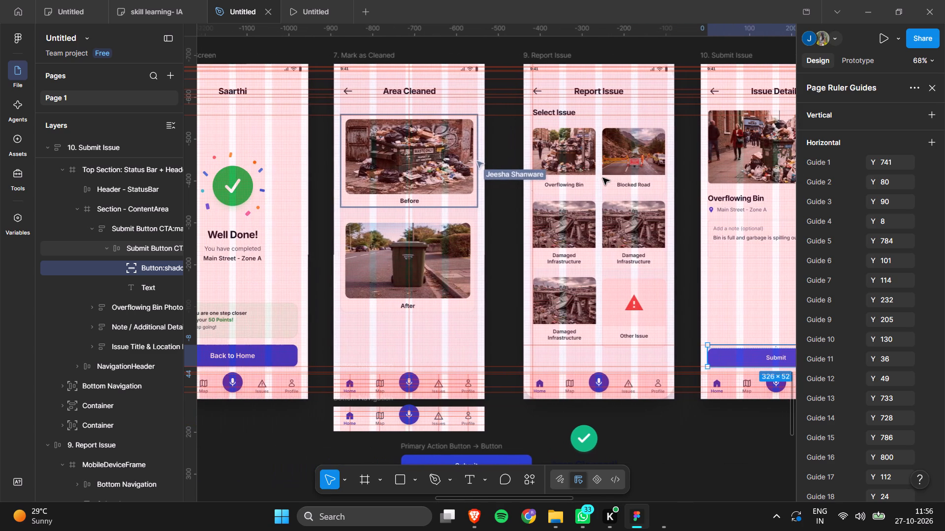
scroll(603, 178, "right", 1)
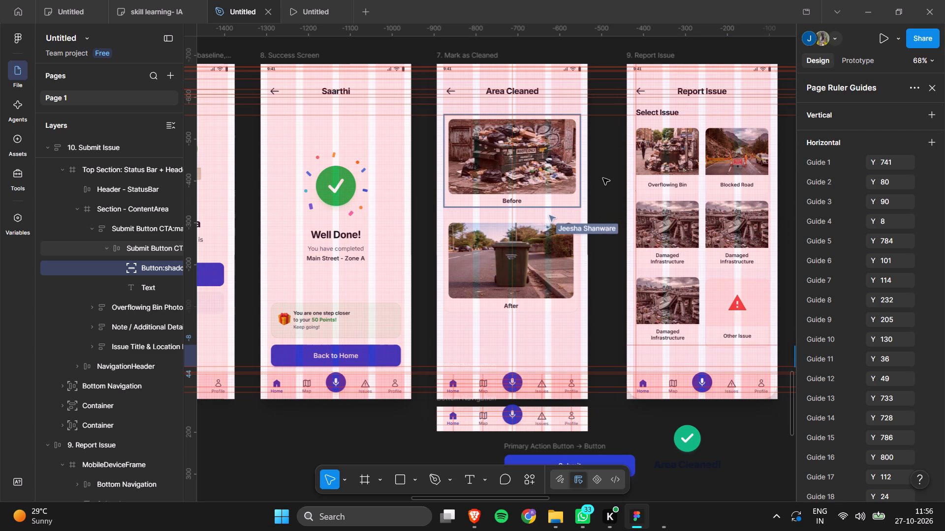
scroll(603, 178, "left", 3)
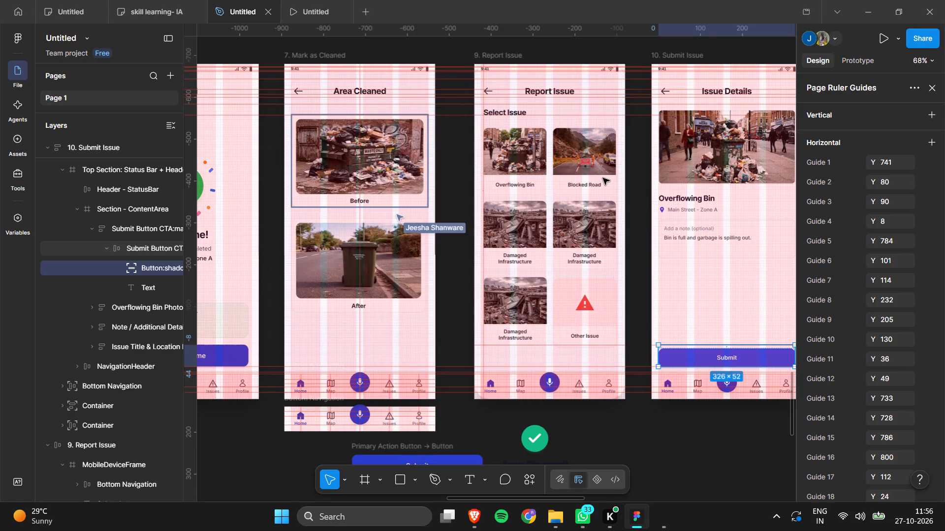
scroll(603, 178, "left", 5)
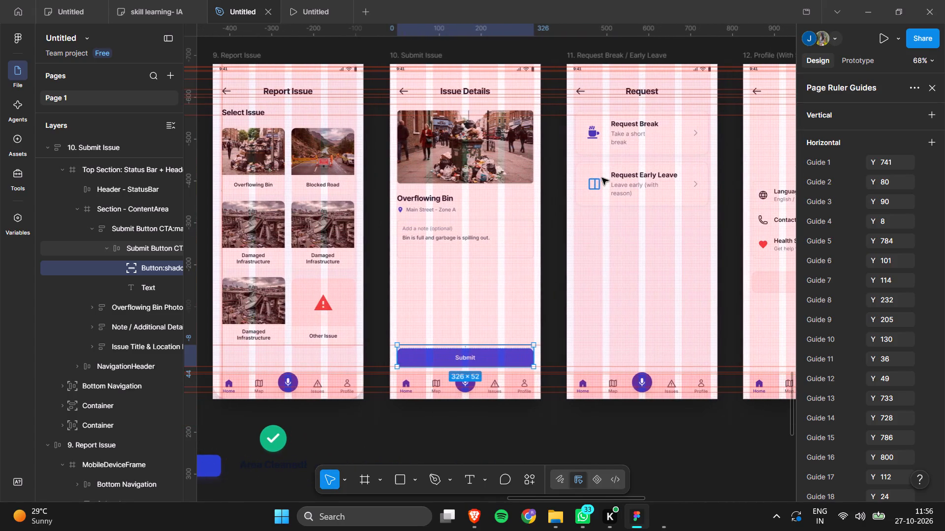
scroll(602, 178, "left", 1)
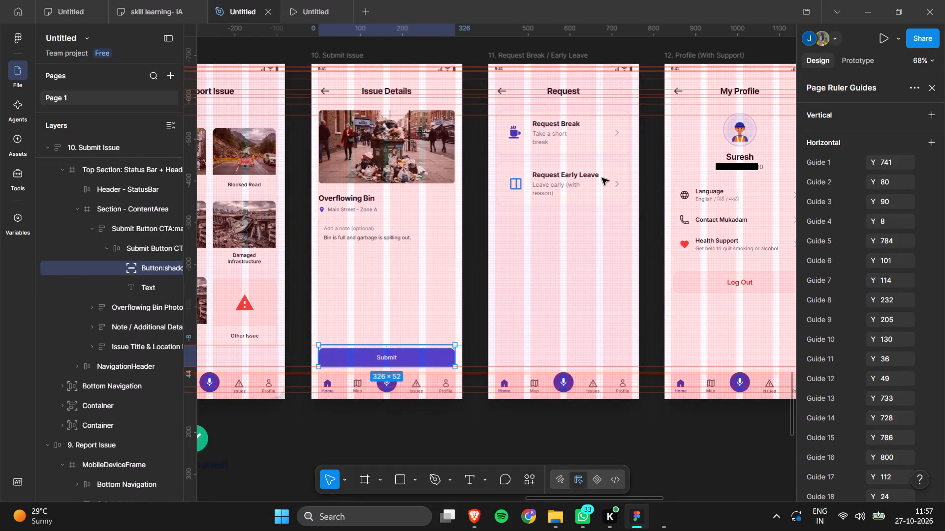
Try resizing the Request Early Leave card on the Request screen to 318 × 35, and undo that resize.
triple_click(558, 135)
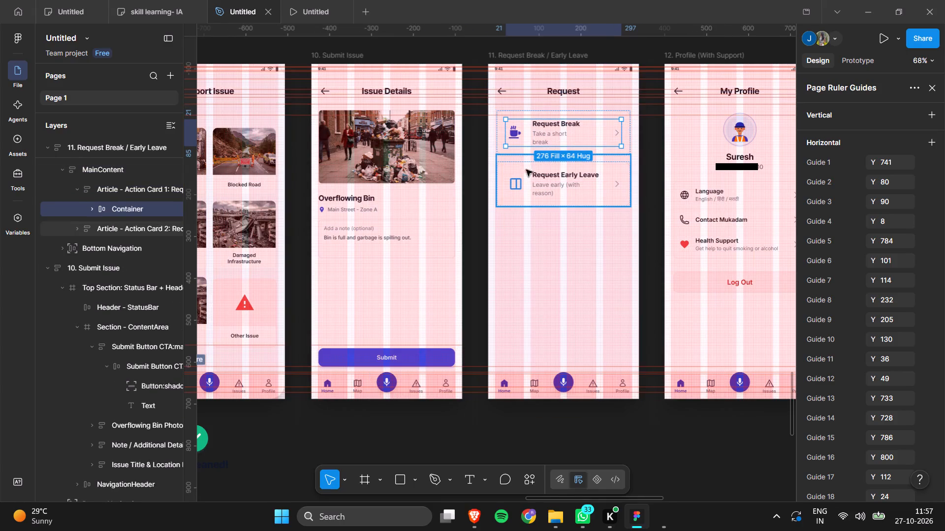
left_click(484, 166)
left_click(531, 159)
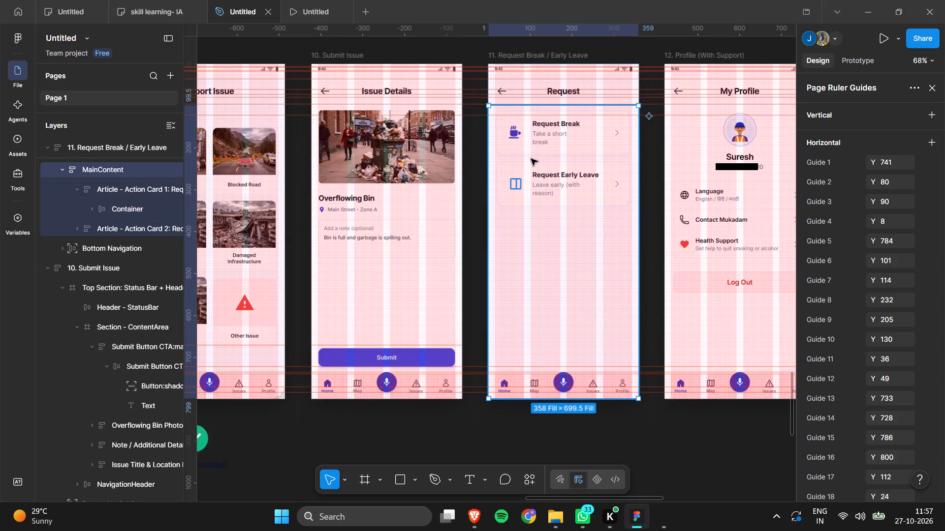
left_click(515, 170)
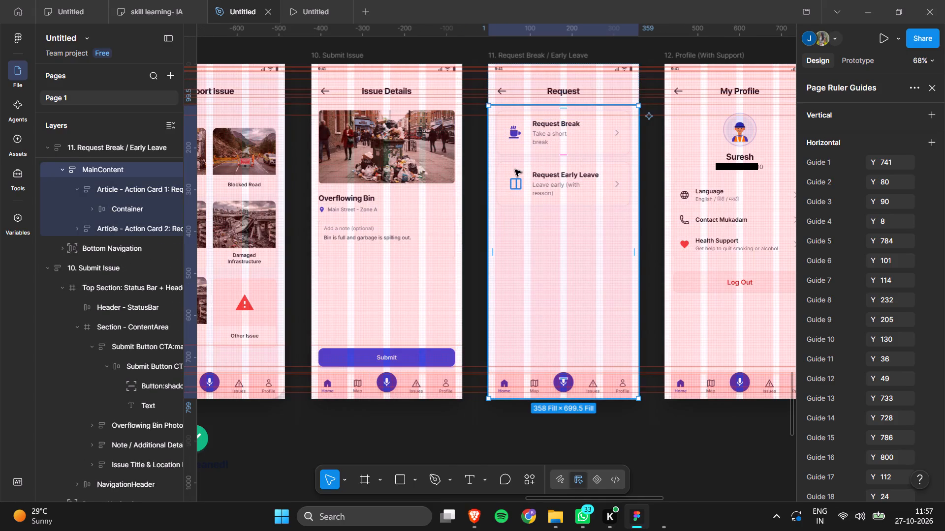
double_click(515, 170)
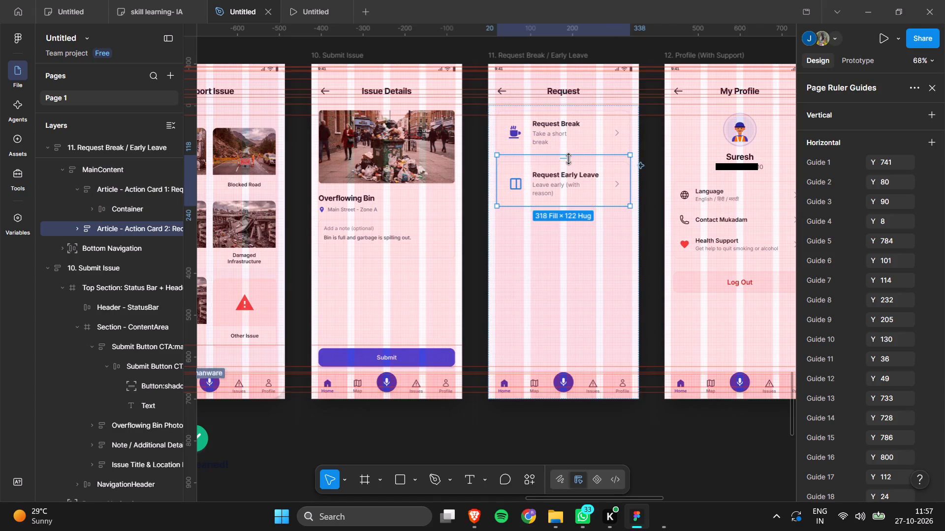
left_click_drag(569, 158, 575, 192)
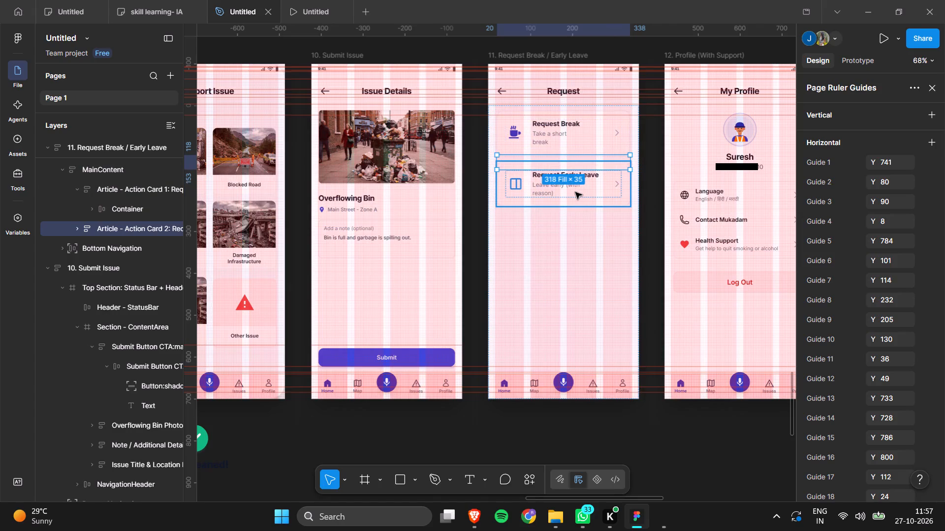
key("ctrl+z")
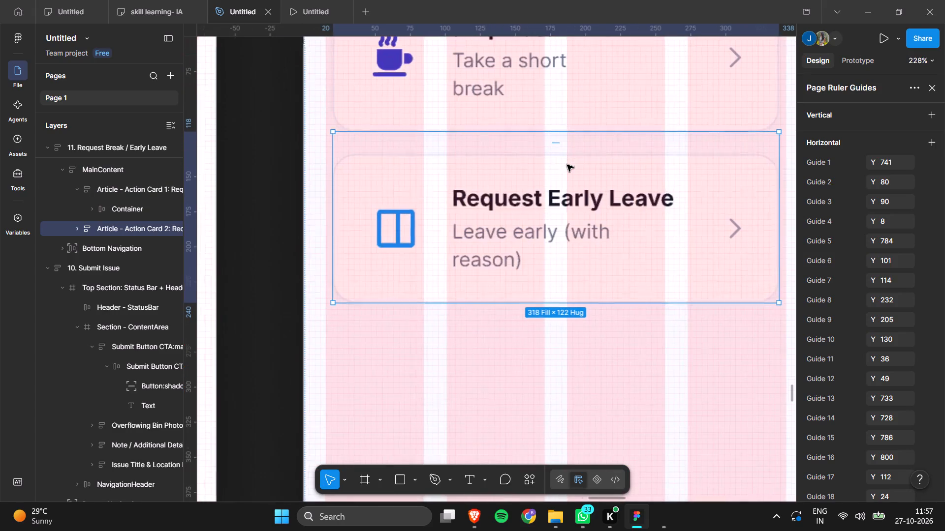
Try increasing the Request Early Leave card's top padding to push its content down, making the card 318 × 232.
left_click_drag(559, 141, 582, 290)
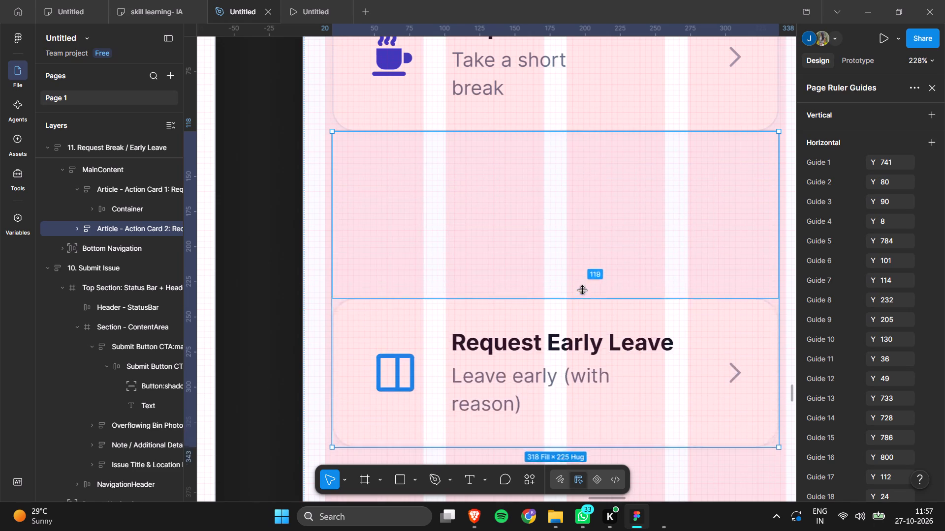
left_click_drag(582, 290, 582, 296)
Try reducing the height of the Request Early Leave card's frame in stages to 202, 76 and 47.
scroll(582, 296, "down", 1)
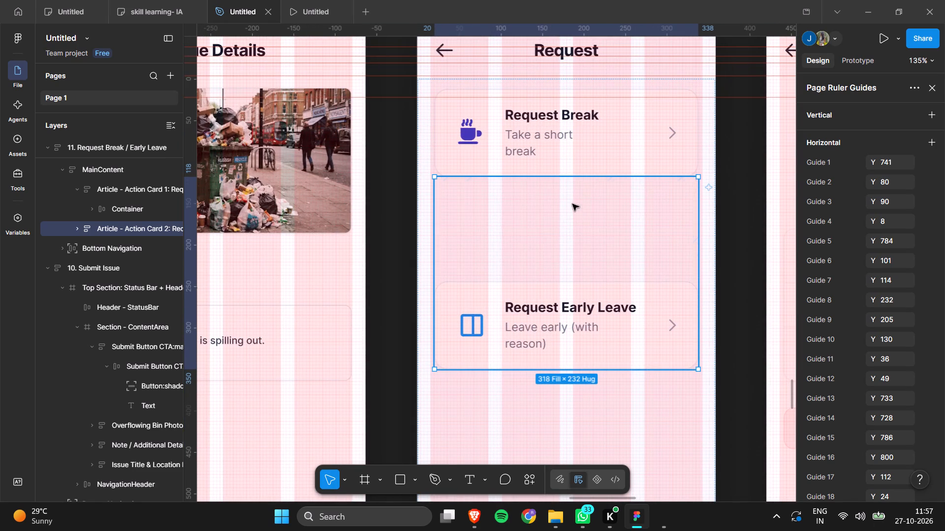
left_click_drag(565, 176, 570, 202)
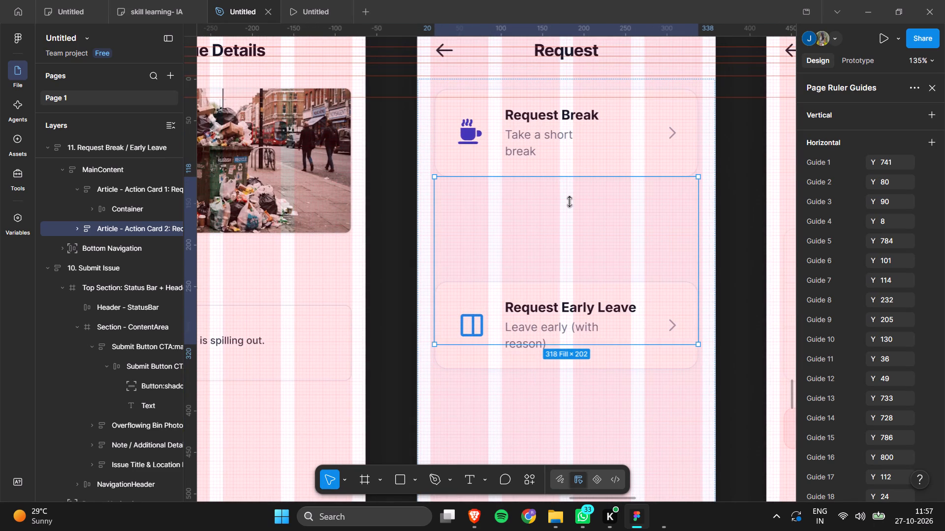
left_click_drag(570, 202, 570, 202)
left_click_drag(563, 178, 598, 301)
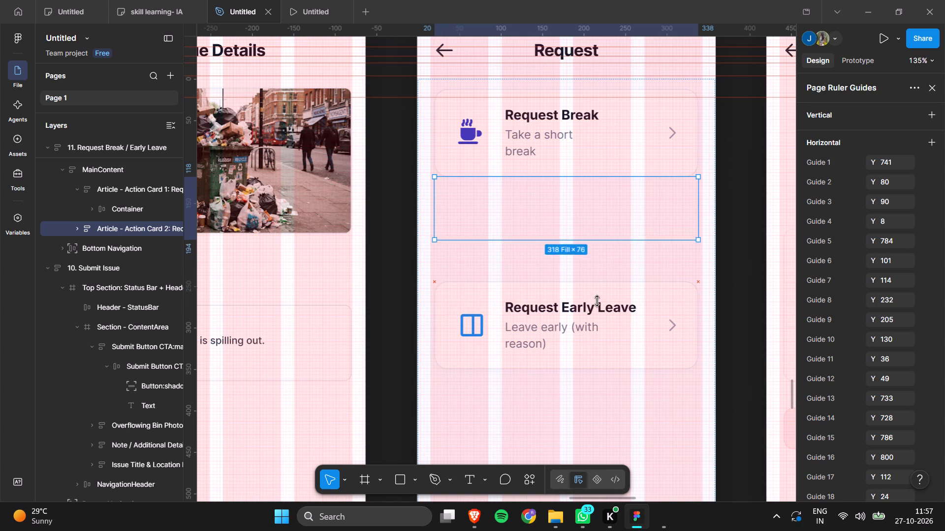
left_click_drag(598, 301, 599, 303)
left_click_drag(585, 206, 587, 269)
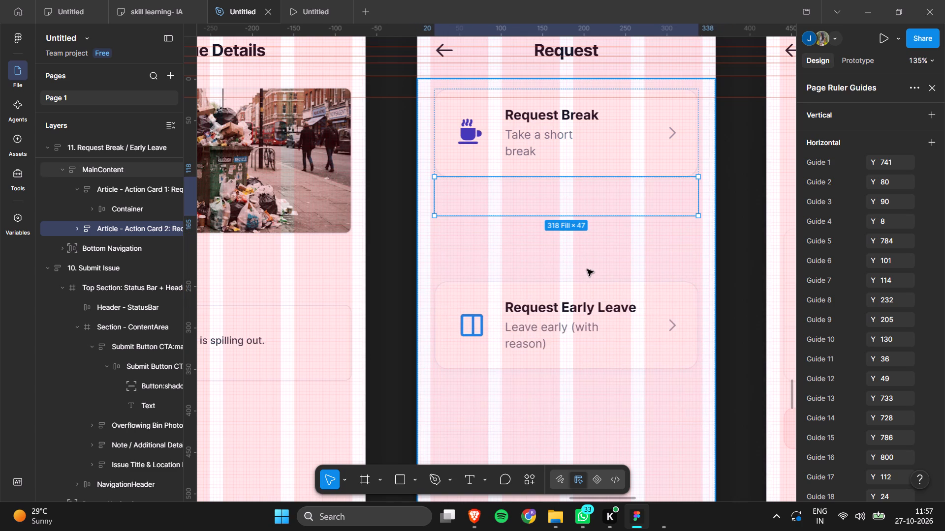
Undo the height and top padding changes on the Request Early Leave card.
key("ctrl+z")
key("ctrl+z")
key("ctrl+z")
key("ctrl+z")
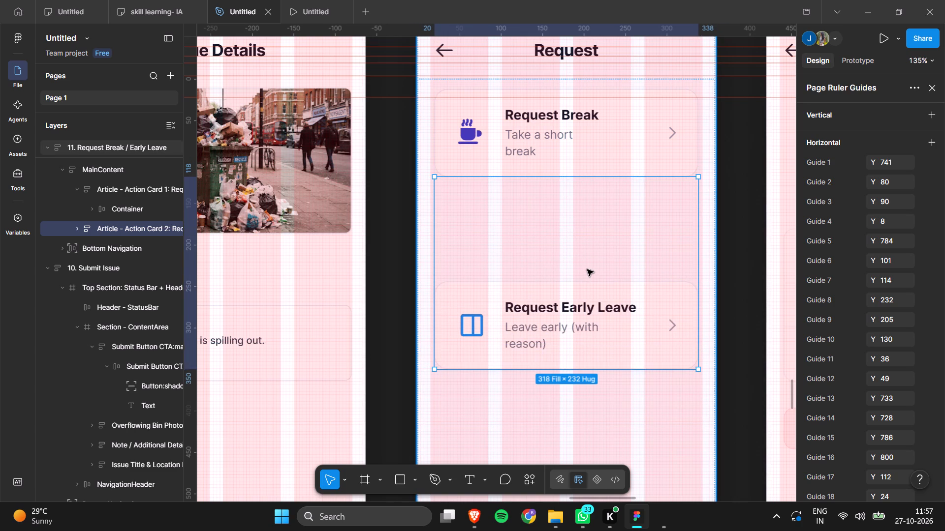
Extend the Request Break card's frame downward to 318 × 173, moving the Request Early Leave card lower.
left_click(539, 119)
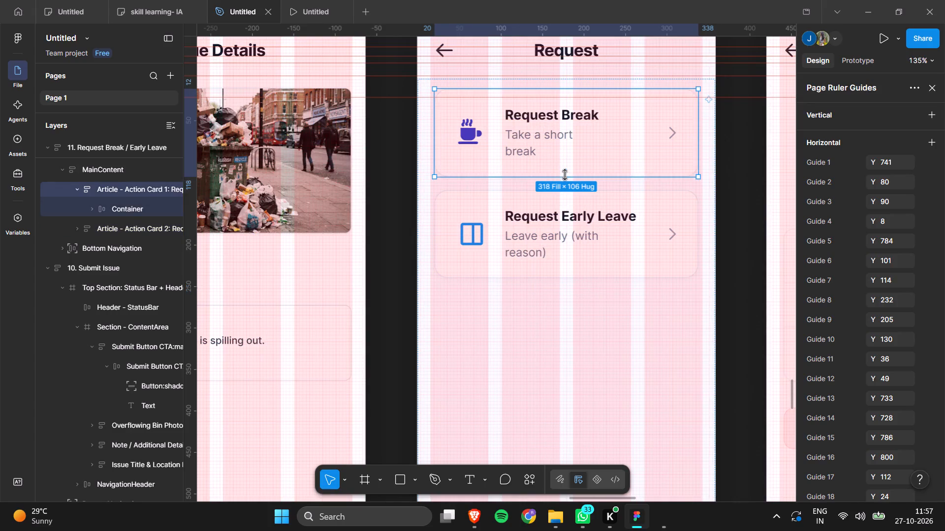
left_click(562, 160)
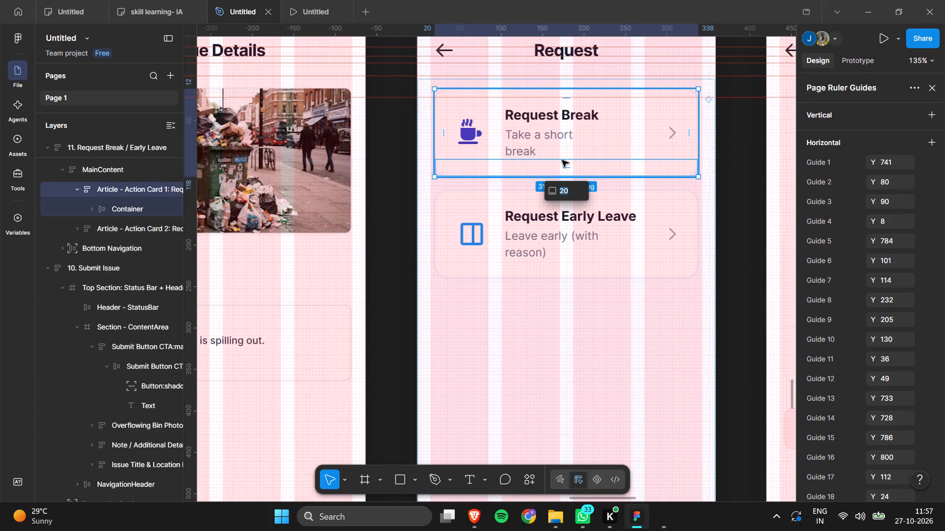
left_click_drag(556, 177, 557, 205)
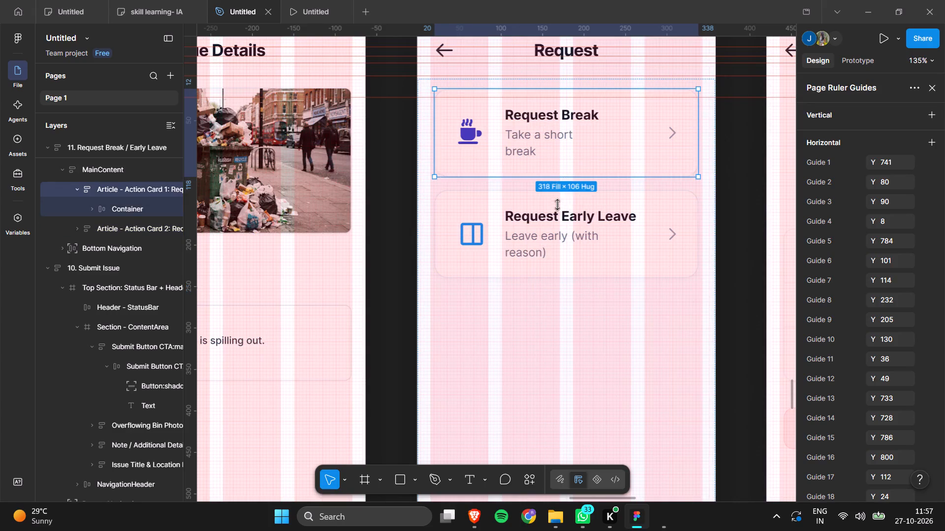
left_click_drag(557, 205, 558, 233)
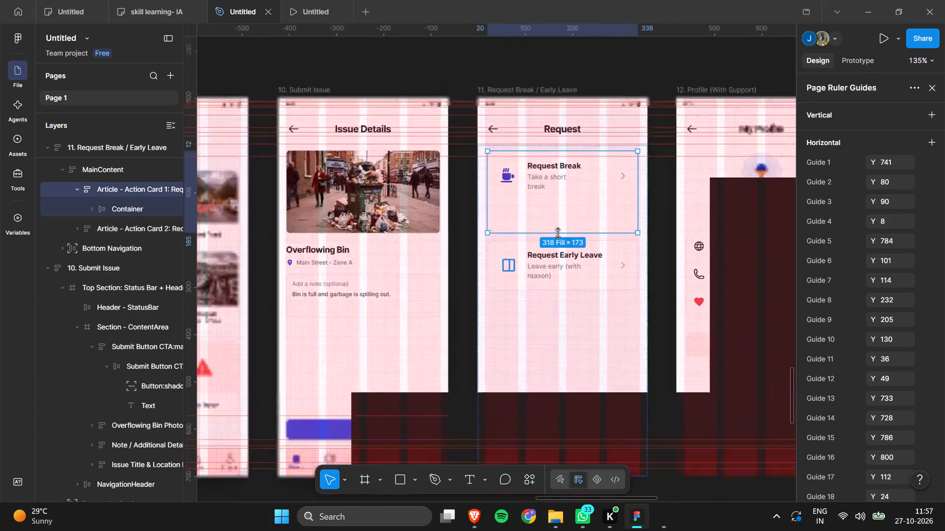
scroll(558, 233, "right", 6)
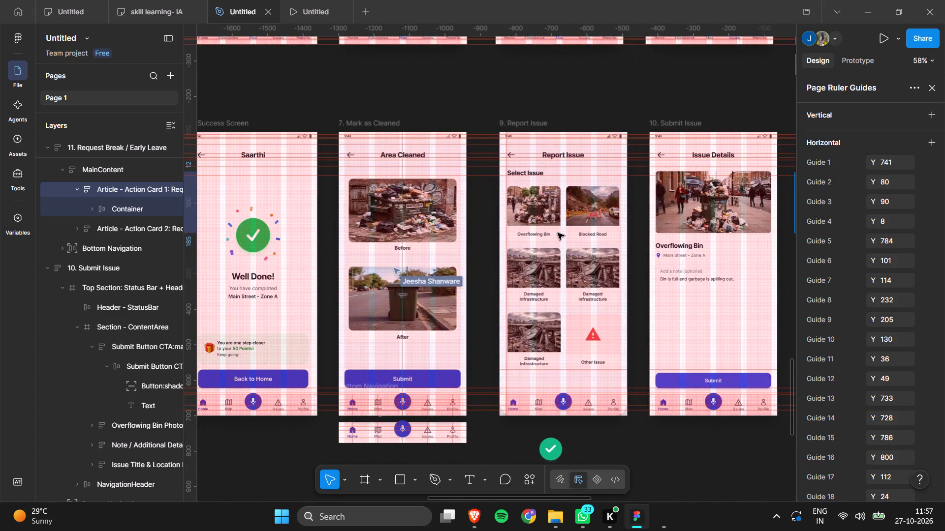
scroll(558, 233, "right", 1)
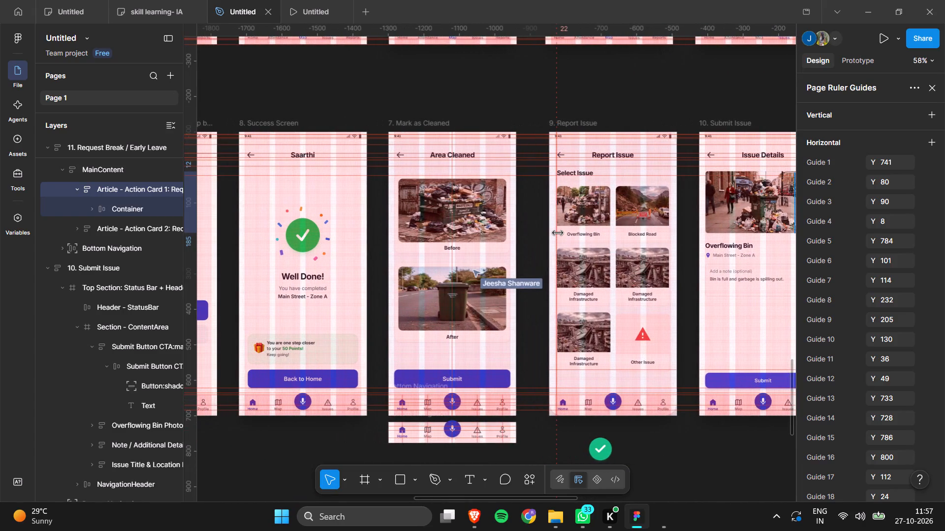
Examine the layouts of the neighbouring worker screens, from Cleaning and Success through Submit Issue, against the Request screen.
scroll(558, 233, "right", 2)
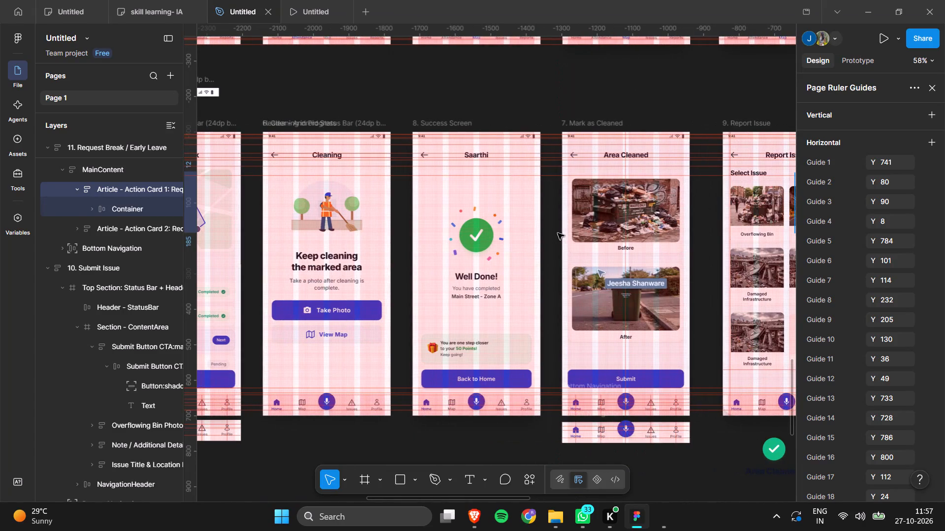
scroll(558, 233, "right", 3)
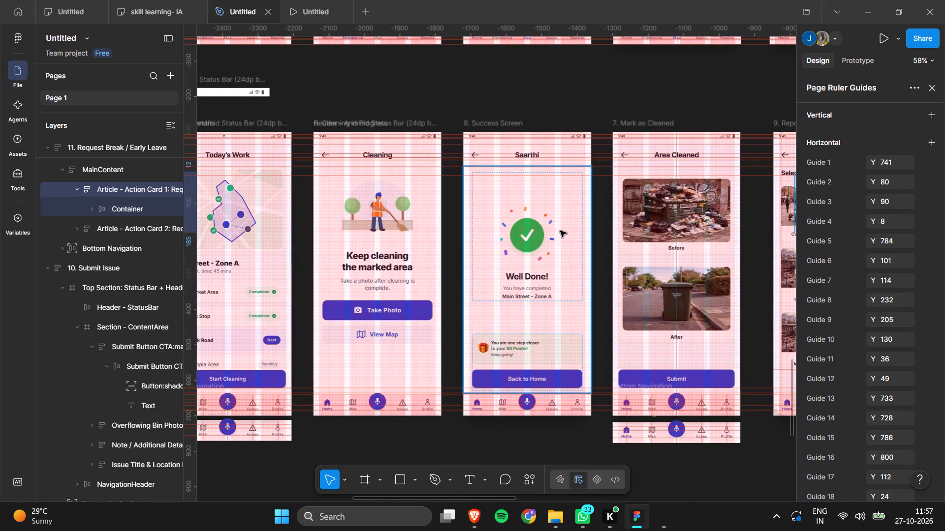
scroll(560, 231, "left", 6)
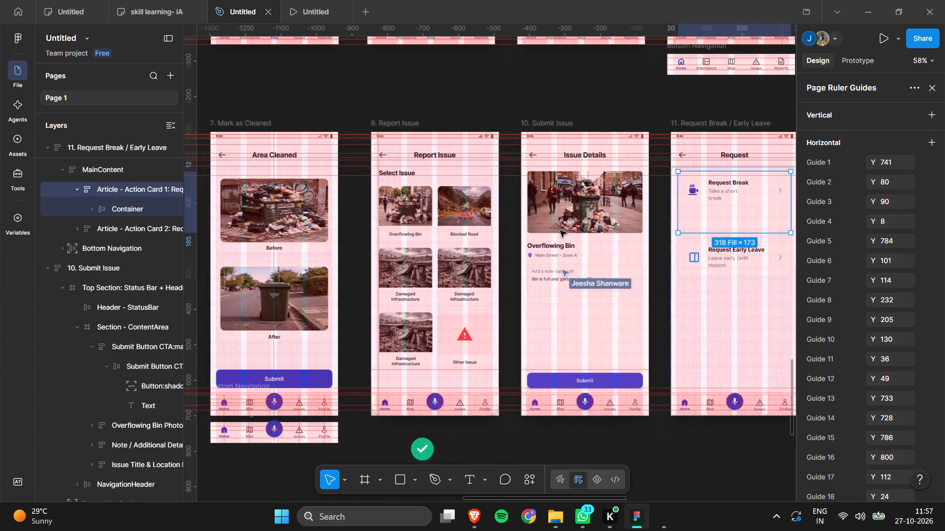
scroll(560, 231, "left", 1)
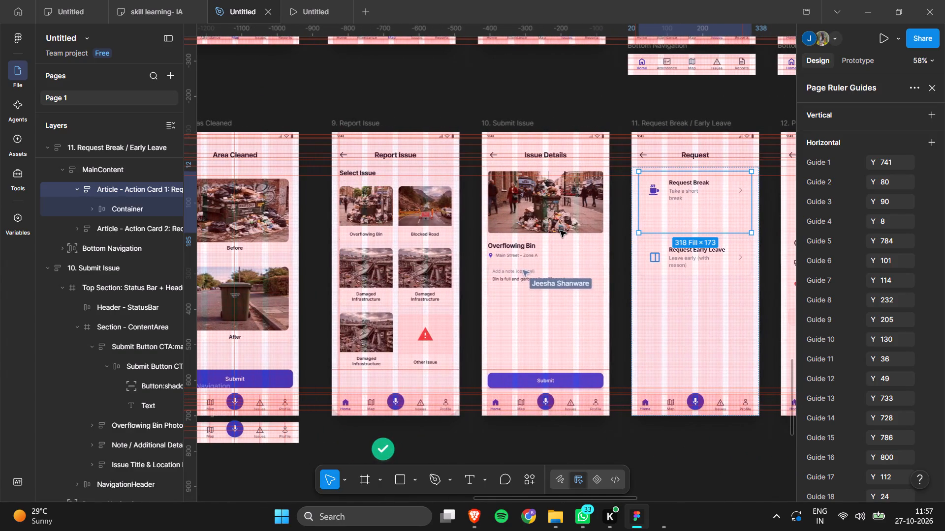
scroll(560, 231, "left", 1)
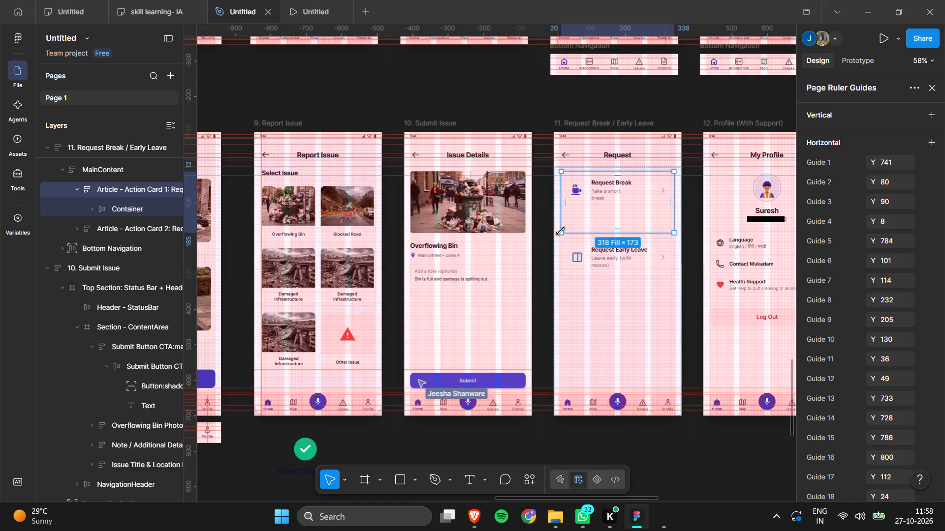
scroll(560, 231, "left", 3)
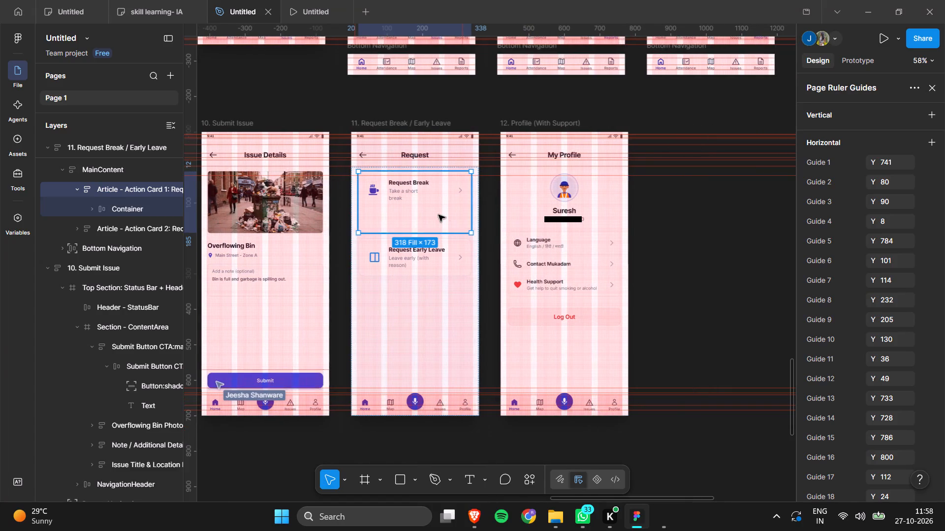
Extend the Request Break card's inner content container downward to 276 × 132 so its icon, text and arrow sit vertically centred.
scroll(438, 215, "right", 1)
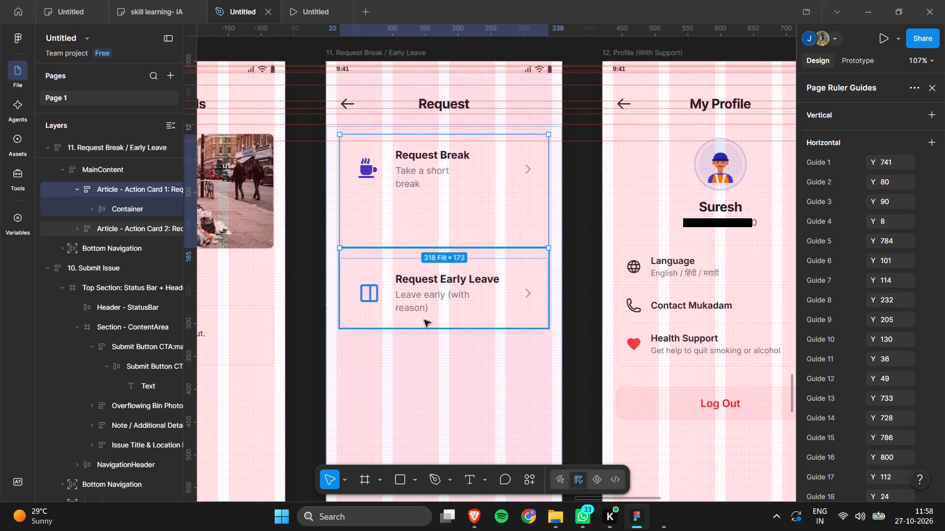
triple_click(365, 173)
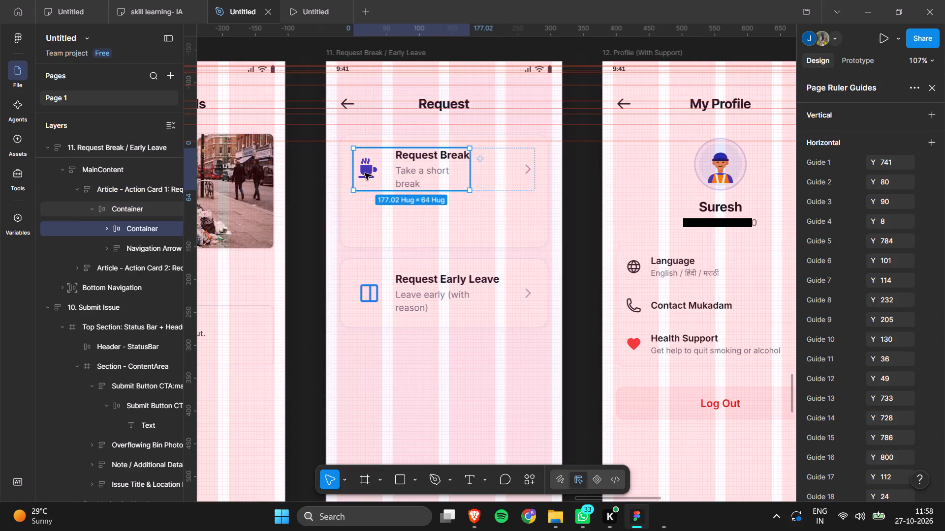
left_click(365, 173)
triple_click(365, 173)
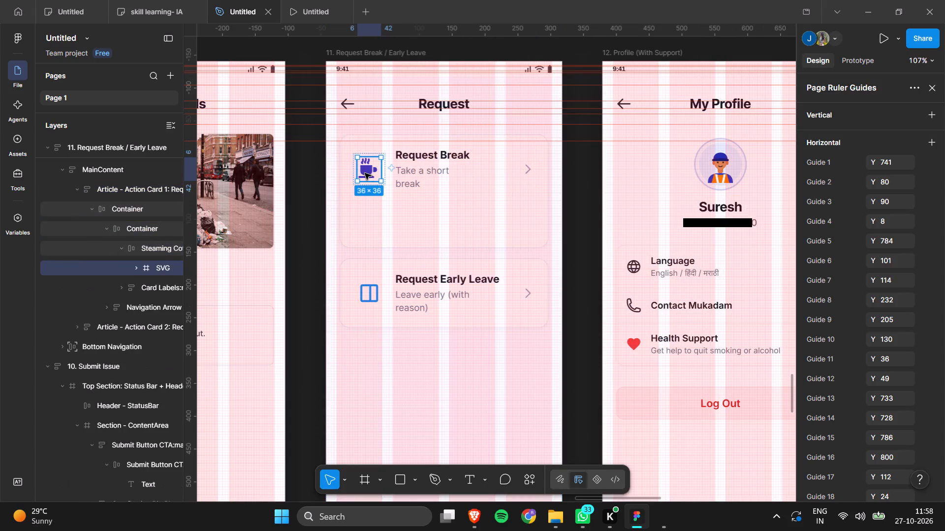
left_click(381, 192)
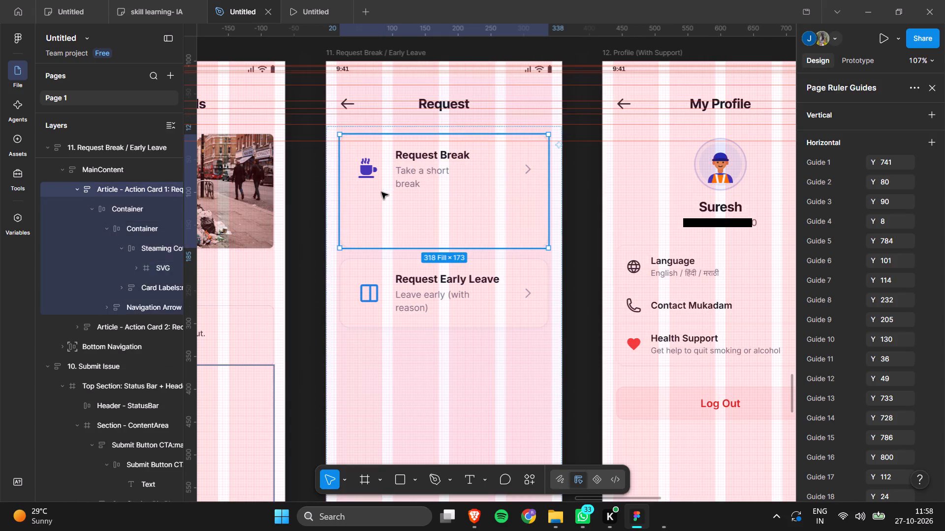
triple_click(390, 185)
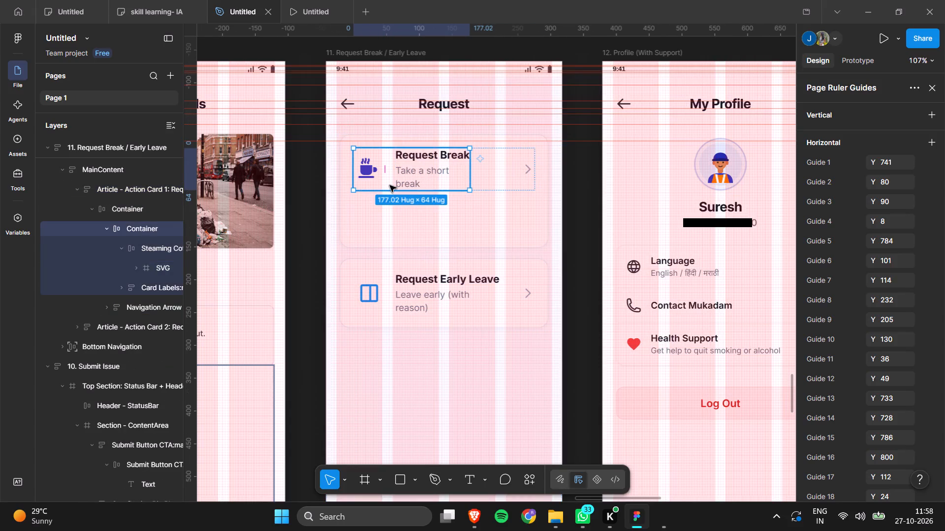
left_click(509, 179)
left_click_drag(448, 191, 448, 242)
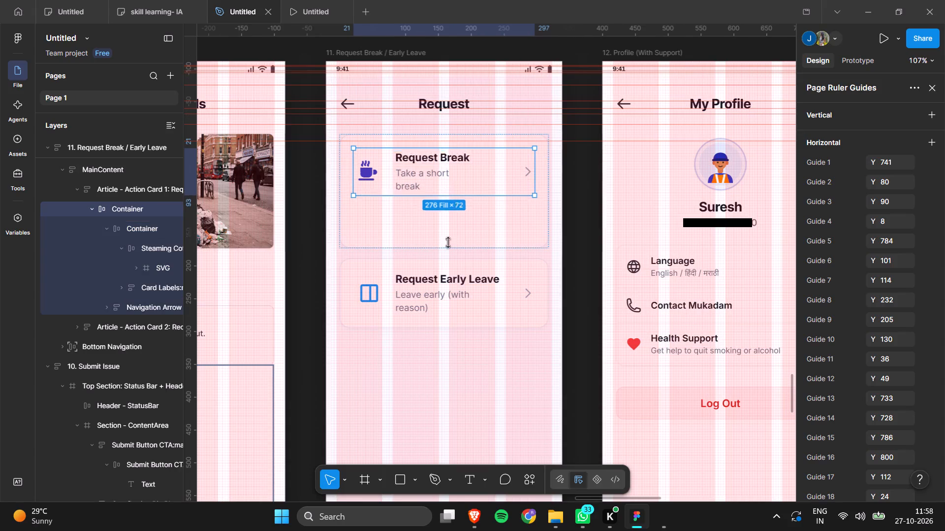
left_click_drag(448, 242, 457, 233)
Widen the gap between the cup icon and the text in the Request Break card, making their container about 242 wide.
double_click(389, 209)
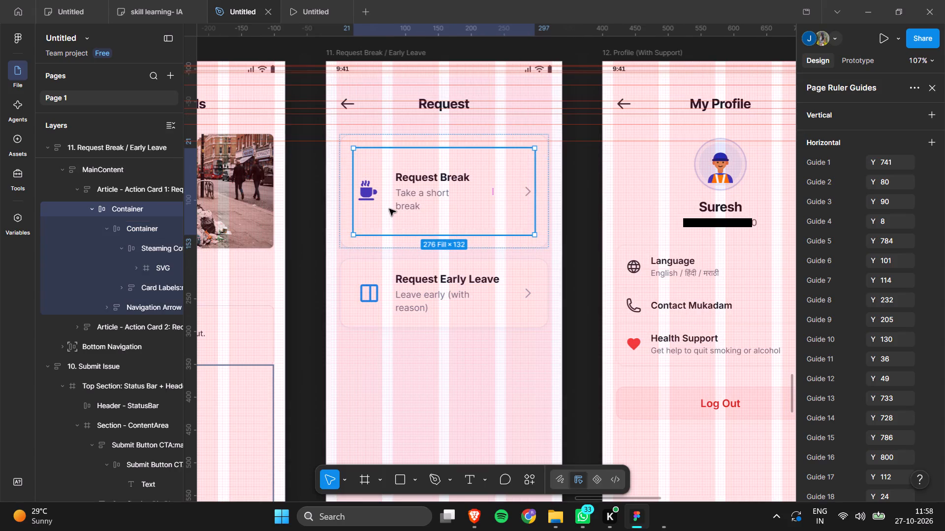
left_click_drag(384, 196, 396, 197)
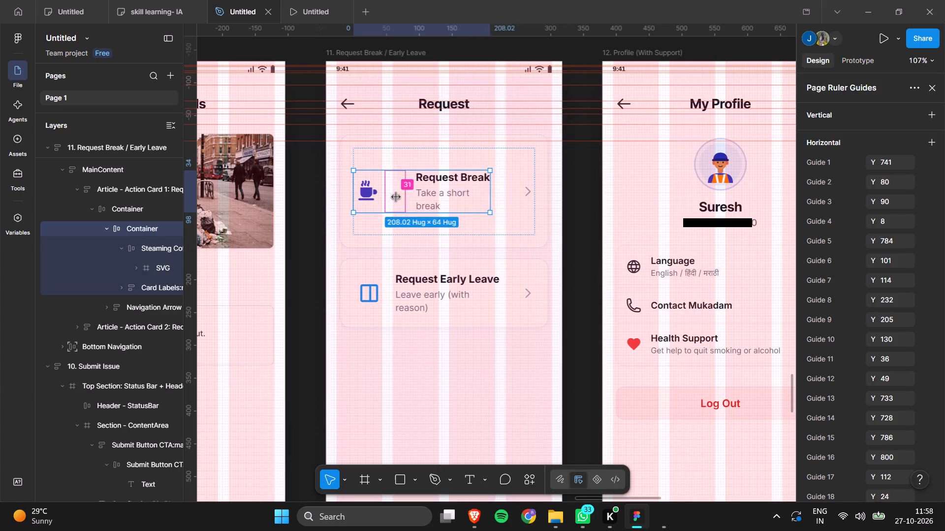
left_click_drag(396, 197, 384, 201)
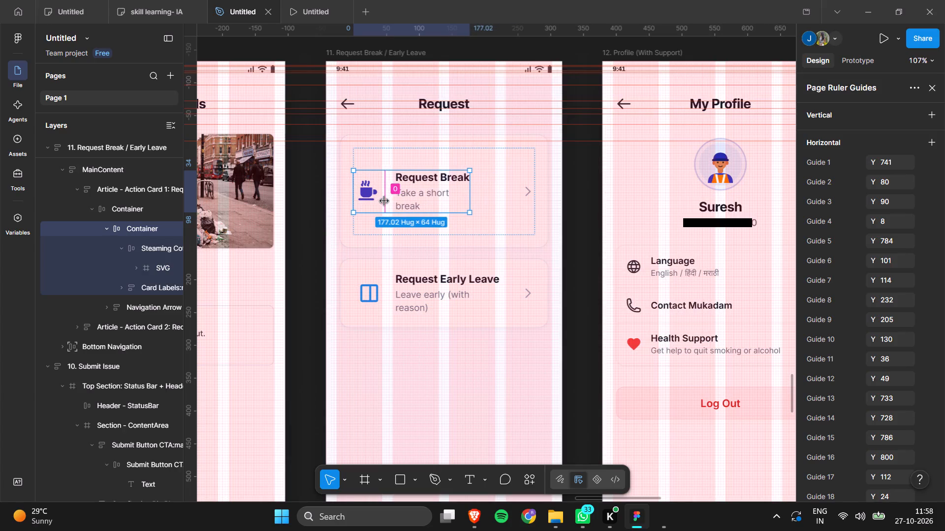
left_click_drag(384, 201, 410, 207)
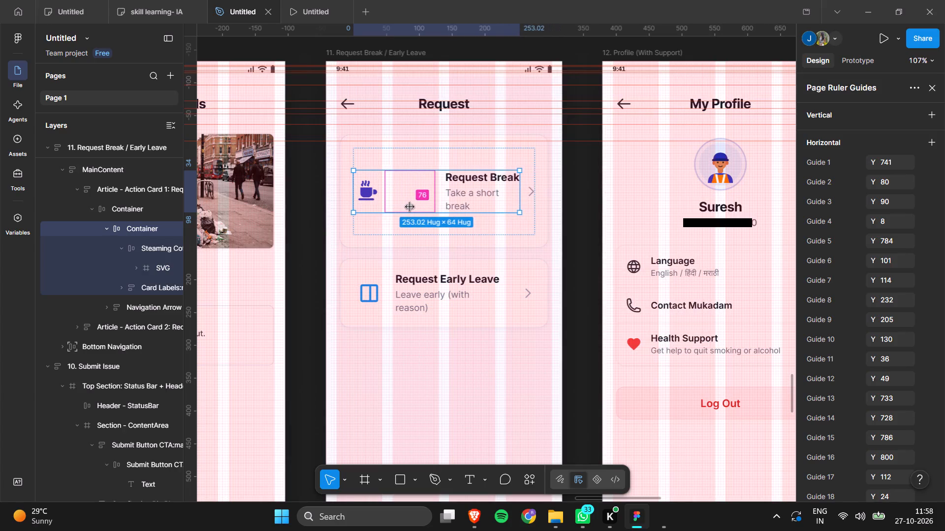
left_click_drag(410, 207, 410, 211)
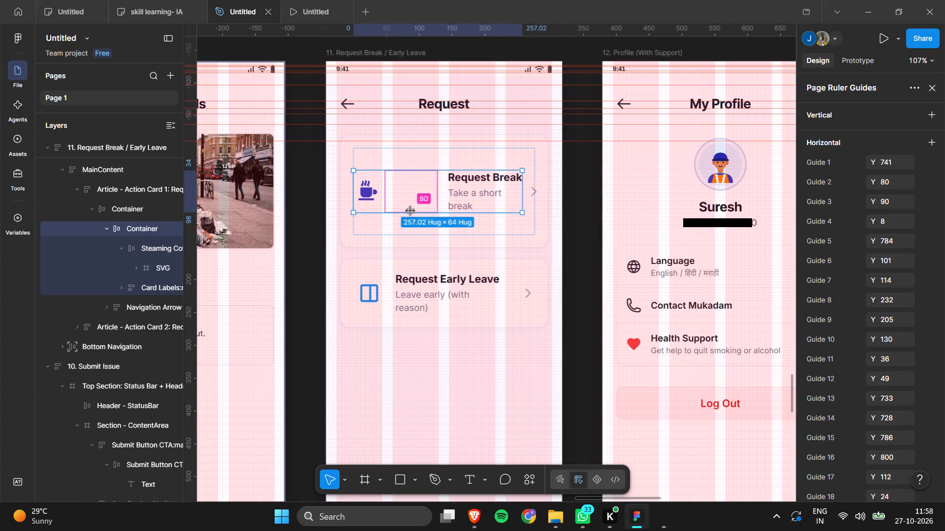
left_click_drag(410, 211, 407, 212)
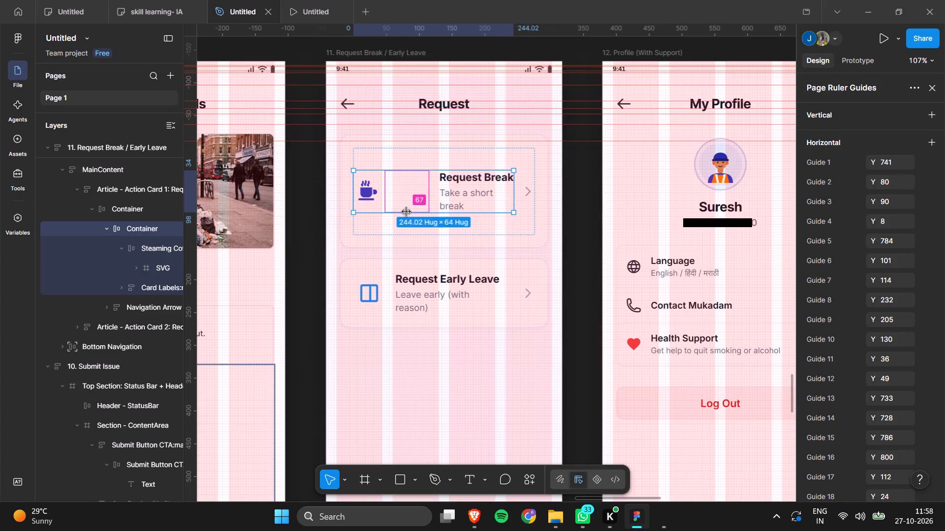
left_click_drag(407, 212, 406, 212)
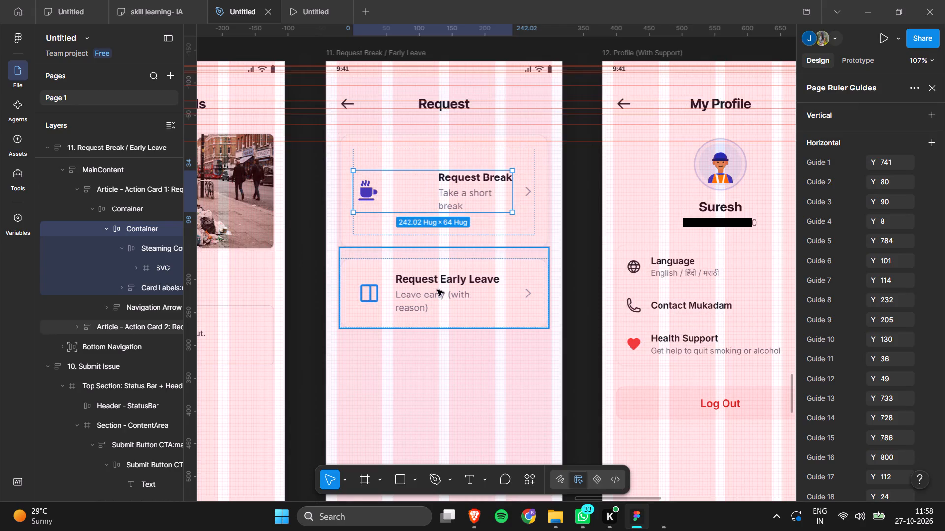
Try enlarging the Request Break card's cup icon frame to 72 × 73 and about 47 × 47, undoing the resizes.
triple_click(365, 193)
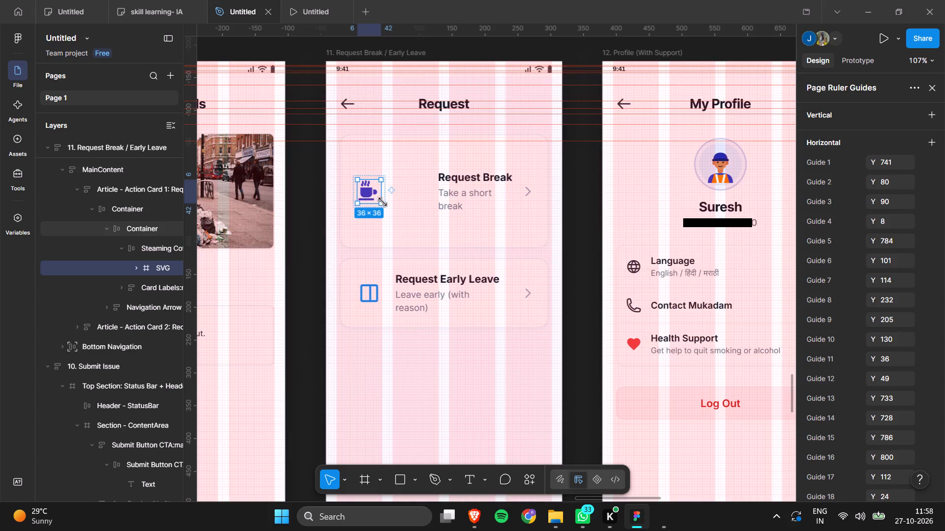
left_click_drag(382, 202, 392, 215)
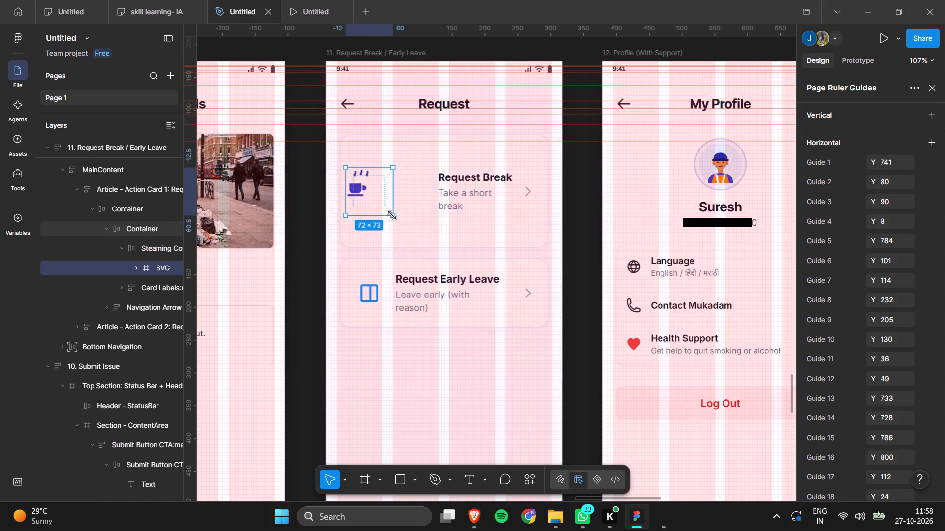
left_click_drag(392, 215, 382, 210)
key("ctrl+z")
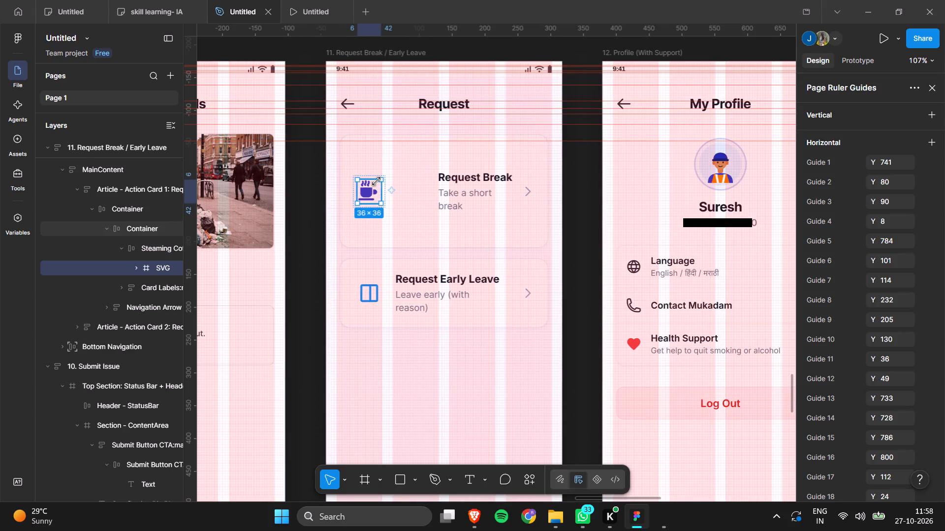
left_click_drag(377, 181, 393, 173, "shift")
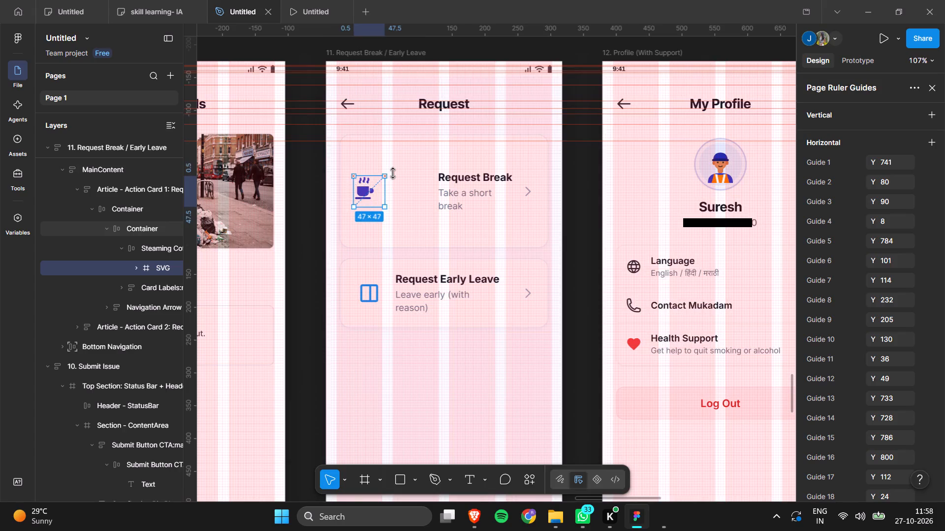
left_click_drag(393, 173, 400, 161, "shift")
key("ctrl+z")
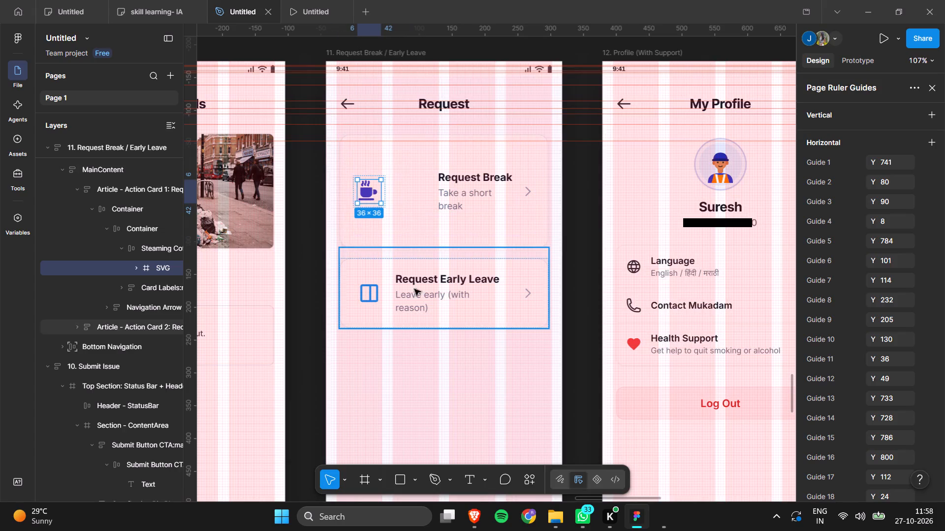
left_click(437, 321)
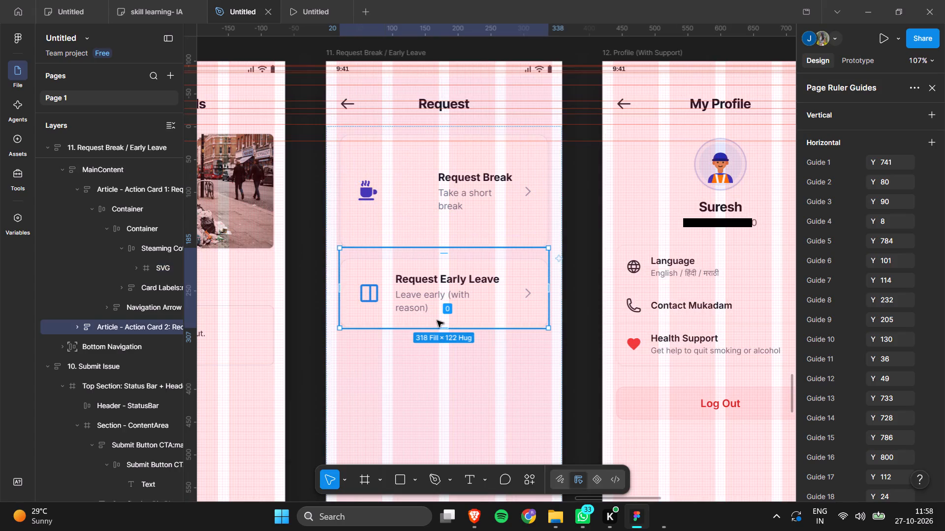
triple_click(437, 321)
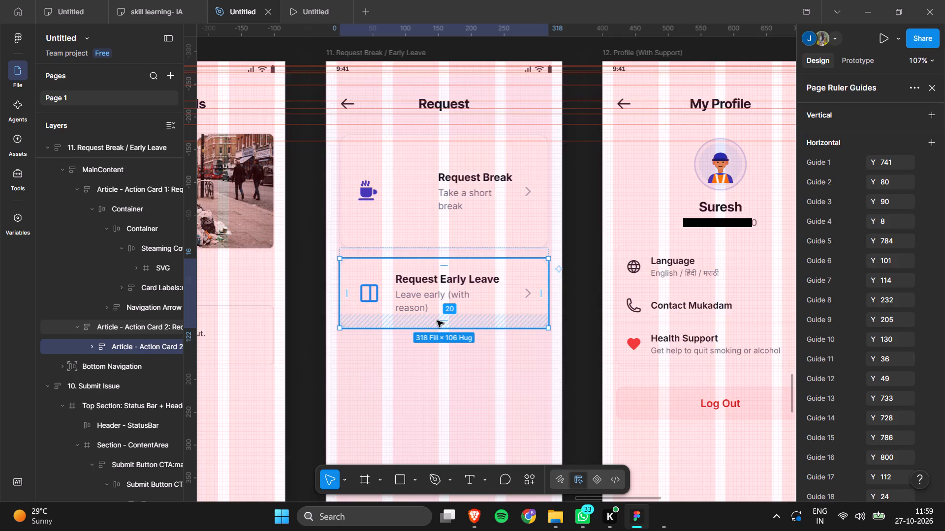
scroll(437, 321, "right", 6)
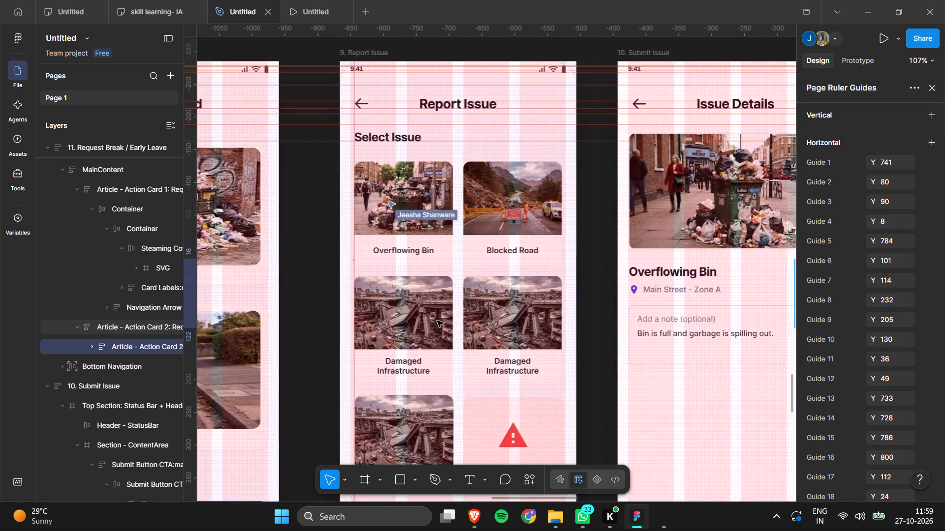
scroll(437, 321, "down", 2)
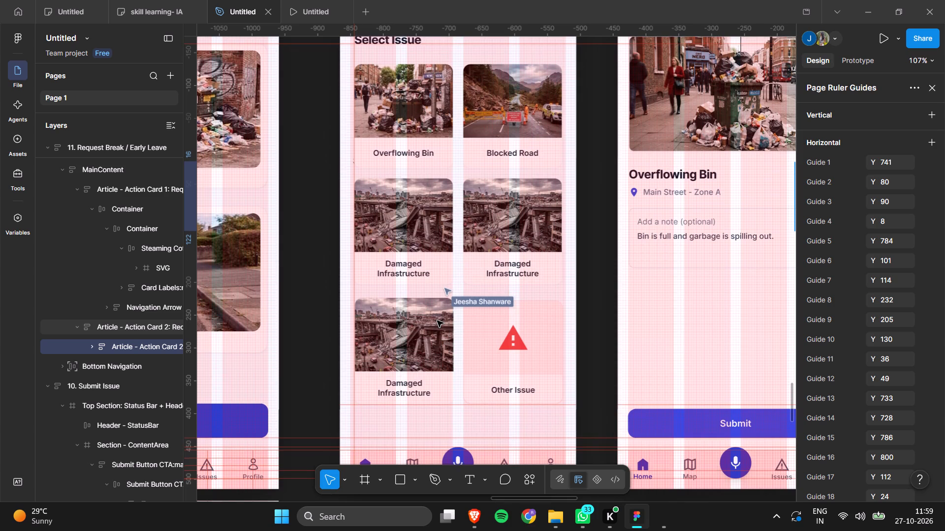
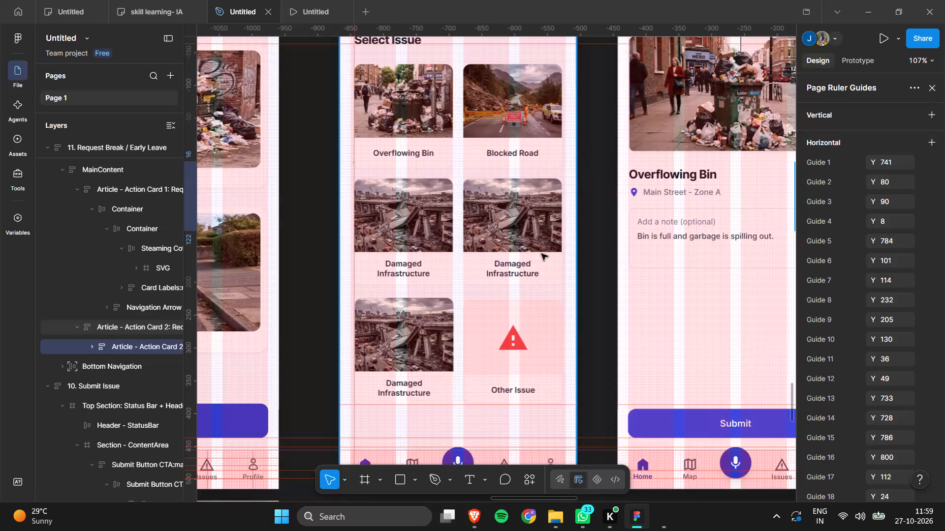
On the Report Issue screen, replace the second-row, second-column card's Damaged Infrastructure label with "Broken Tool" on two lines.
triple_click(510, 275)
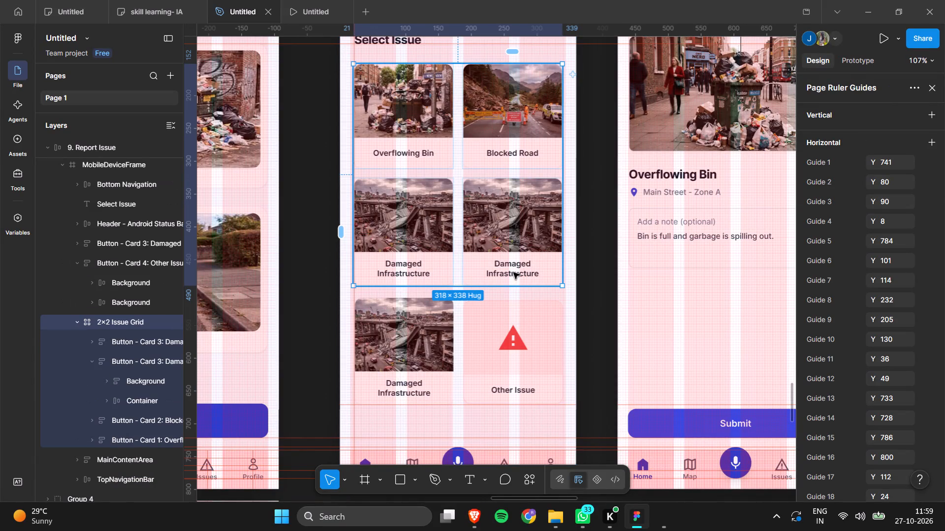
triple_click(513, 272)
left_click(468, 479)
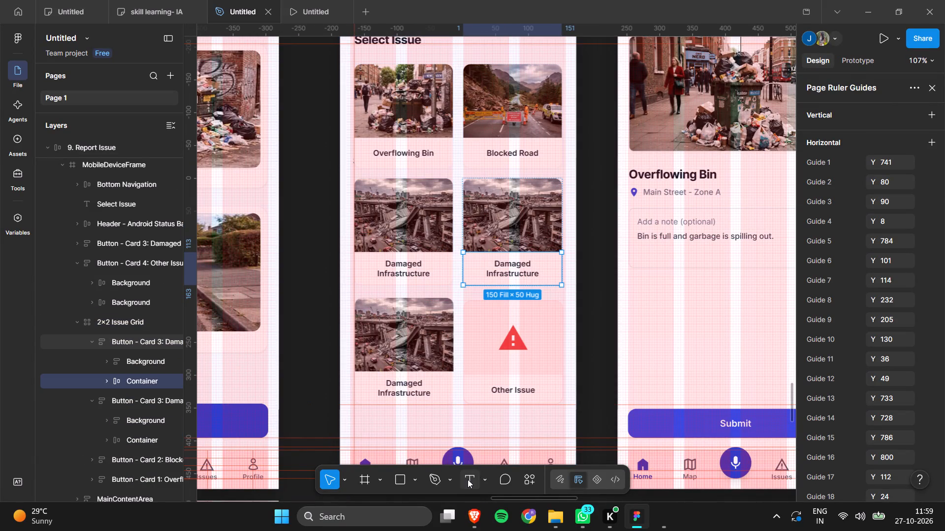
triple_click(537, 275)
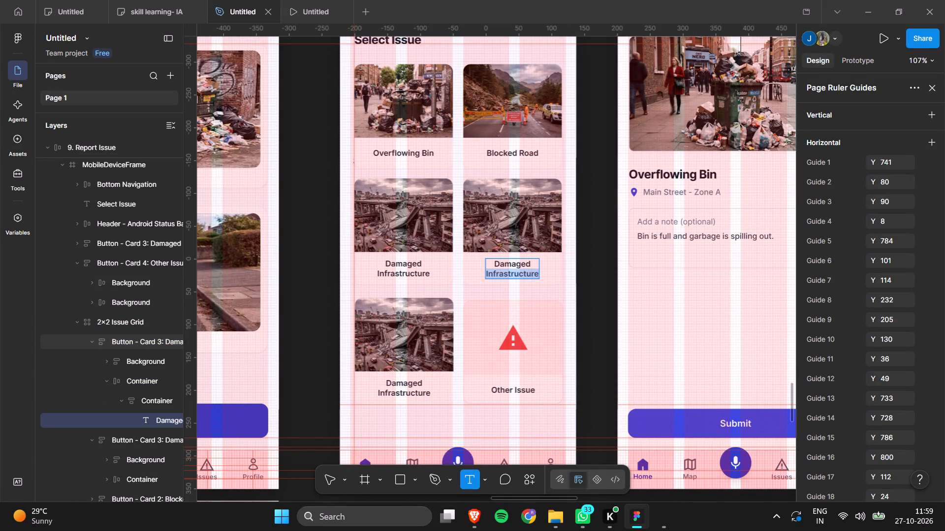
key("BackSpace")
key("BackSpace")
key("BackSpace")
key("BackSpace")
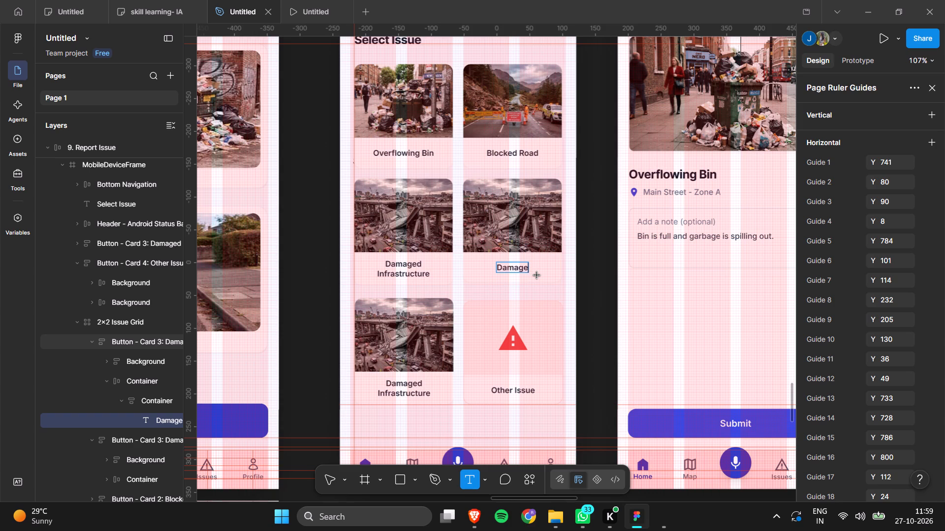
key("BackSpace")
key("BackSpace")
key("BackSpace")
key("BackSpace")
key("BackSpace")
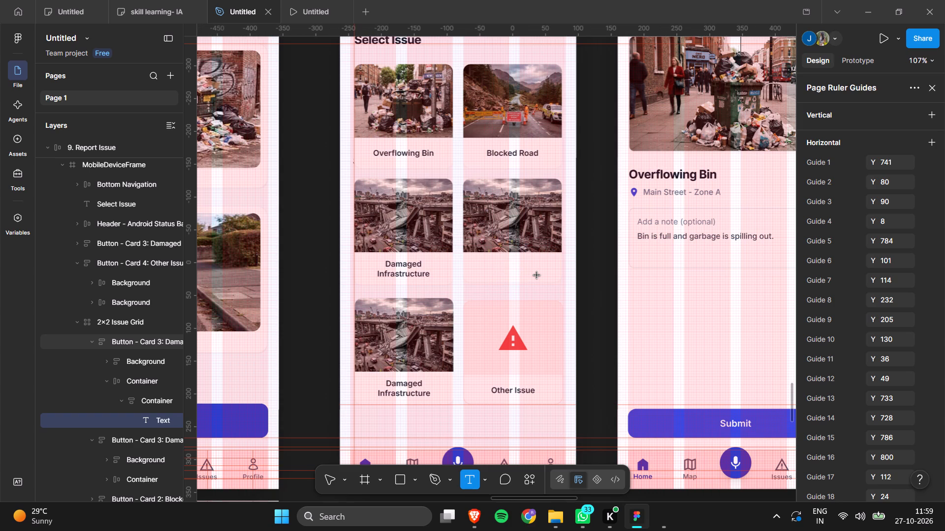
key("b")
type("roken")
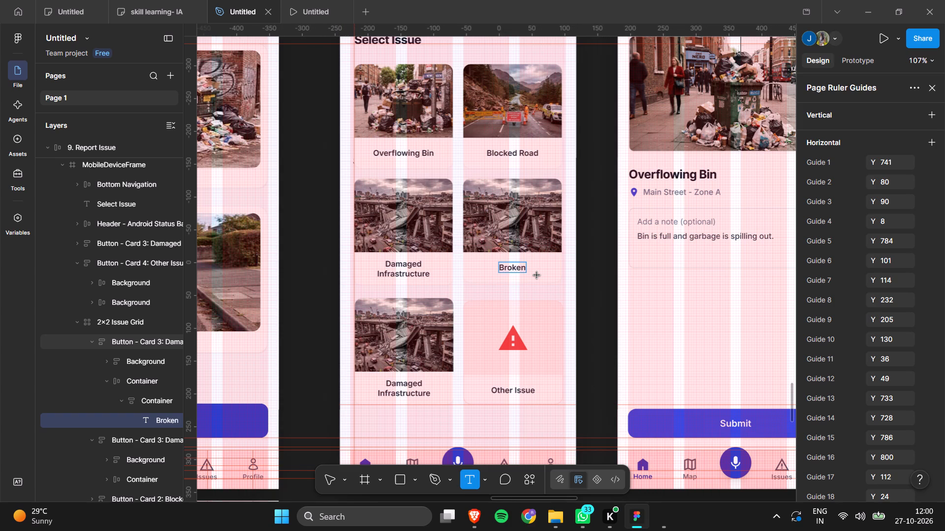
key("Return")
key("t")
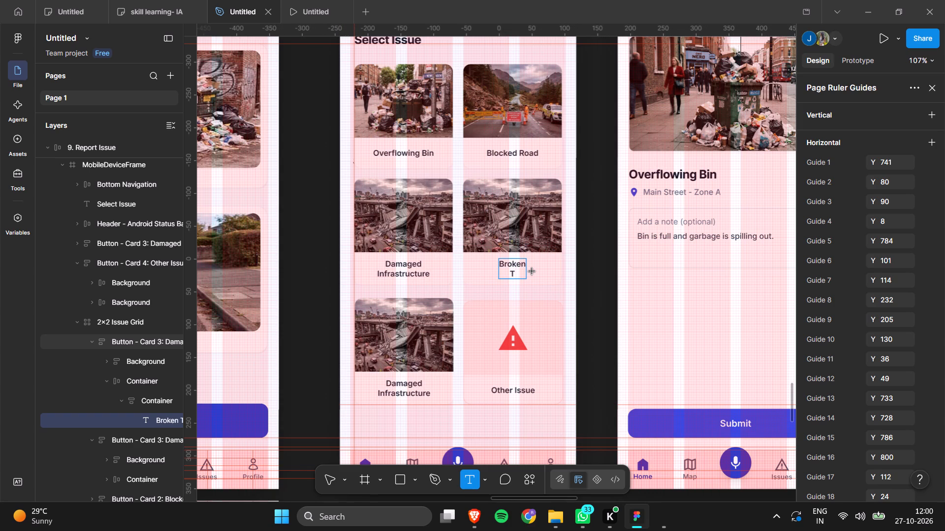
type("ool")
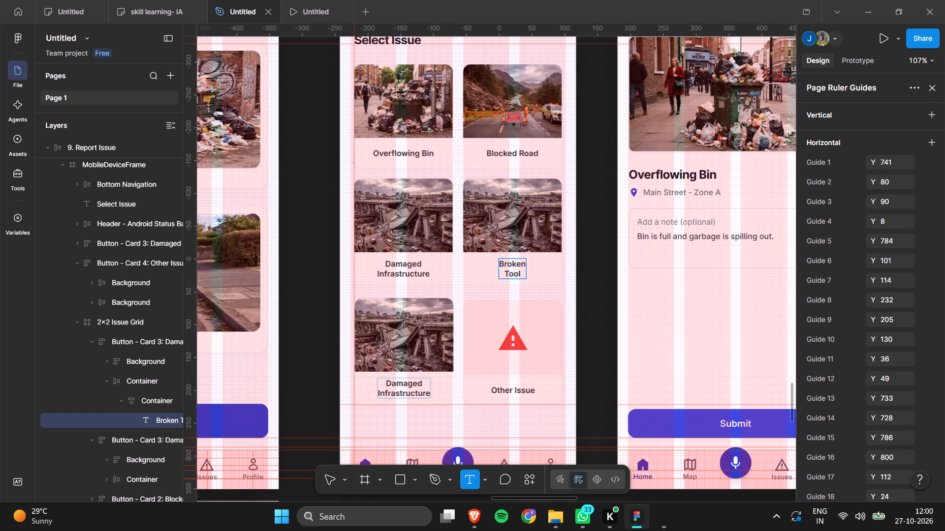
Open the third-row Damaged Infrastructure card's label for editing with all its text selected.
triple_click(422, 393)
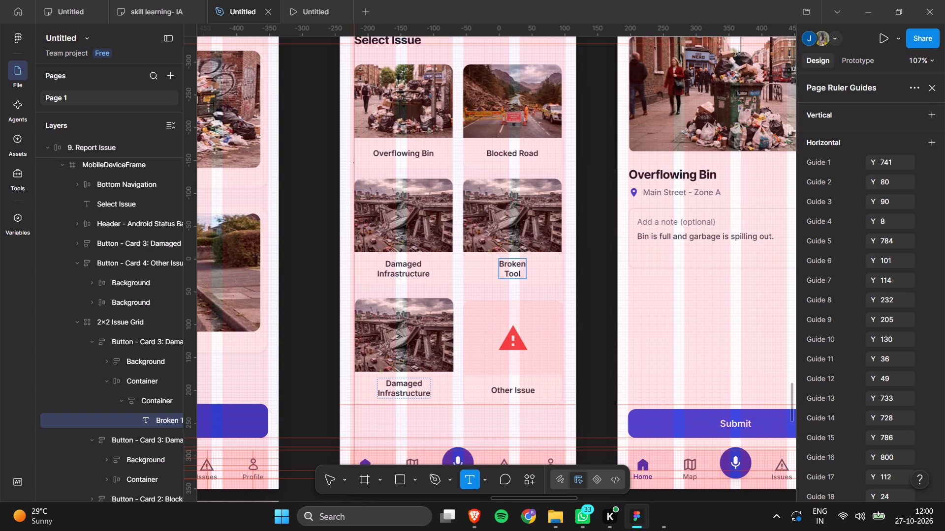
left_click(422, 393)
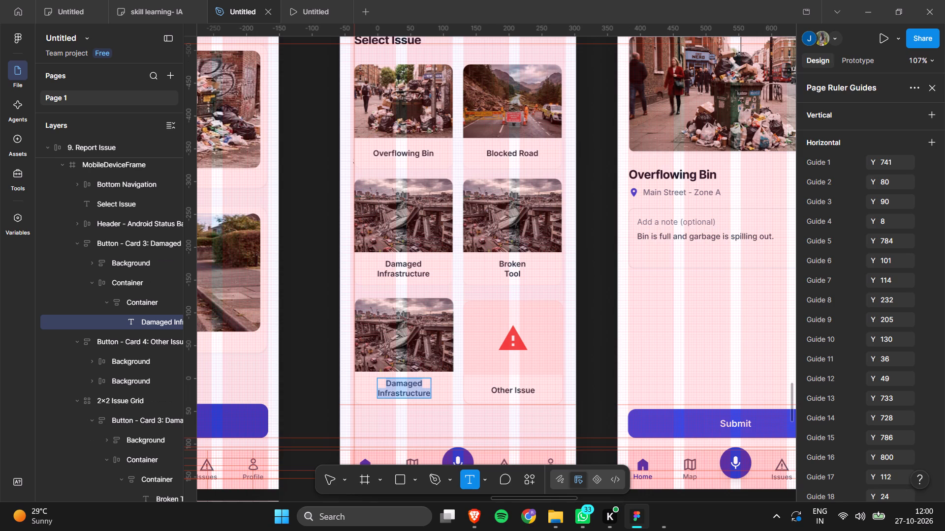
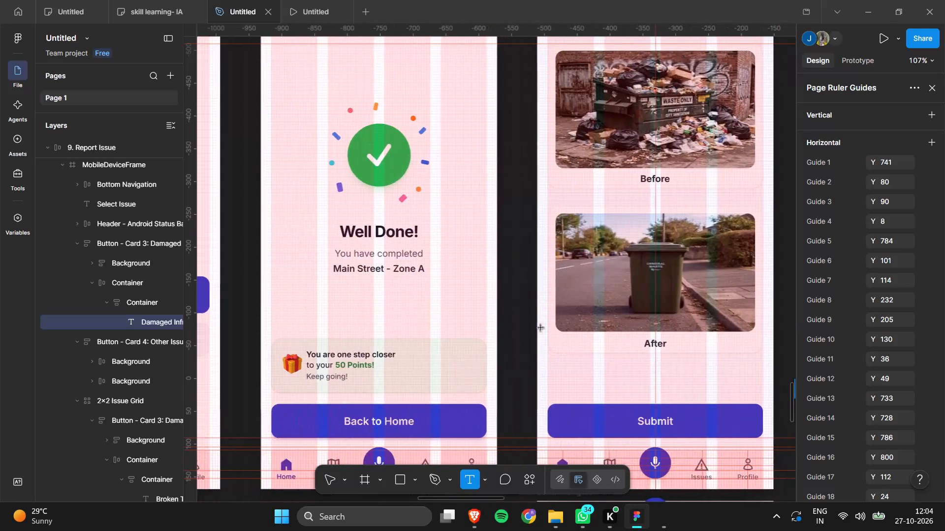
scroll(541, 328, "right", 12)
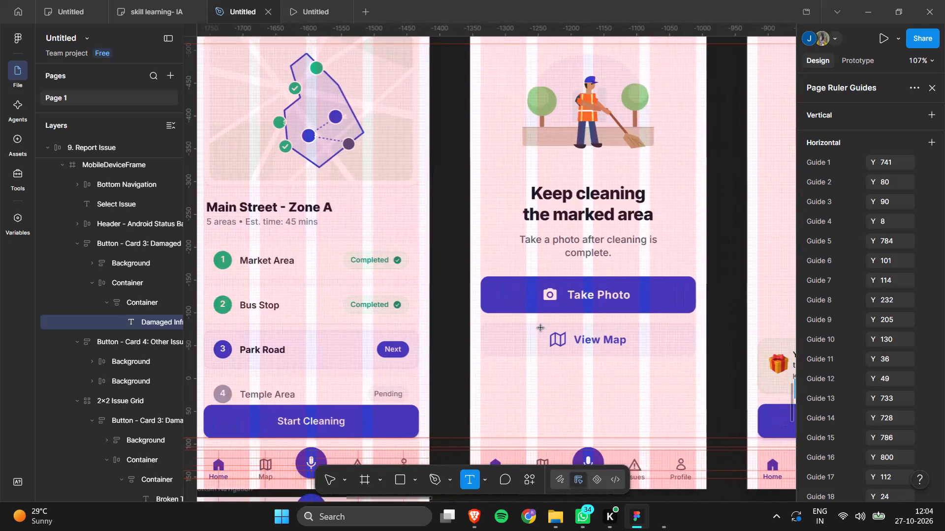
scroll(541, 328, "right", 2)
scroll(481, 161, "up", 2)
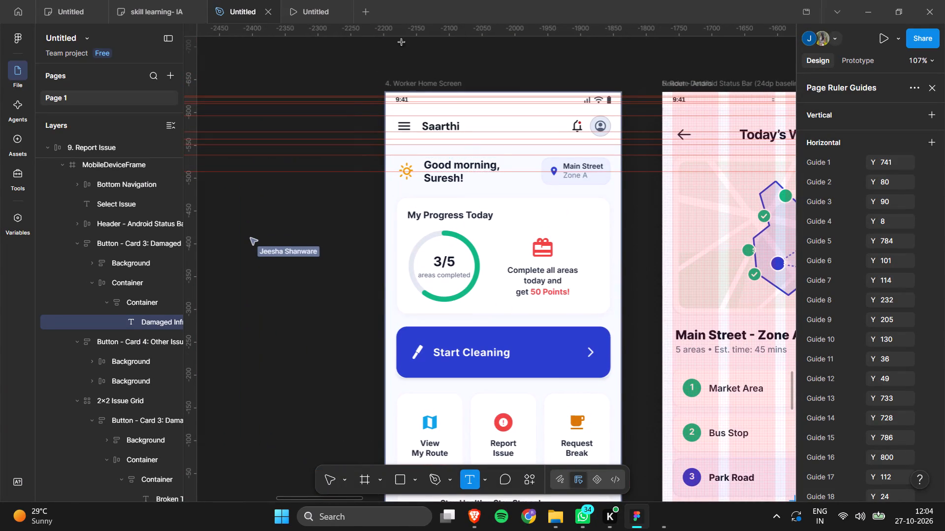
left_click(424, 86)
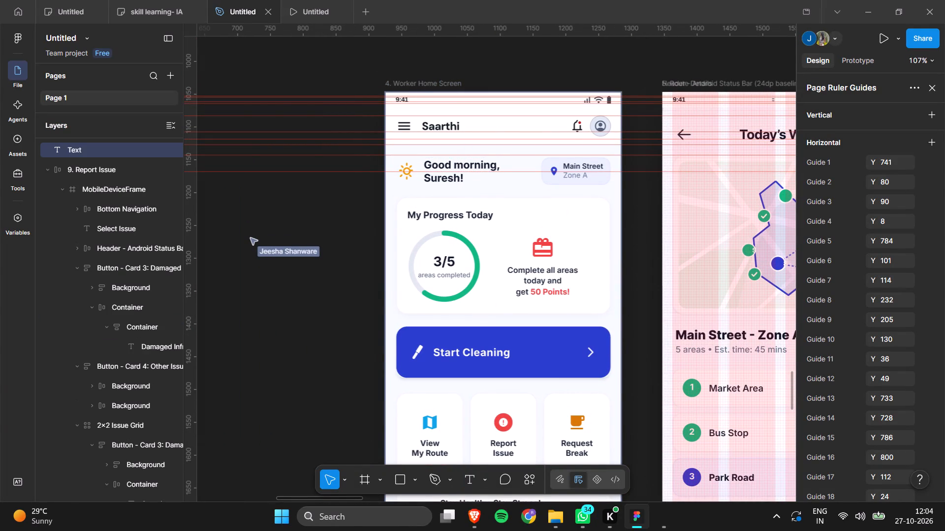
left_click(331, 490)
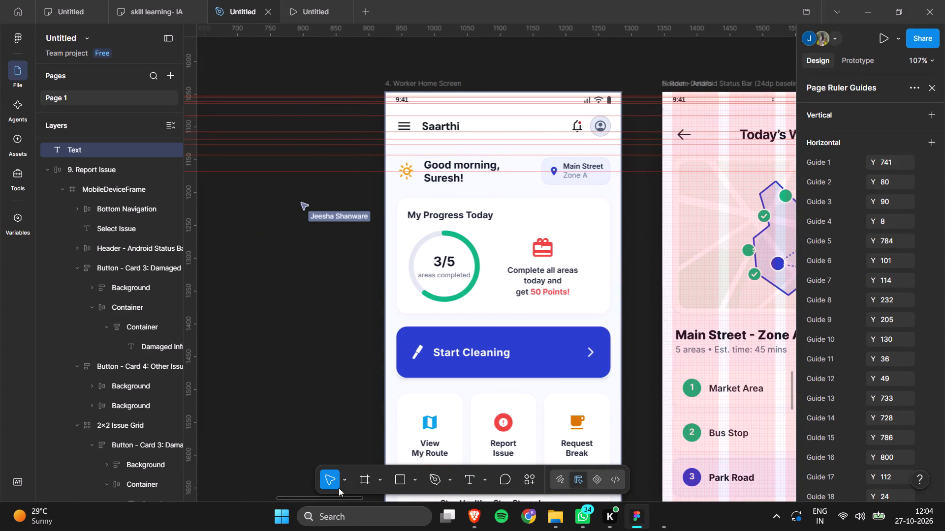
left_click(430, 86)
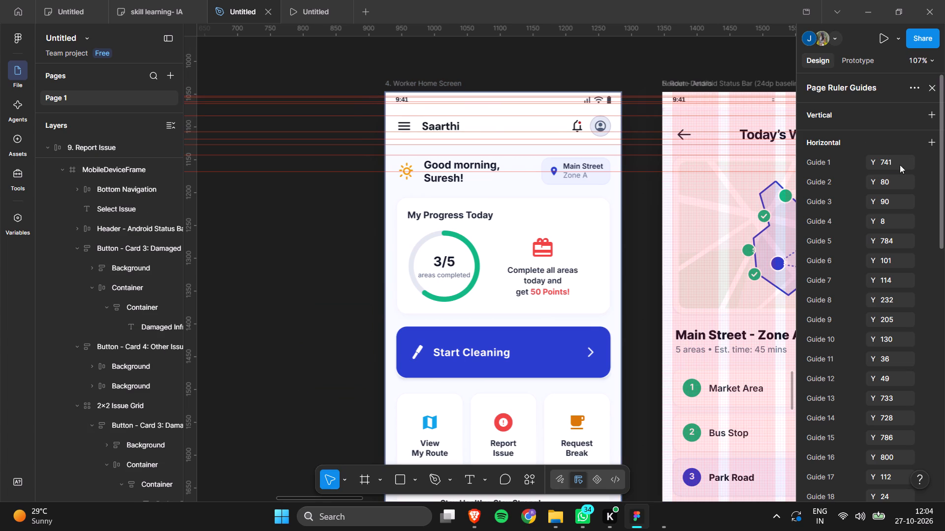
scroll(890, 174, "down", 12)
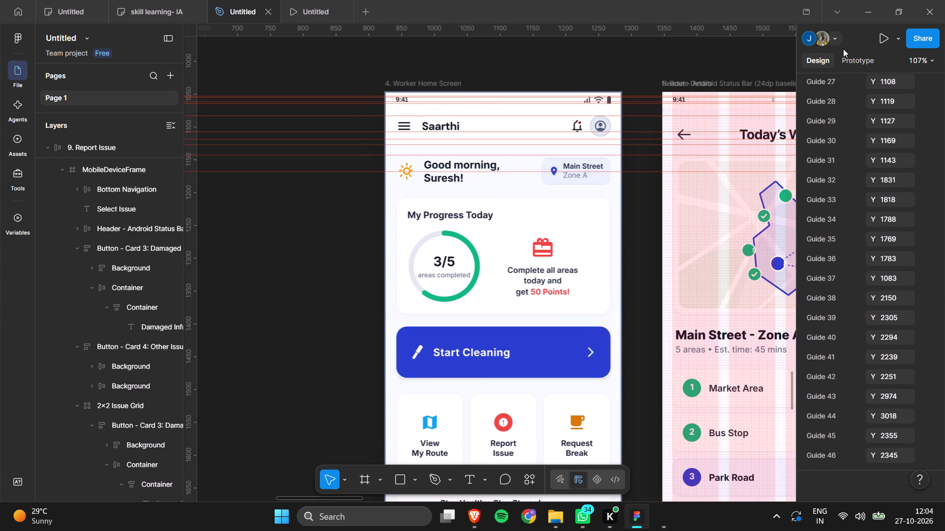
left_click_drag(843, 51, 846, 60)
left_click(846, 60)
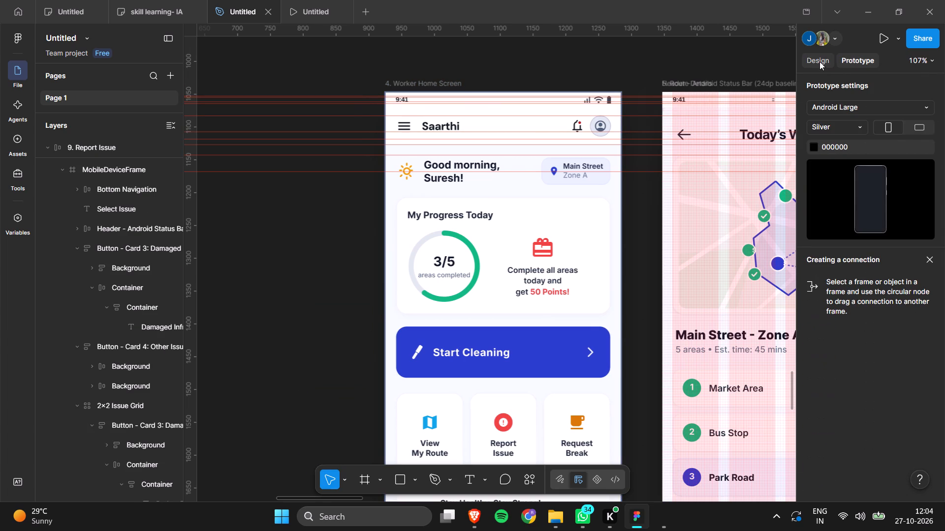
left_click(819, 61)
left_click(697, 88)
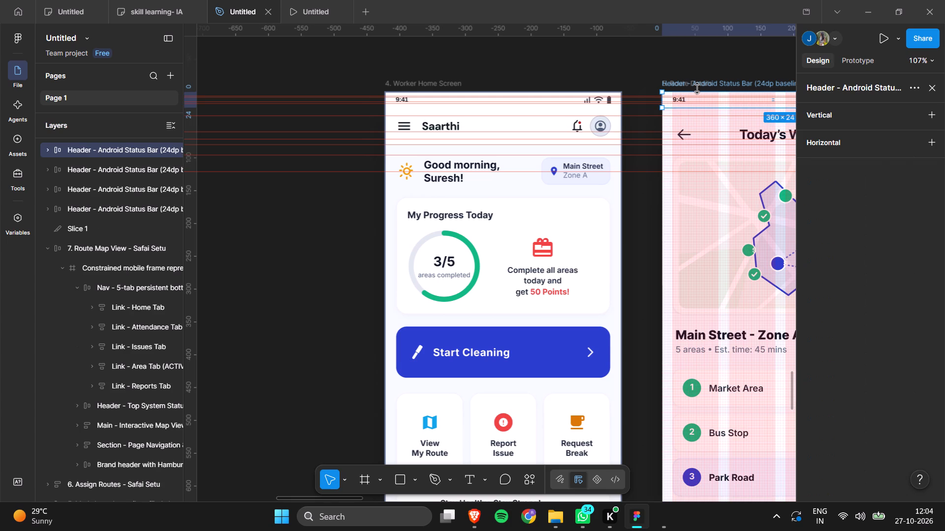
Switch the editor from Design mode to Draw mode.
scroll(697, 88, "up", 1)
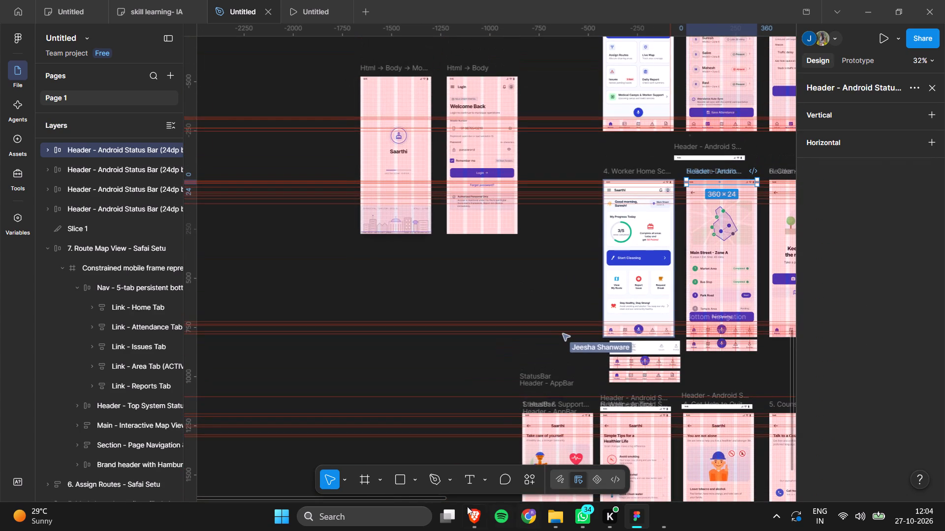
left_click_drag(560, 468, 560, 483)
left_click(560, 483)
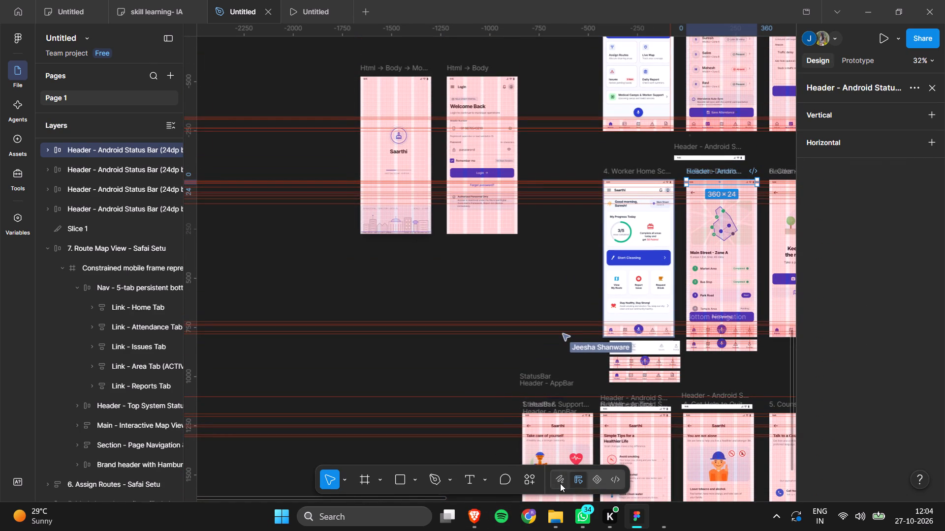
left_click(558, 481)
left_click(385, 442)
Review the supervisor screens in the row from Home Dashboard through Route Map View to Issue List.
scroll(638, 125, "up", 6)
scroll(638, 125, "down", 1)
left_click(630, 183)
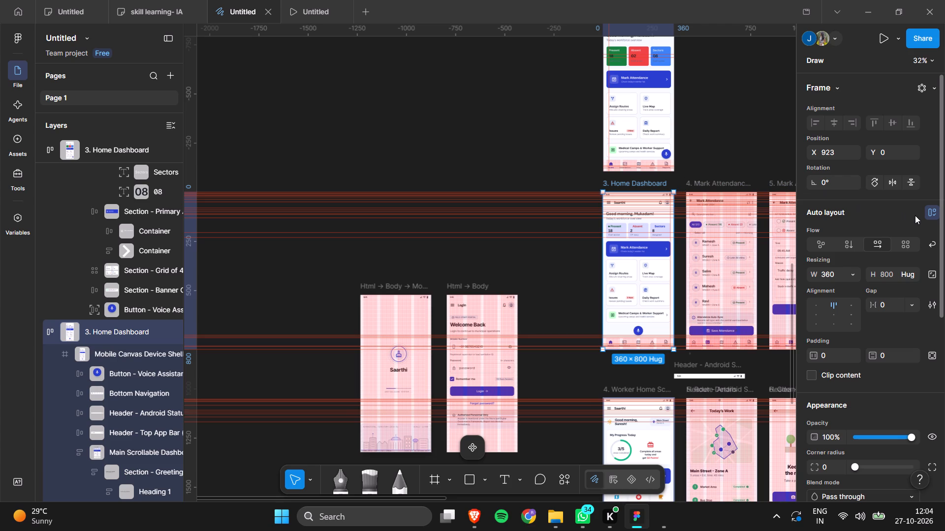
scroll(630, 301, "left", 7)
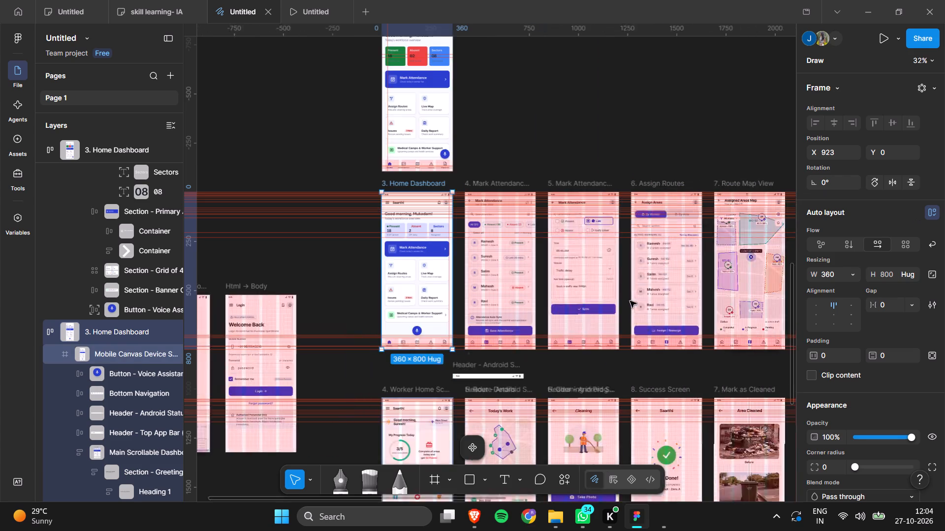
scroll(630, 301, "left", 2)
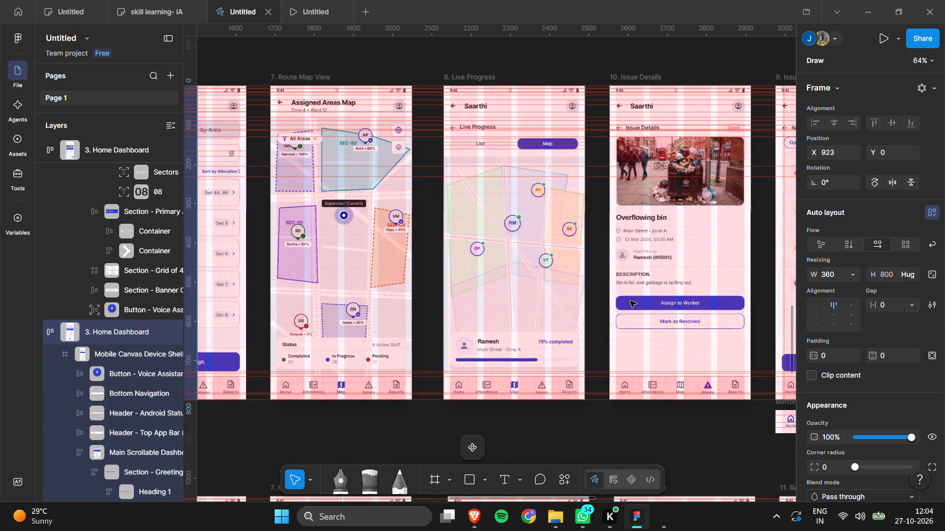
scroll(630, 301, "left", 2)
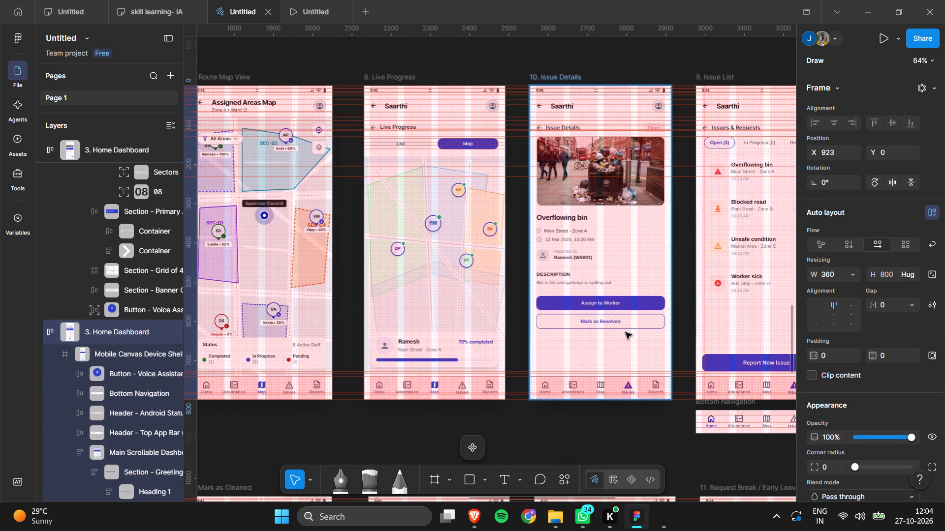
scroll(626, 332, "left", 1)
scroll(626, 332, "right", 3)
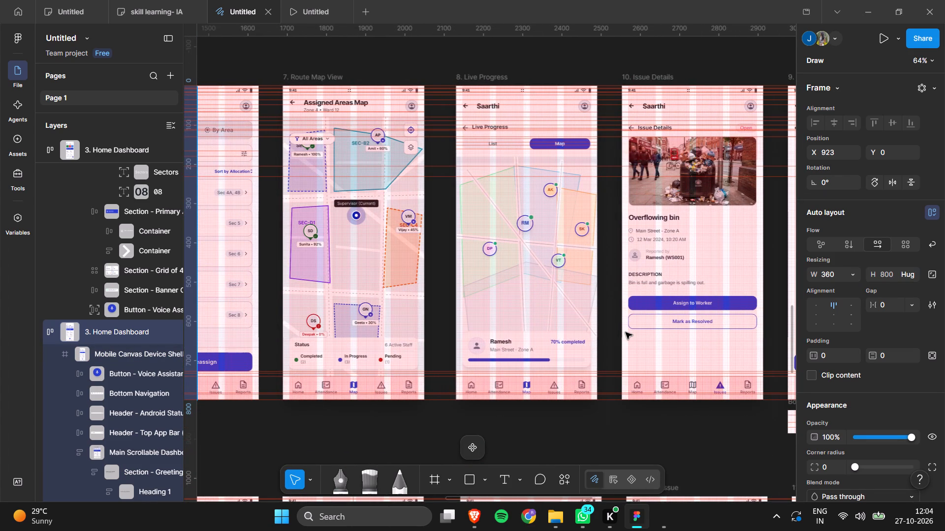
scroll(626, 332, "right", 10)
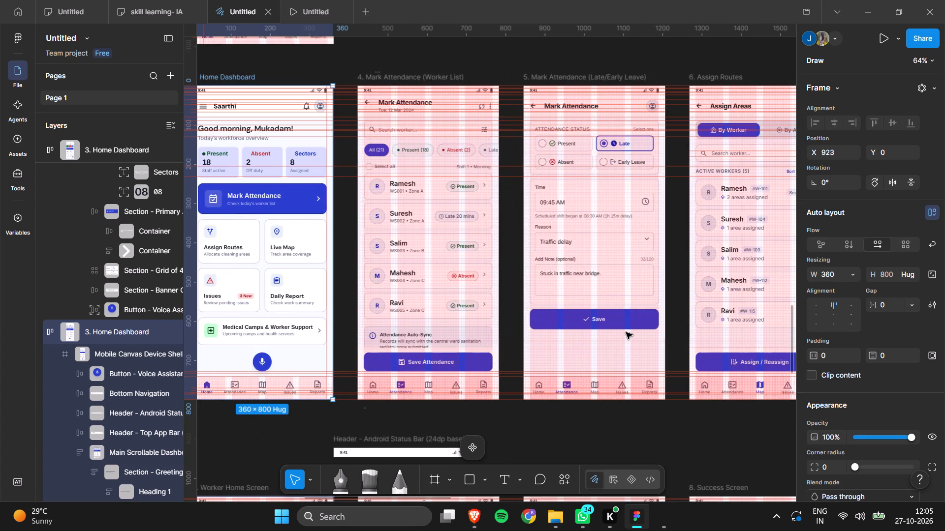
scroll(626, 332, "right", 1)
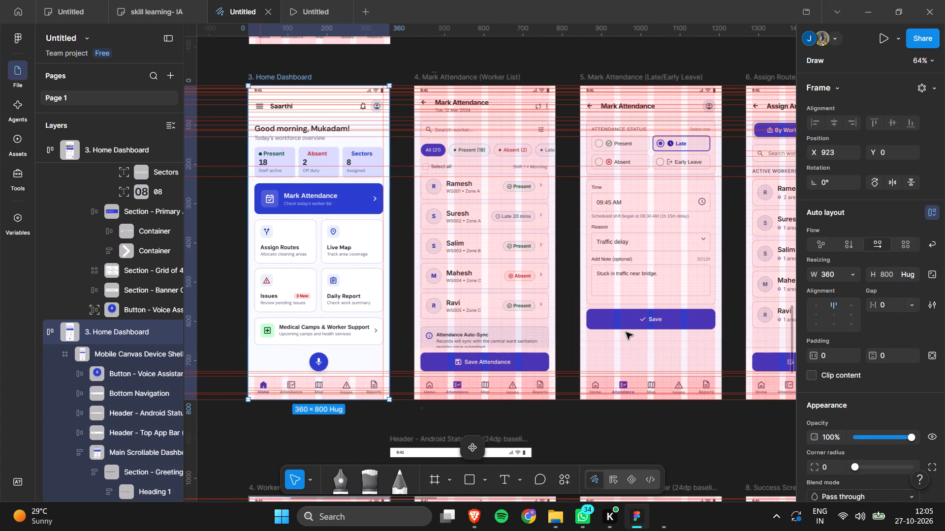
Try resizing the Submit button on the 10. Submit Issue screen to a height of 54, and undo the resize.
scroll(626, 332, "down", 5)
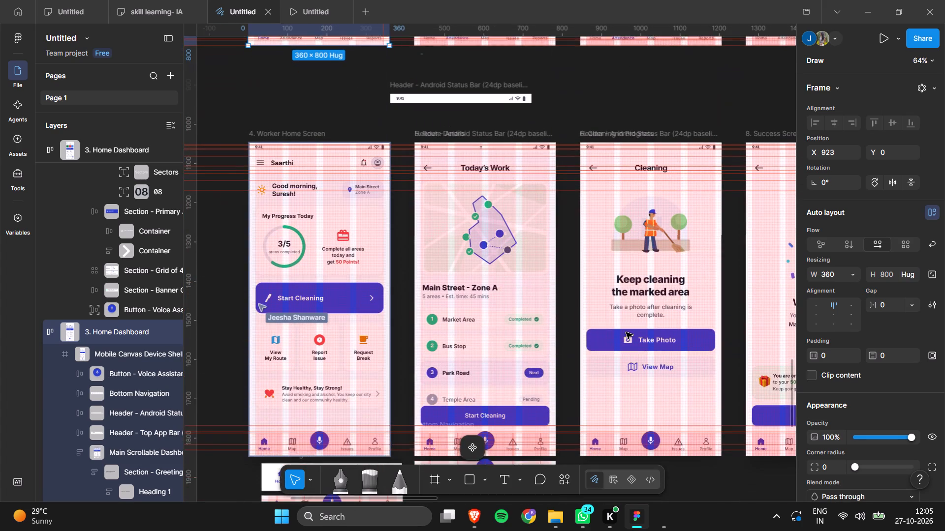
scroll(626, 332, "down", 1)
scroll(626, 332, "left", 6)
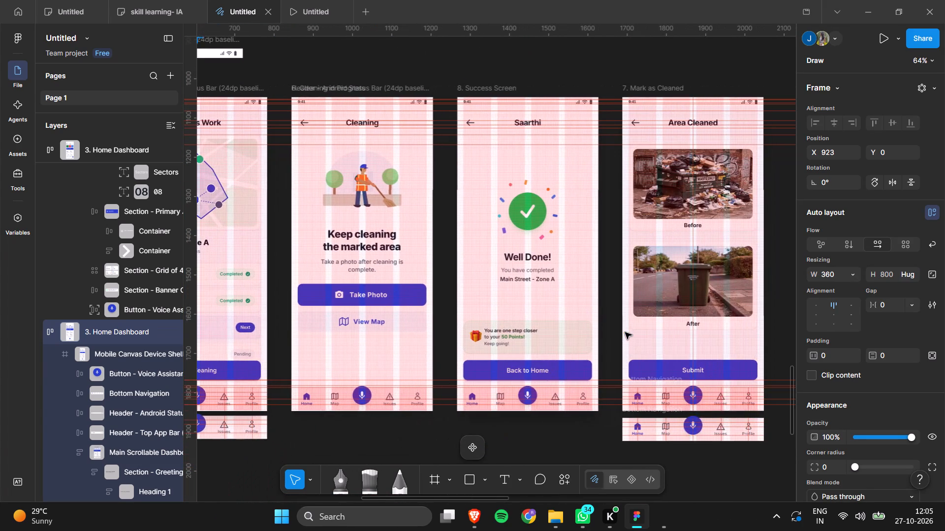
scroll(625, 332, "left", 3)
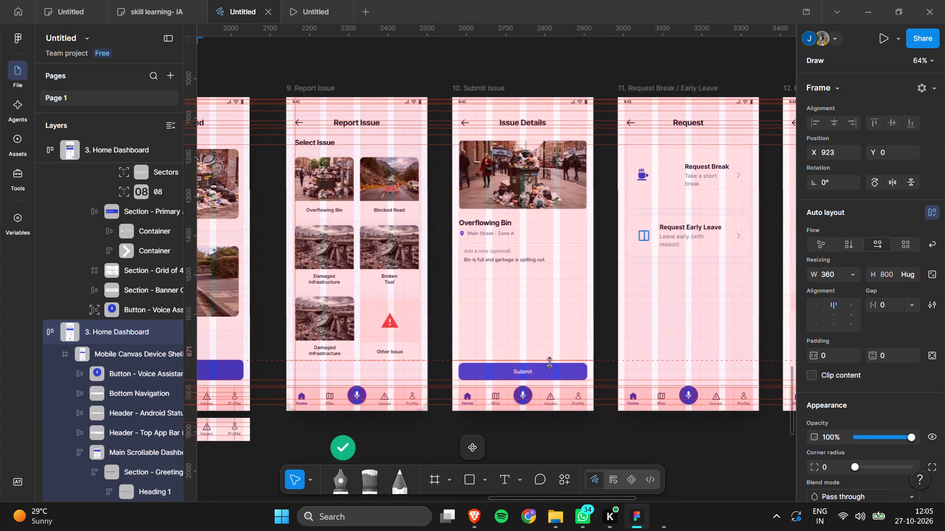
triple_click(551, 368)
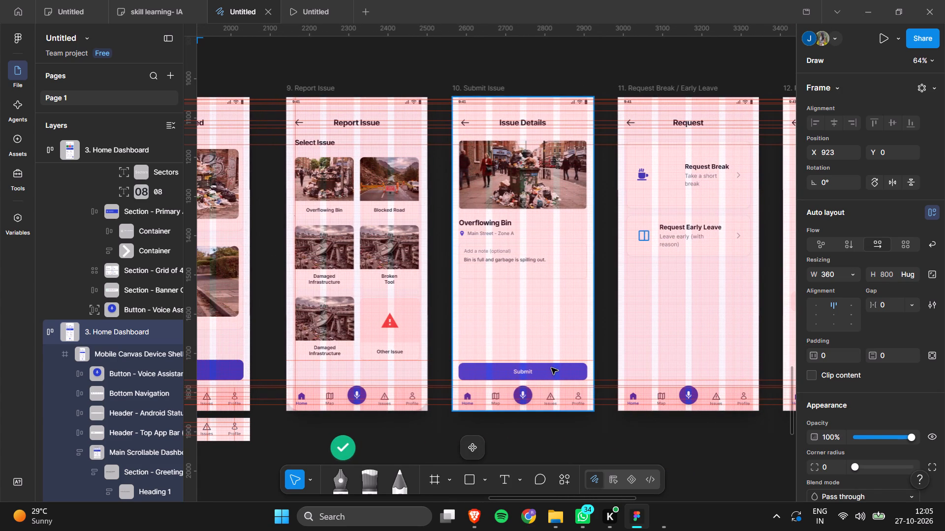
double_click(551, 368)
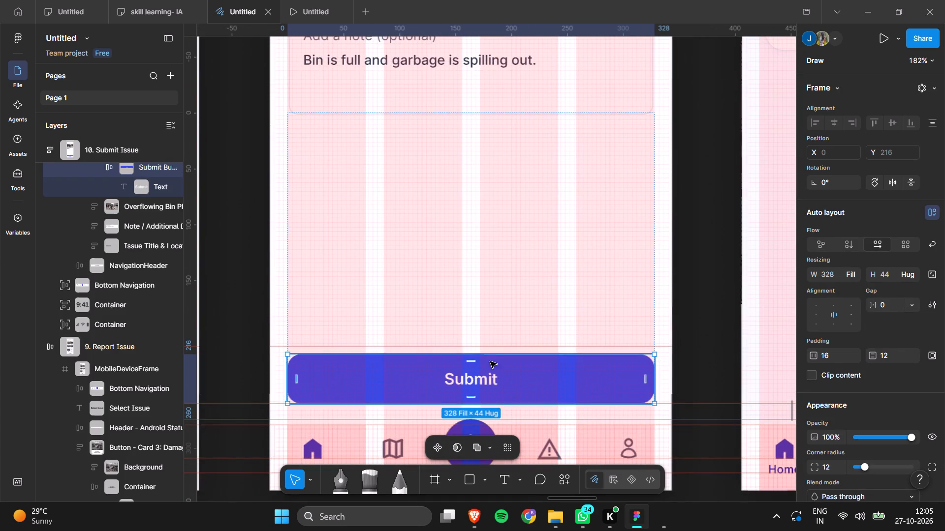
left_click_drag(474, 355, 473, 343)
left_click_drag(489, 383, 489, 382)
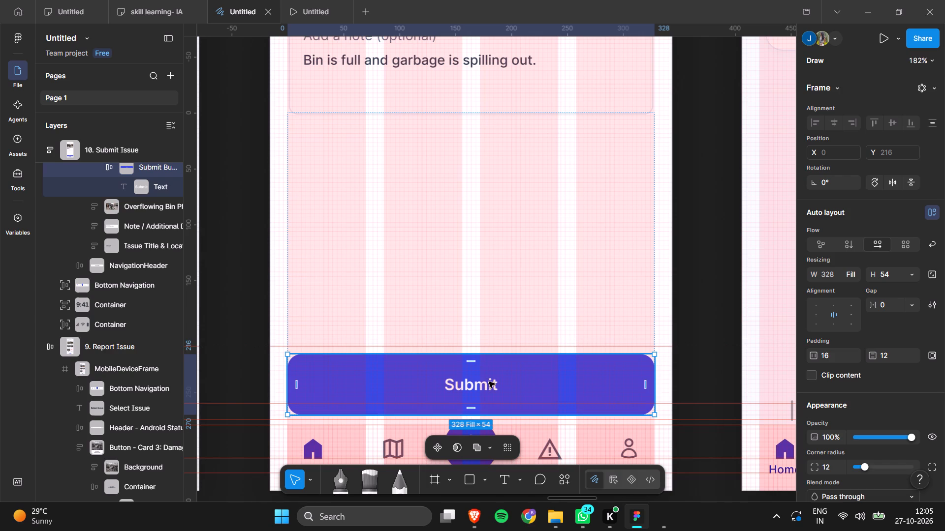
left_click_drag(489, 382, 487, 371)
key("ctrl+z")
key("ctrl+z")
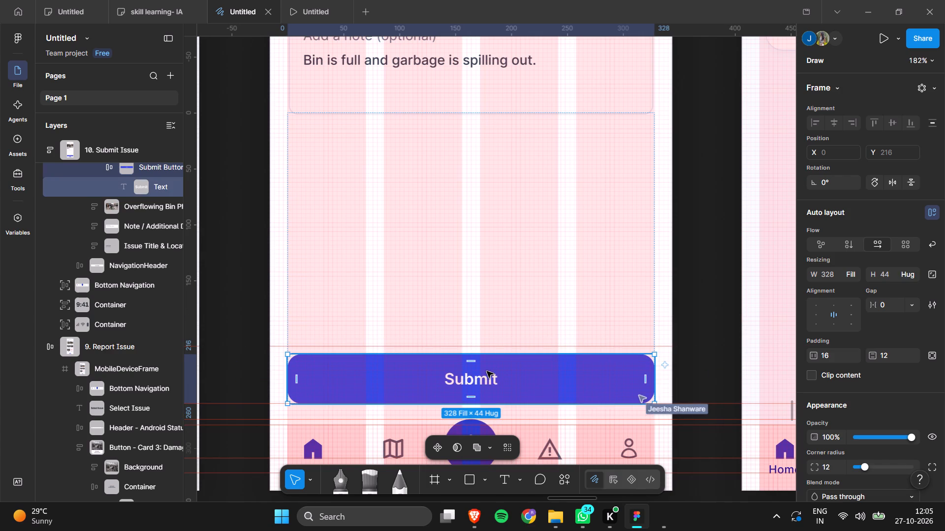
Increase the Submit button's bottom padding to 19.
left_click_drag(468, 397, 469, 405)
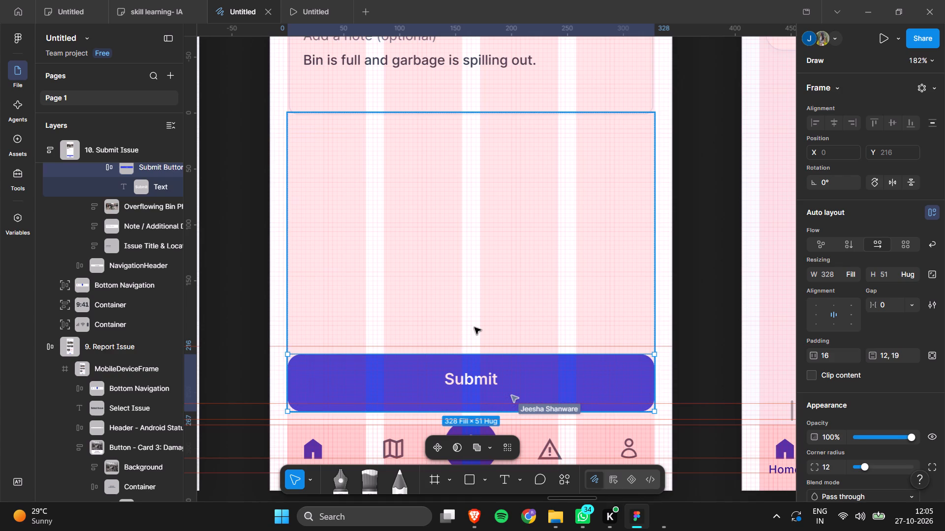
Reduce the top padding of the Submit button's container frame to 208, moving the button up to the guide.
left_click(474, 327)
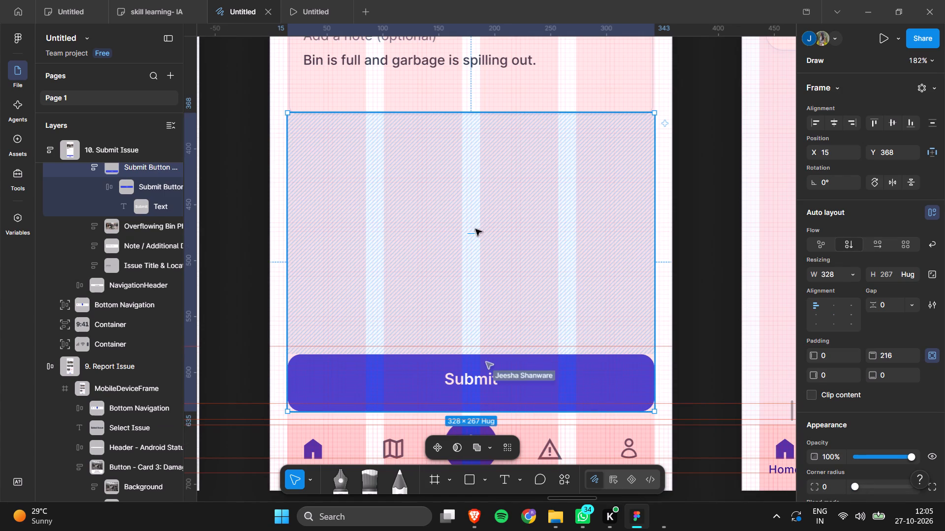
left_click_drag(475, 231, 475, 225)
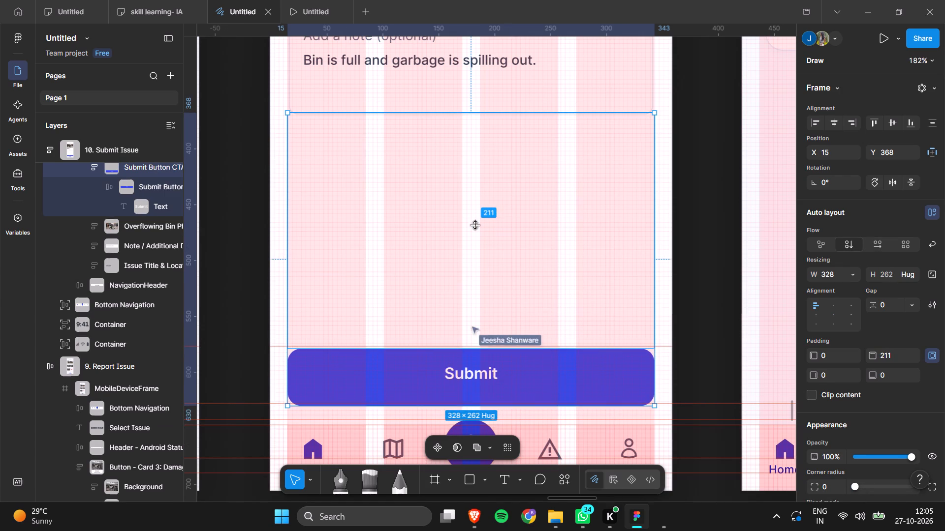
left_click_drag(475, 225, 474, 223)
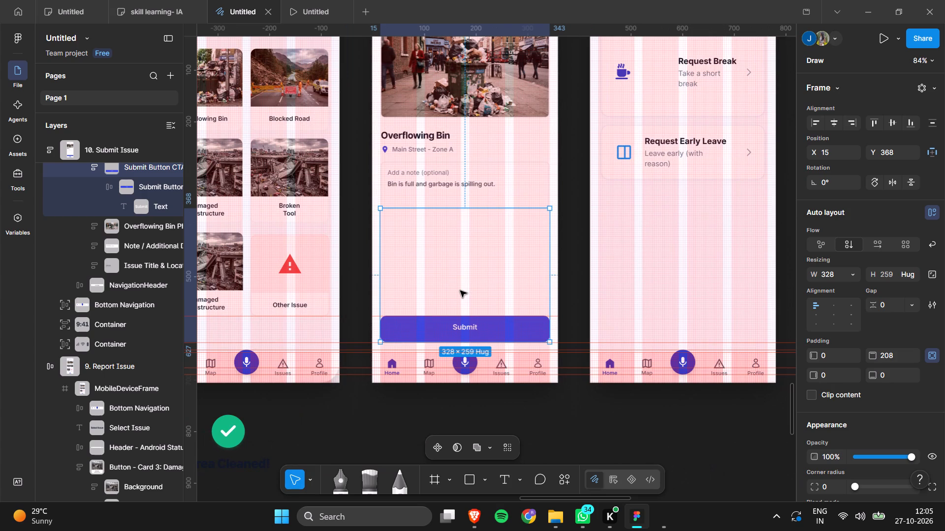
Increase the Submit button's top padding to 13 on the 10. Submit Issue screen.
scroll(460, 291, "up", 1)
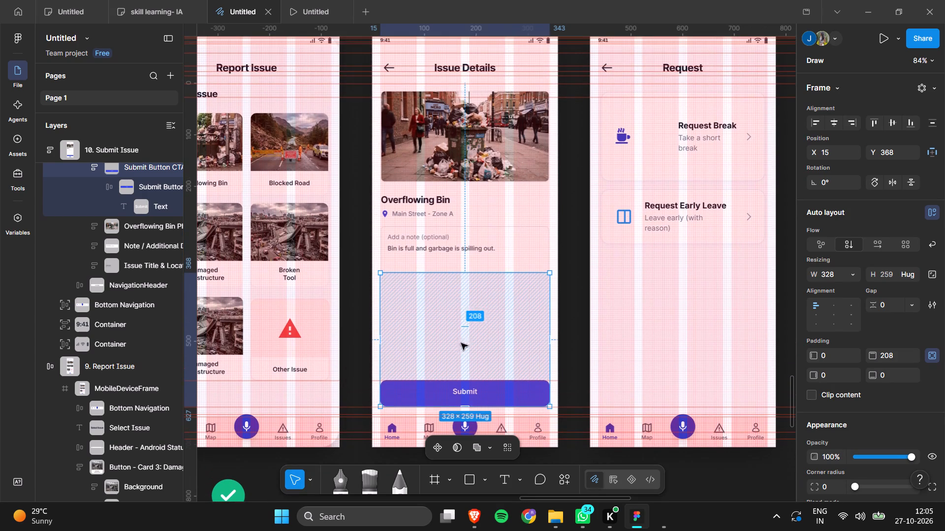
triple_click(465, 390)
left_click(465, 390)
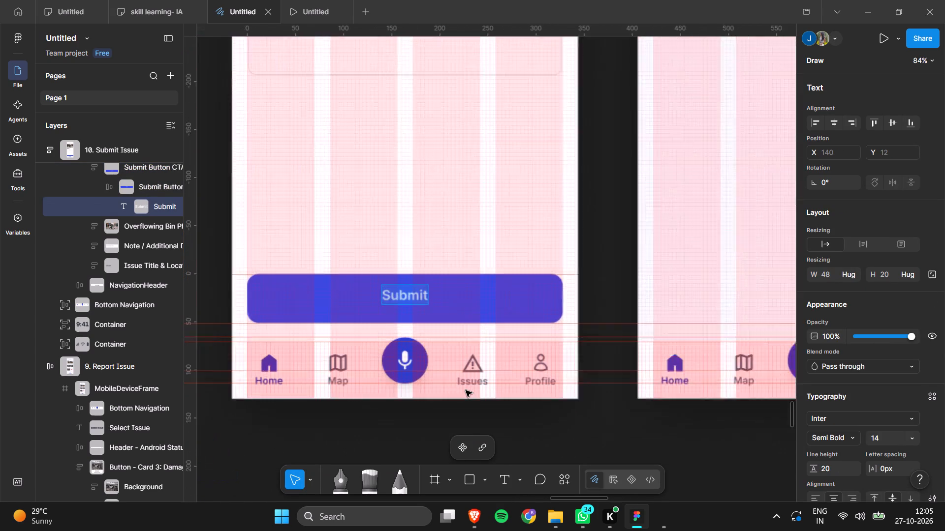
scroll(466, 390, "right", 1)
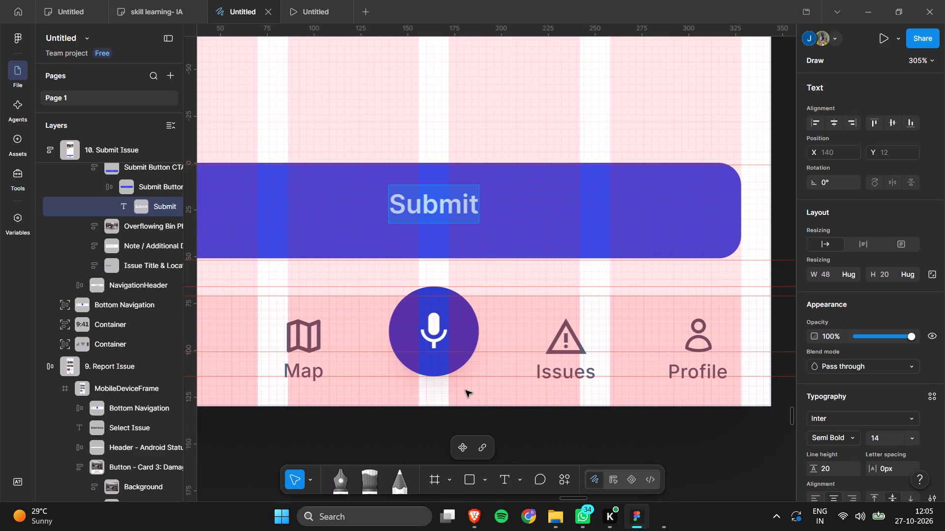
double_click(513, 215)
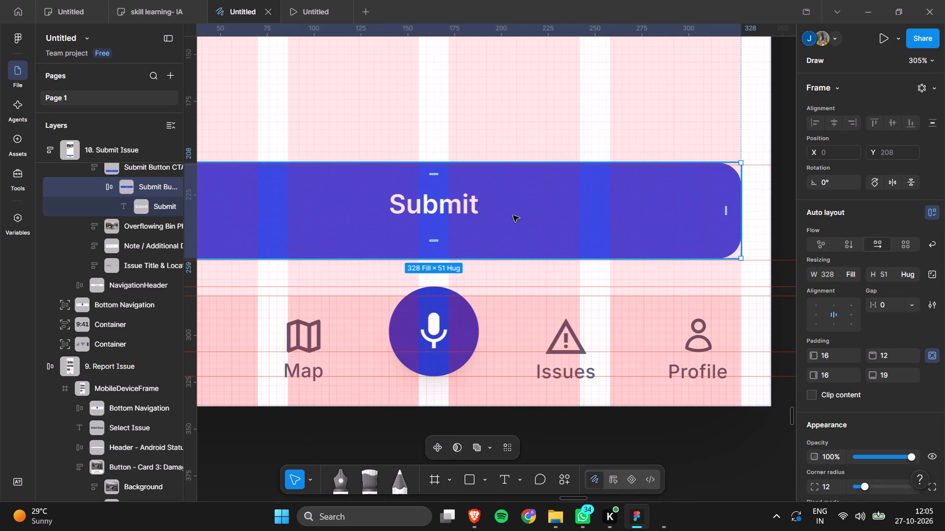
left_click(438, 176)
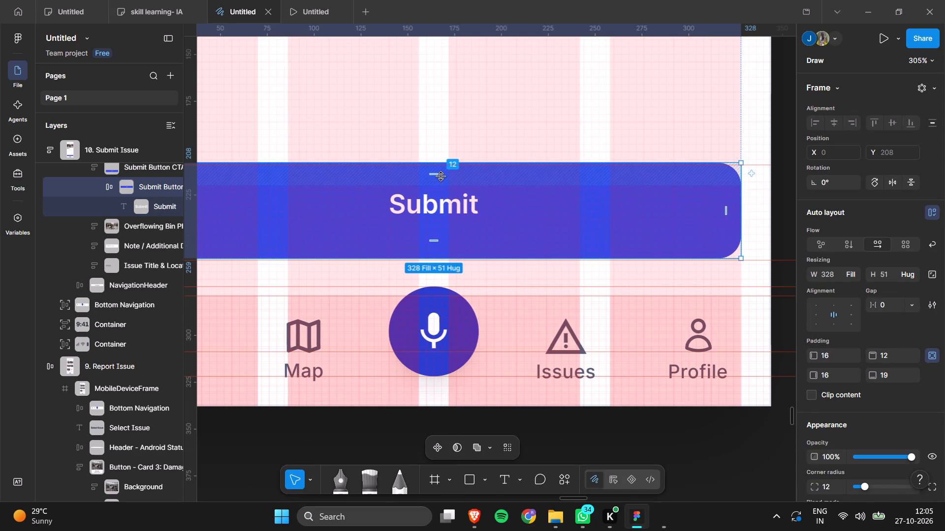
left_click(441, 177)
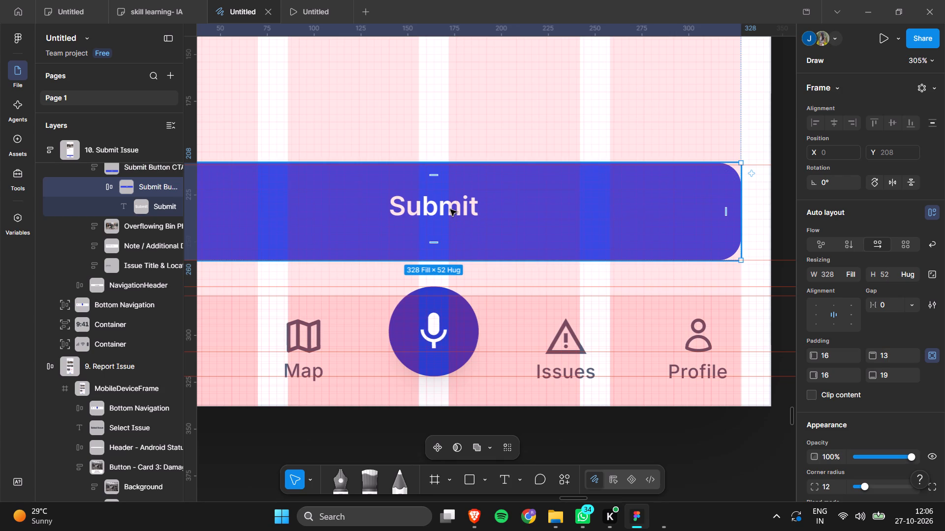
left_click(435, 242)
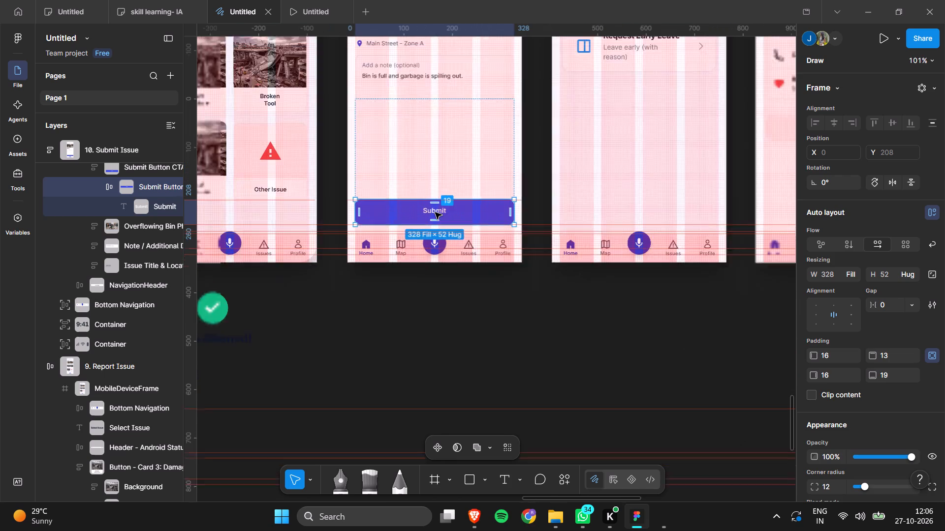
Review the supervisor and worker screen rows, comparing layouts and button placement, through to the 11. Request Break / Early Leave screen.
scroll(435, 212, "up", 3)
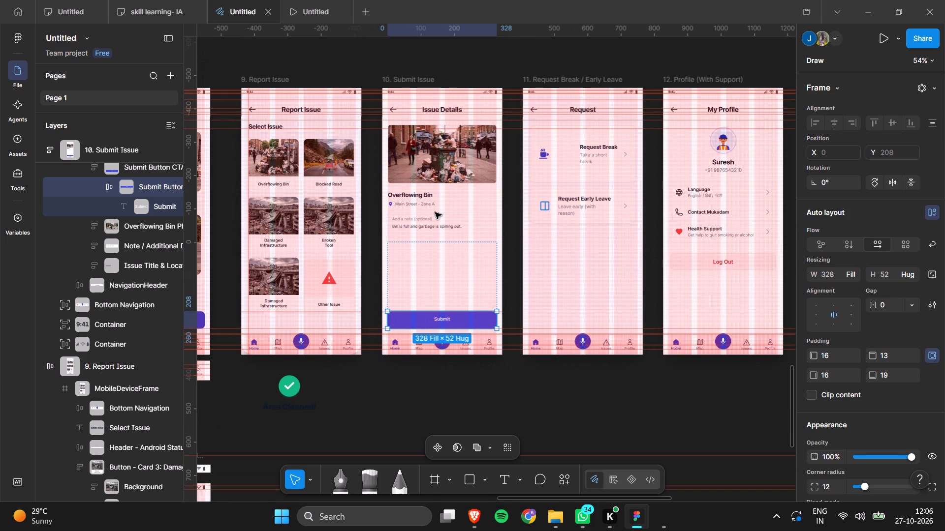
scroll(435, 212, "right", 5)
scroll(435, 212, "up", 7)
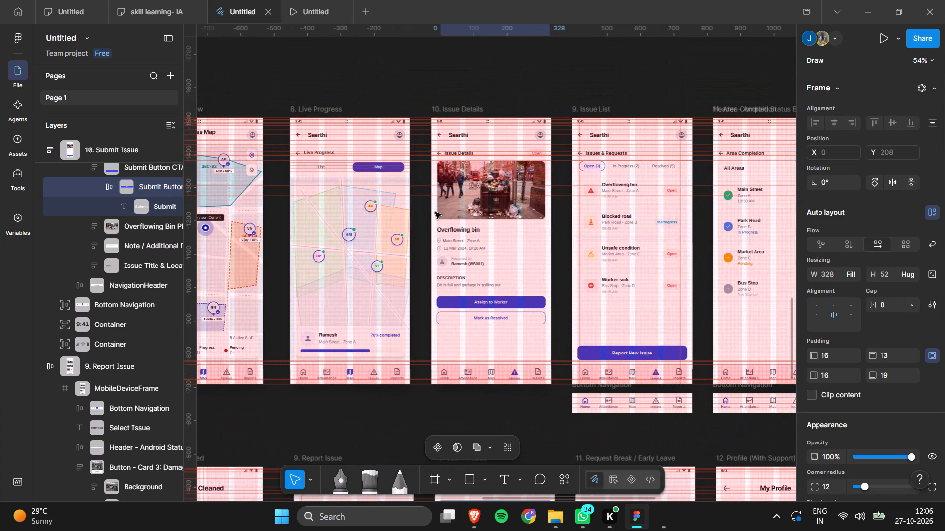
scroll(435, 212, "up", 1)
scroll(435, 212, "left", 1)
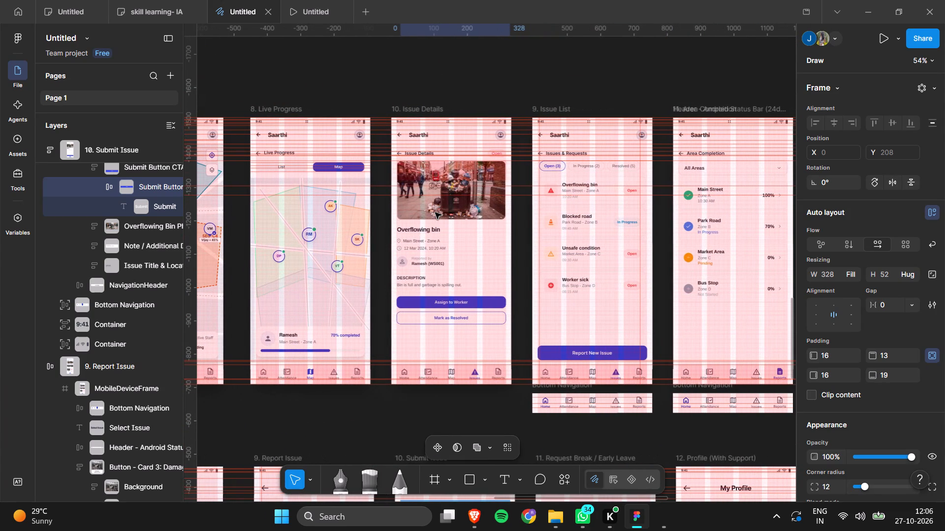
scroll(435, 212, "right", 5)
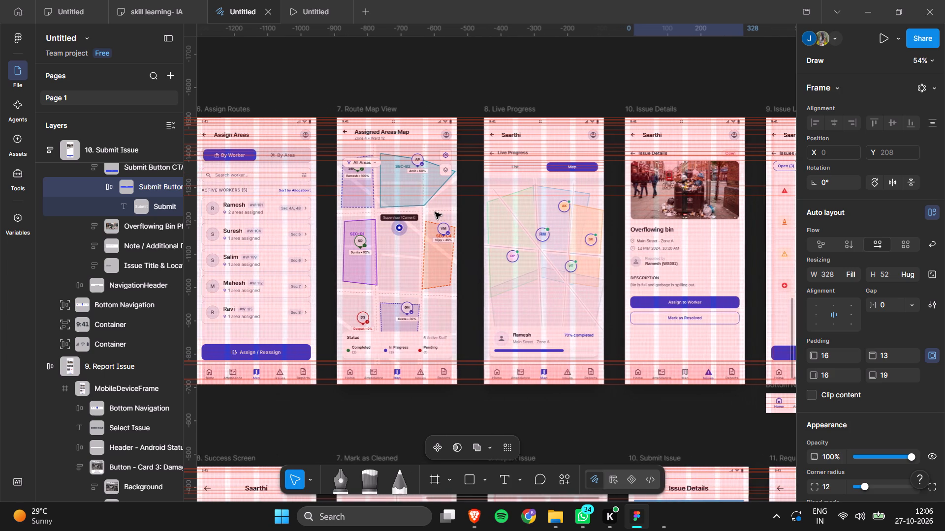
scroll(435, 212, "right", 3)
scroll(435, 212, "down", 2)
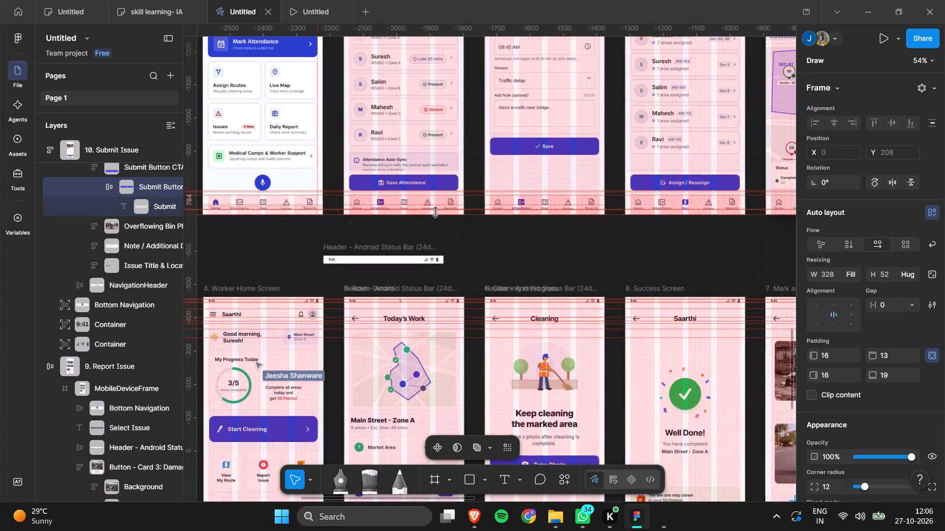
scroll(435, 212, "down", 3)
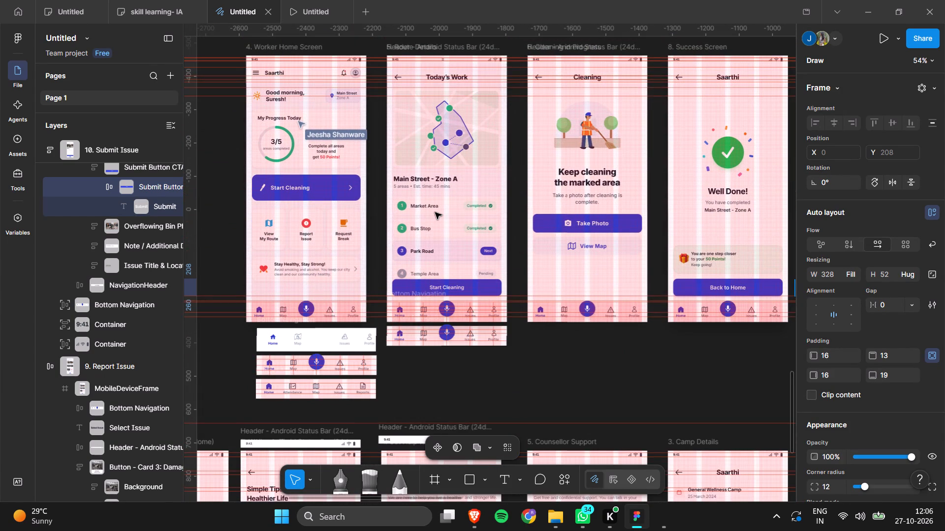
scroll(435, 212, "down", 1)
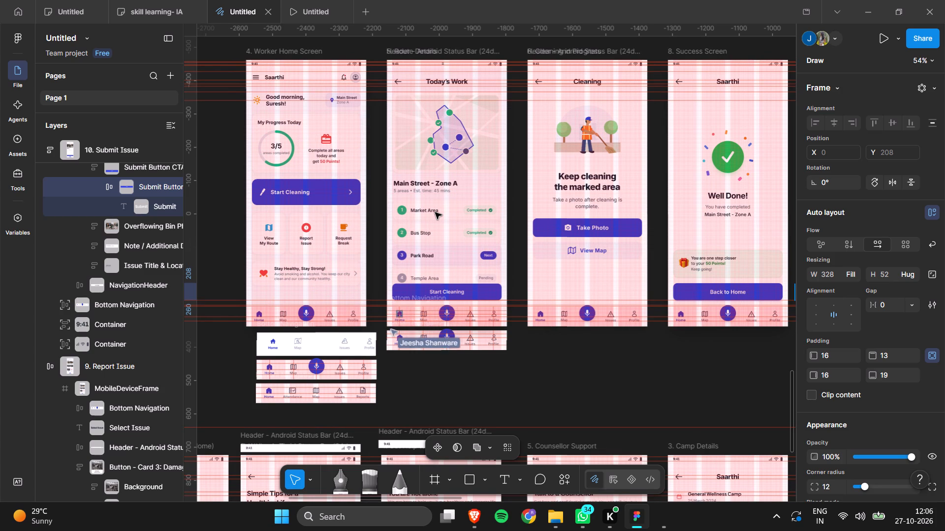
scroll(435, 212, "left", 12)
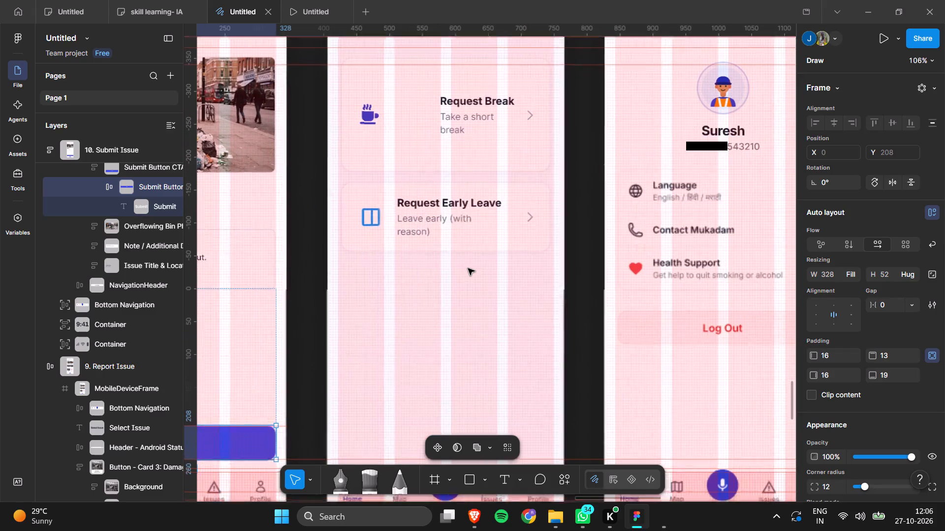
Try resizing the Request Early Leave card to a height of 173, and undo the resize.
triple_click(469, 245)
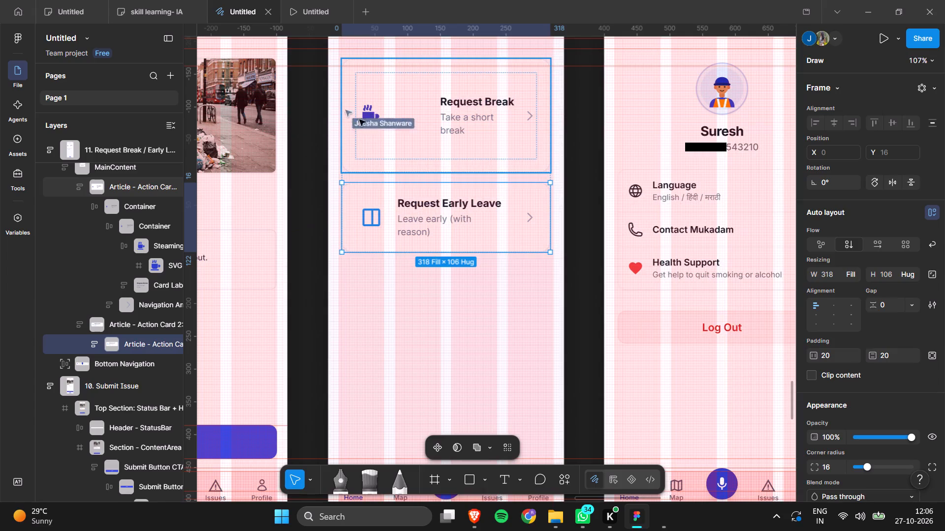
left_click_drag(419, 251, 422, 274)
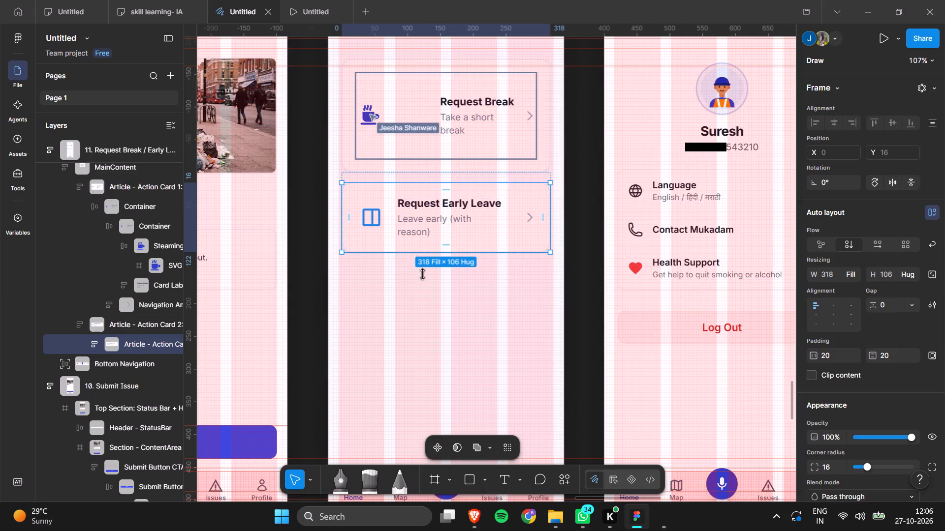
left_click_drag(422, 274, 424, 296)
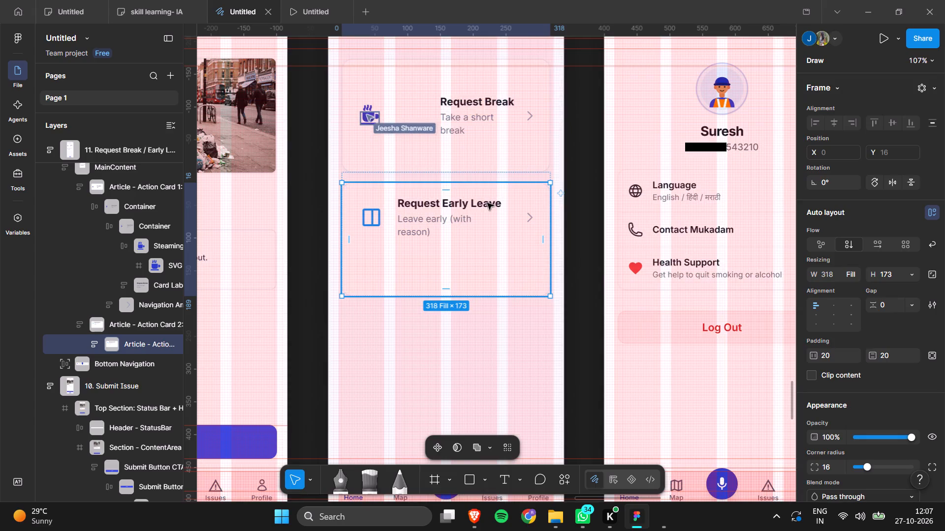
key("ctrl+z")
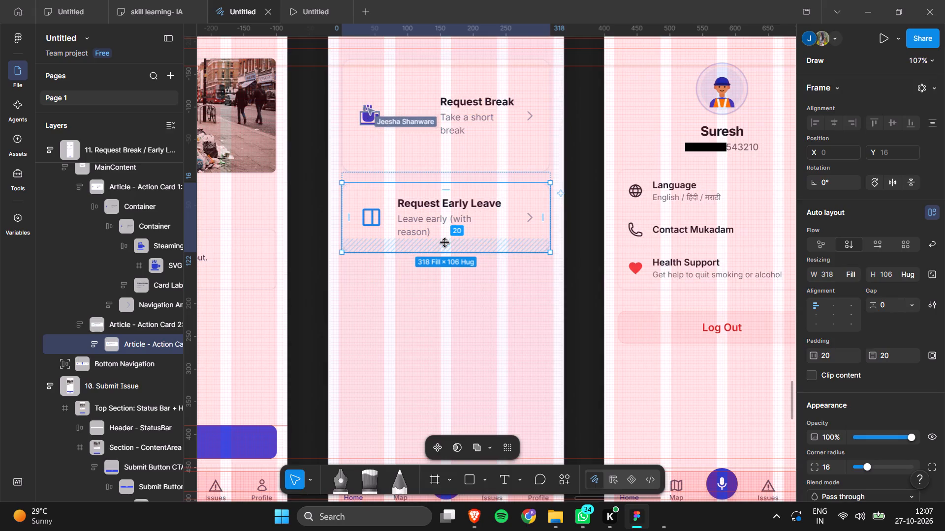
Enlarge the Request Early Leave card to a bottom padding of 79 and a height of 171.
left_click_drag(444, 243, 455, 282)
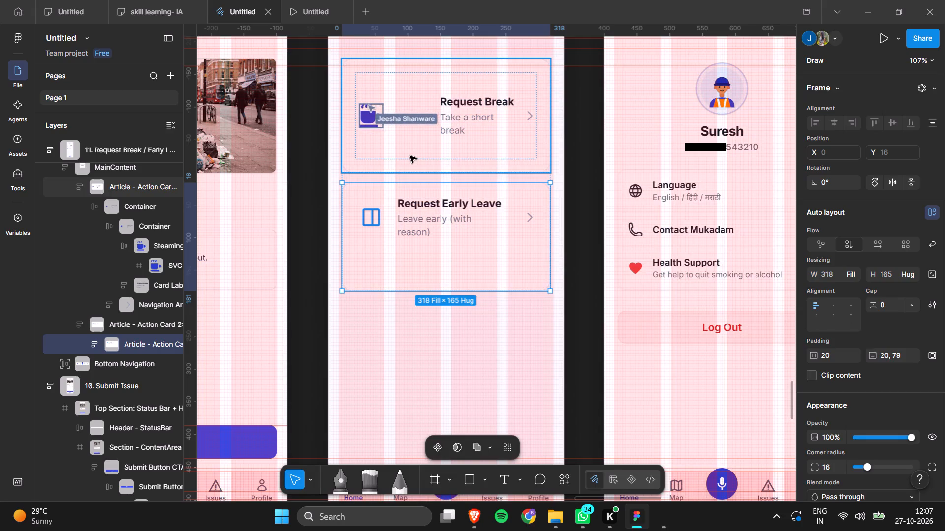
left_click_drag(420, 291, 421, 295)
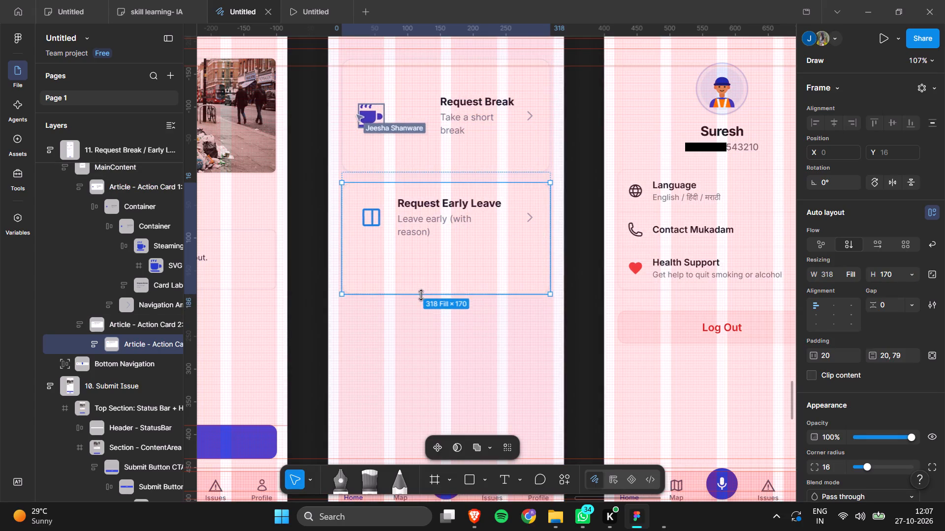
left_click_drag(421, 295, 420, 295)
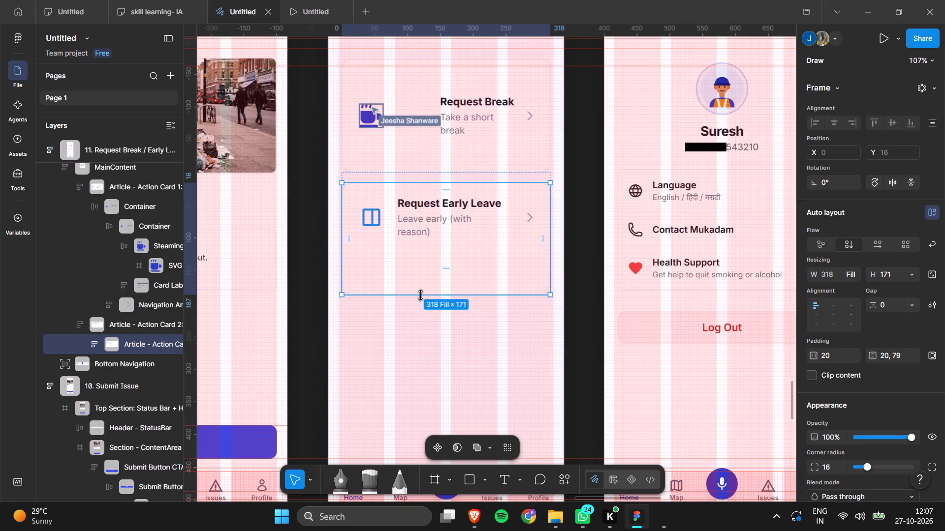
Increase the Request Early Leave card's top padding to 48 to move its content down.
left_click_drag(447, 190, 452, 209)
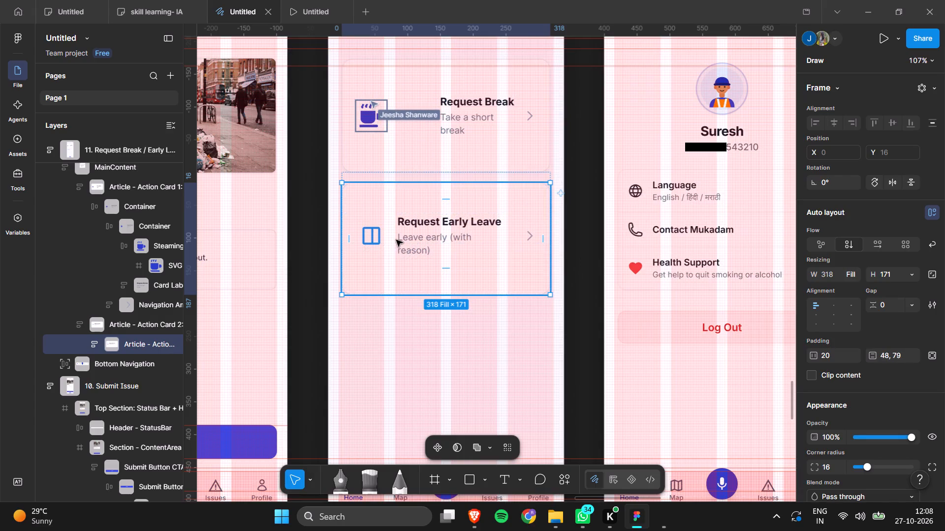
Set the gap between the Request Early Leave card's icon and labels to 65, aligning the labels with those of the Request Break card.
triple_click(400, 240)
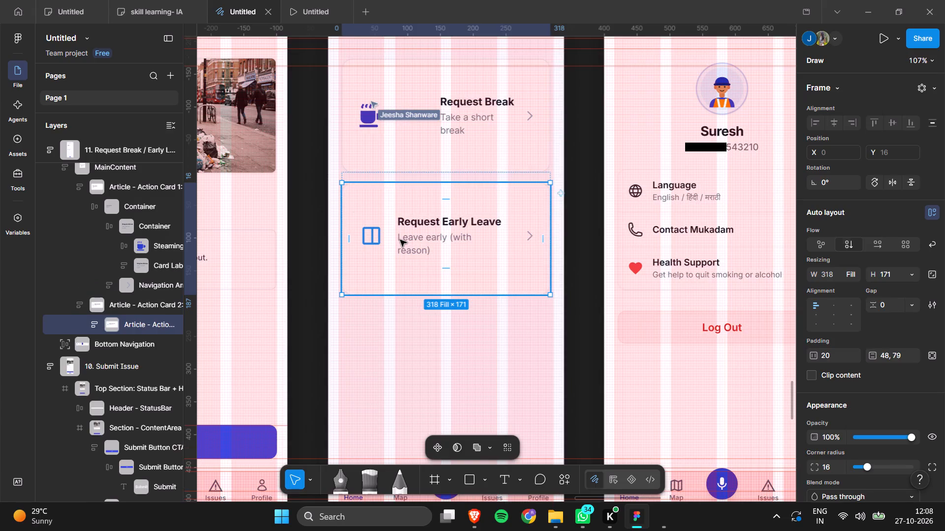
left_click_drag(389, 237, 417, 243)
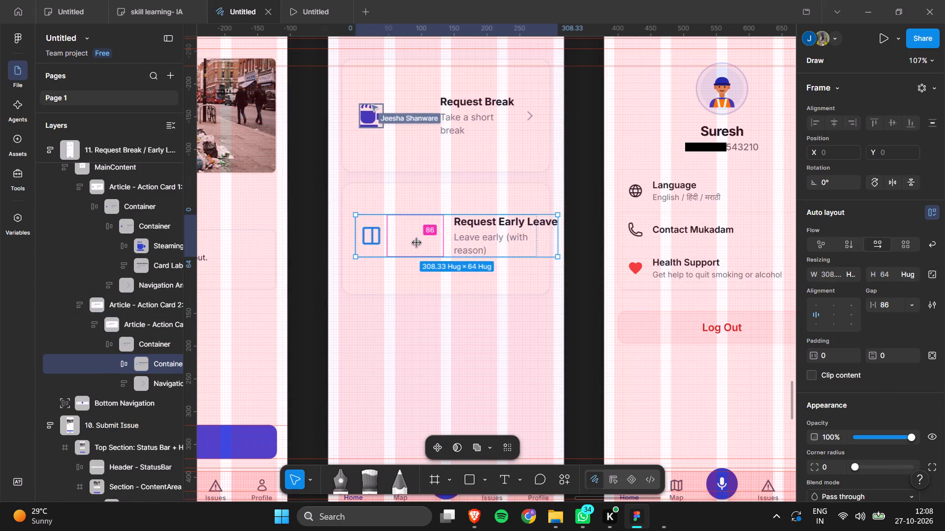
left_click_drag(417, 243, 411, 243)
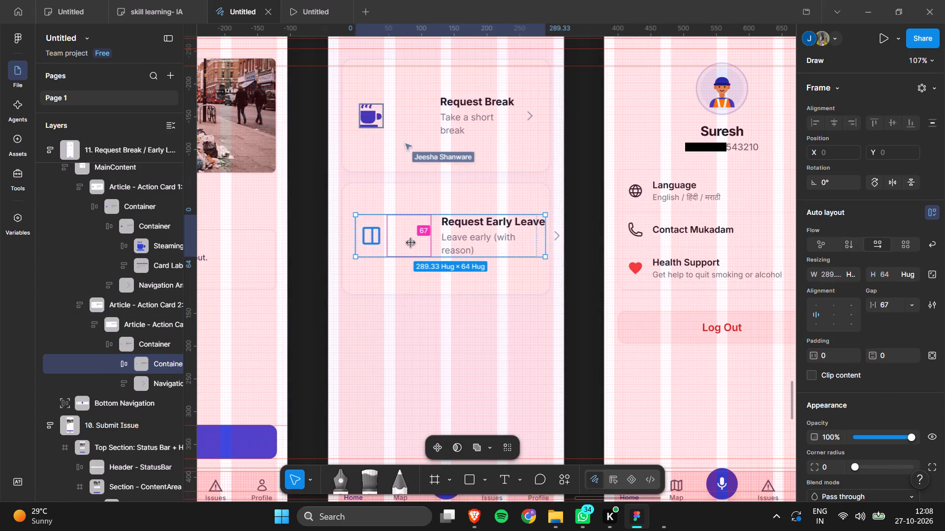
left_click_drag(411, 243, 410, 244)
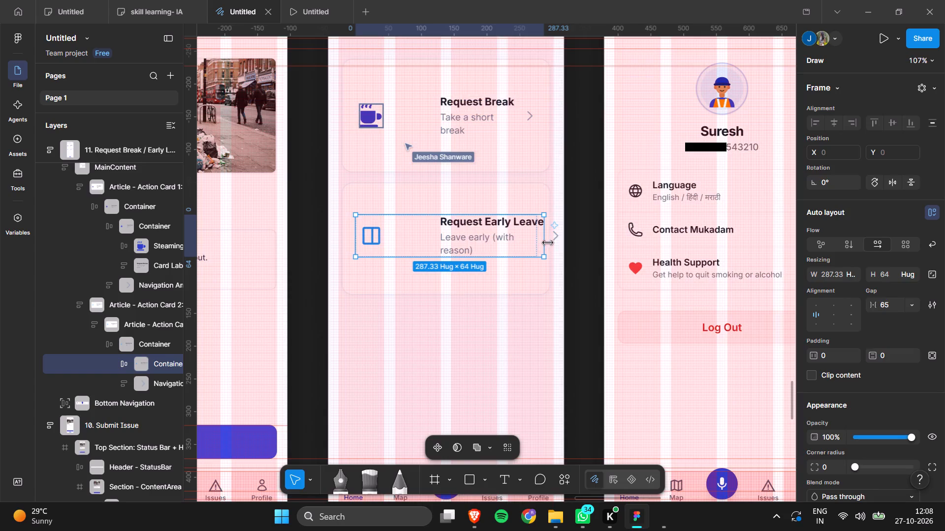
Narrow the container holding the Request Early Leave icon and labels to a width of 267.
left_click_drag(545, 243, 534, 245)
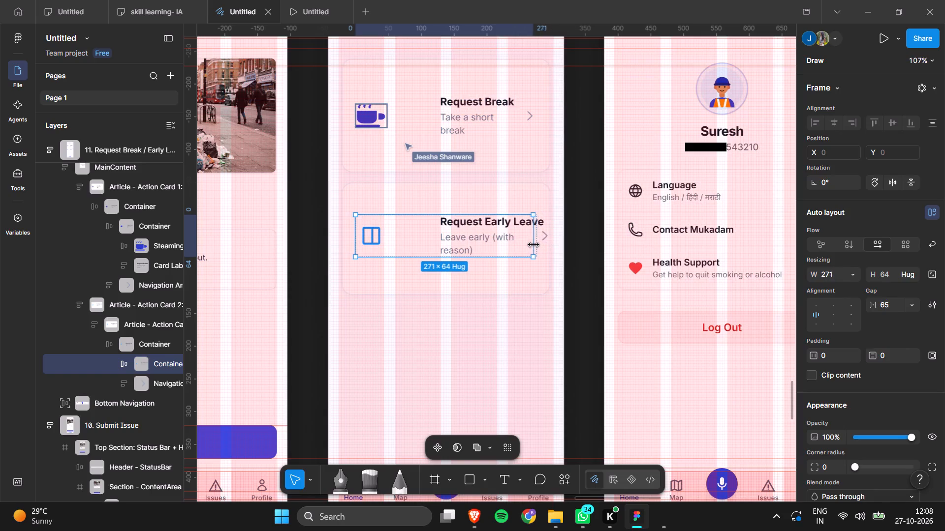
left_click_drag(534, 245, 534, 245)
left_click(534, 245)
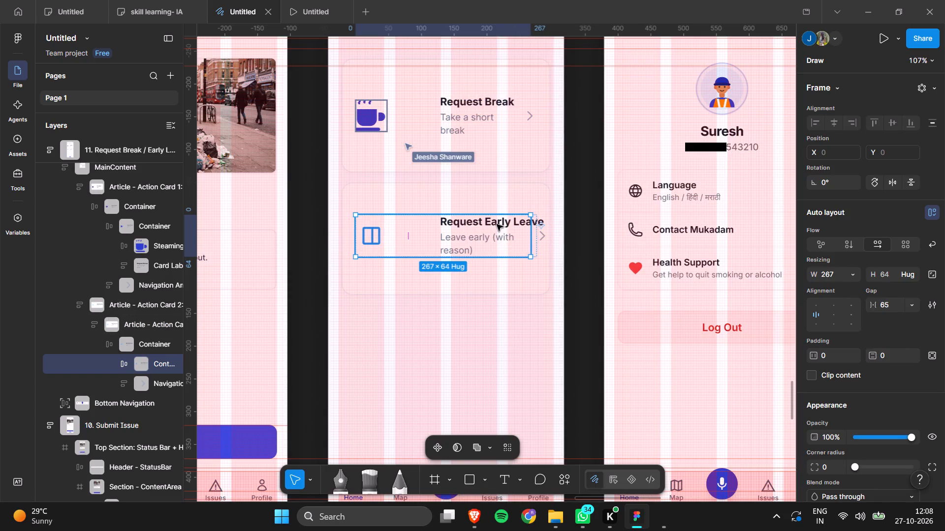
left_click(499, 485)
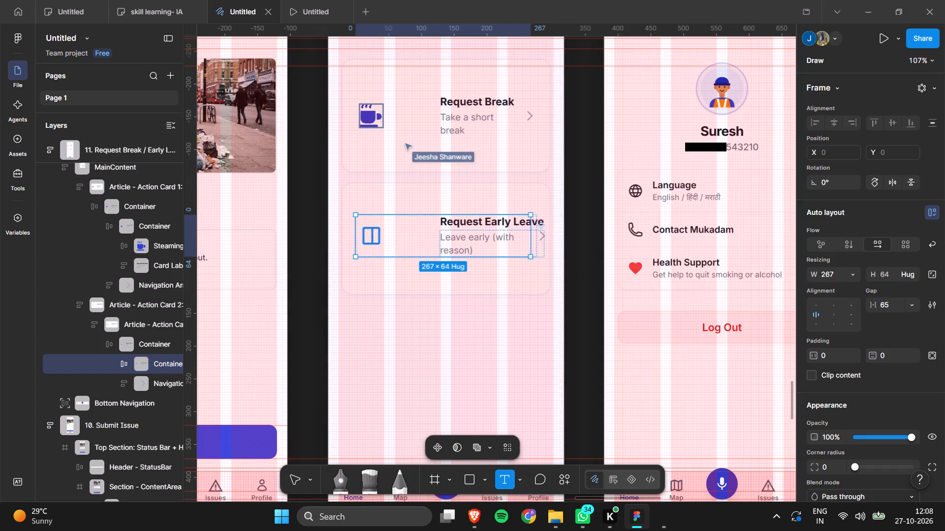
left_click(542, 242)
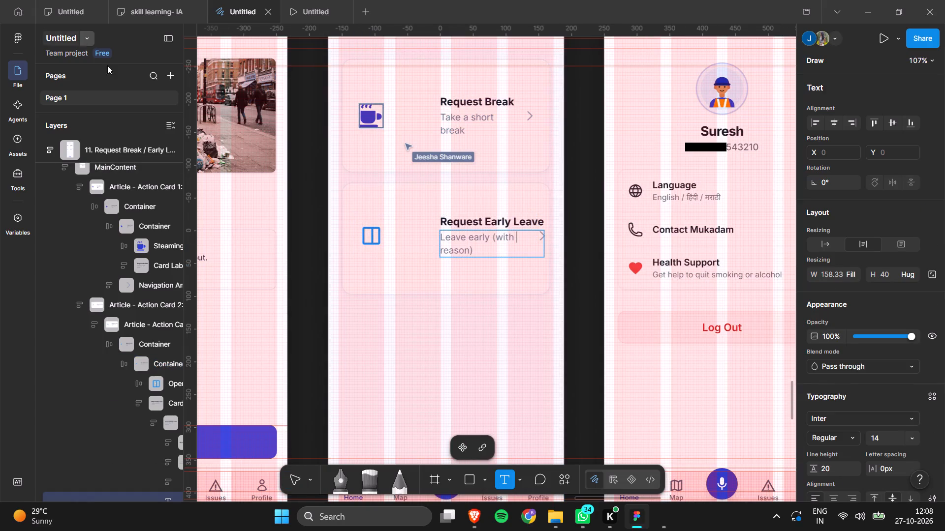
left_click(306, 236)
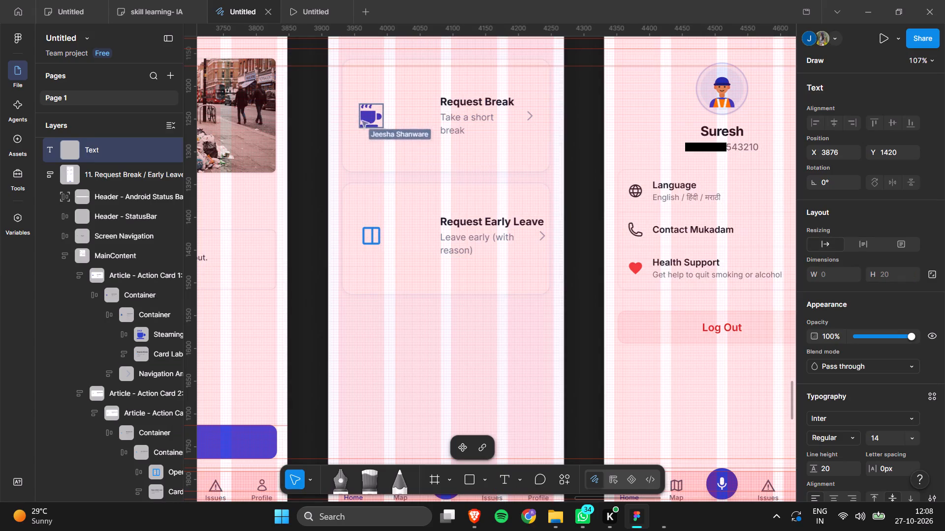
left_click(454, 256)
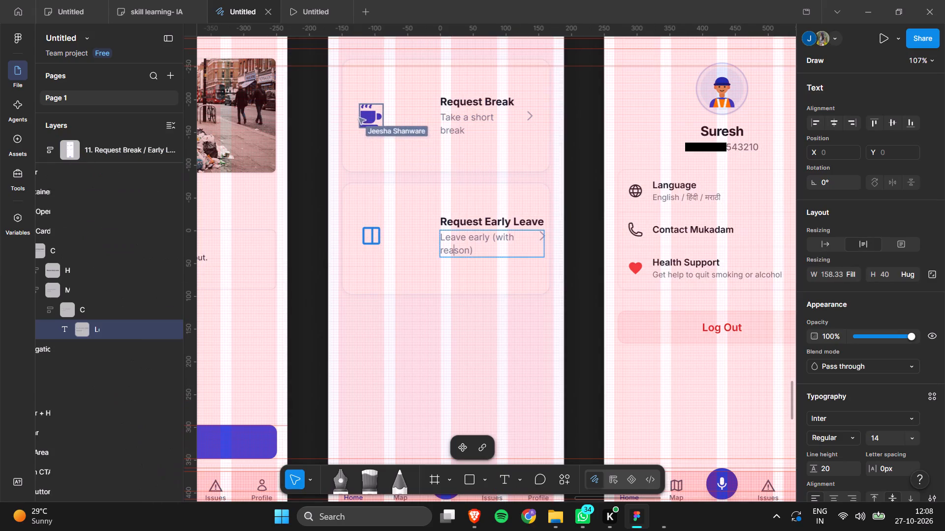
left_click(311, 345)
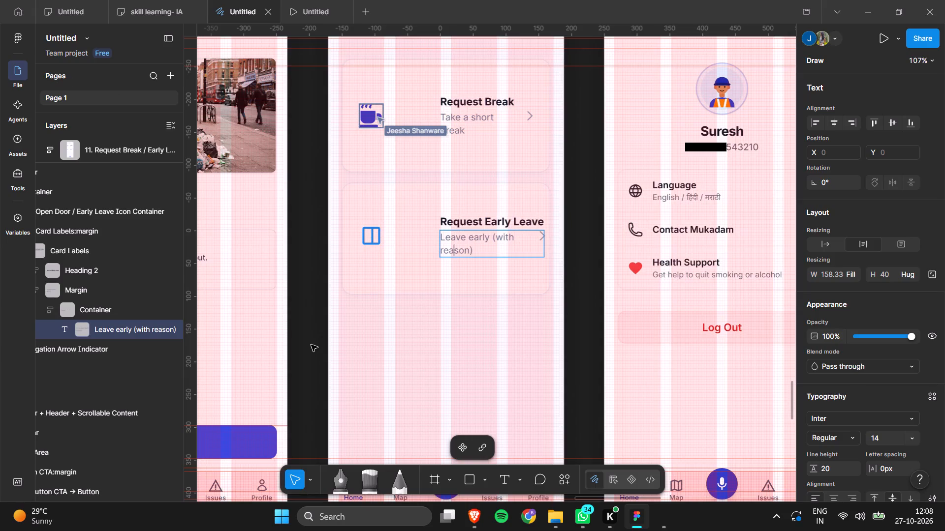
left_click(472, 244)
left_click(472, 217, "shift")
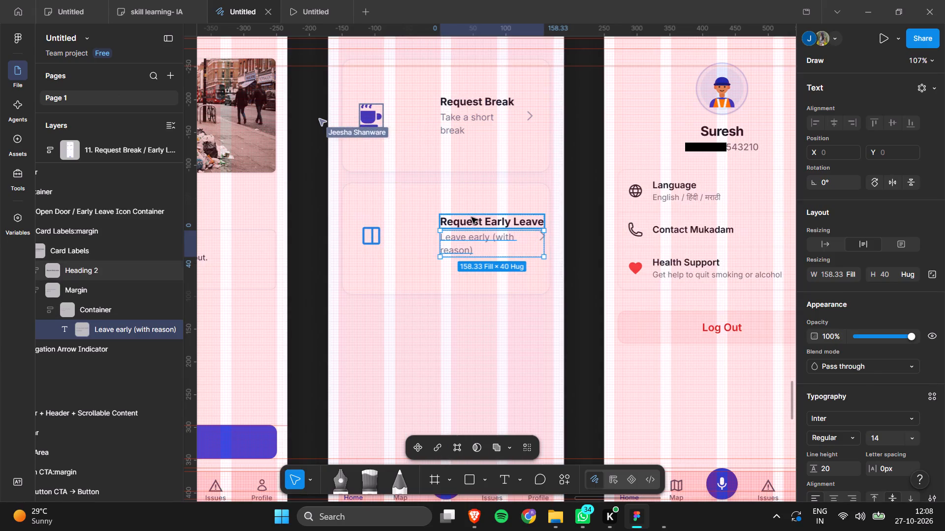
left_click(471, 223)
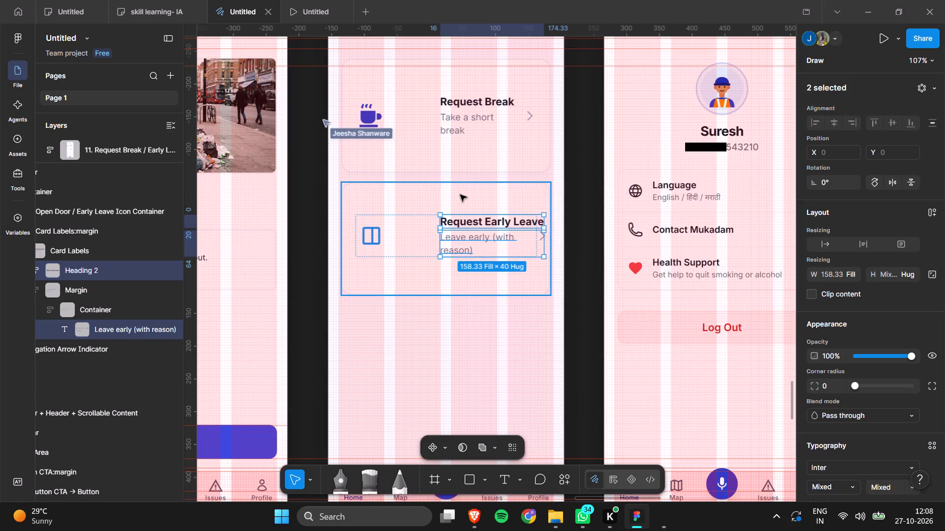
Reduce the Request Early Leave card's top padding to 40 to move its content up.
triple_click(460, 195)
double_click(458, 206)
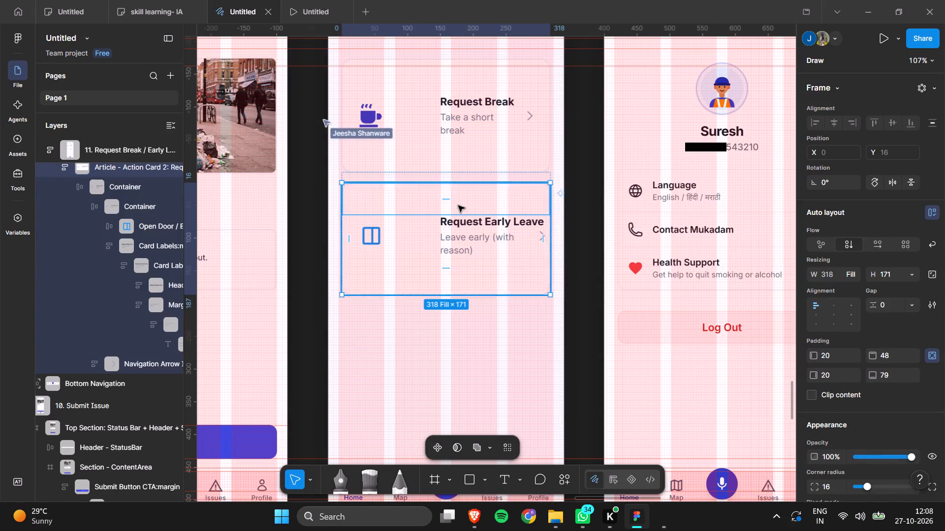
left_click_drag(446, 200, 446, 196)
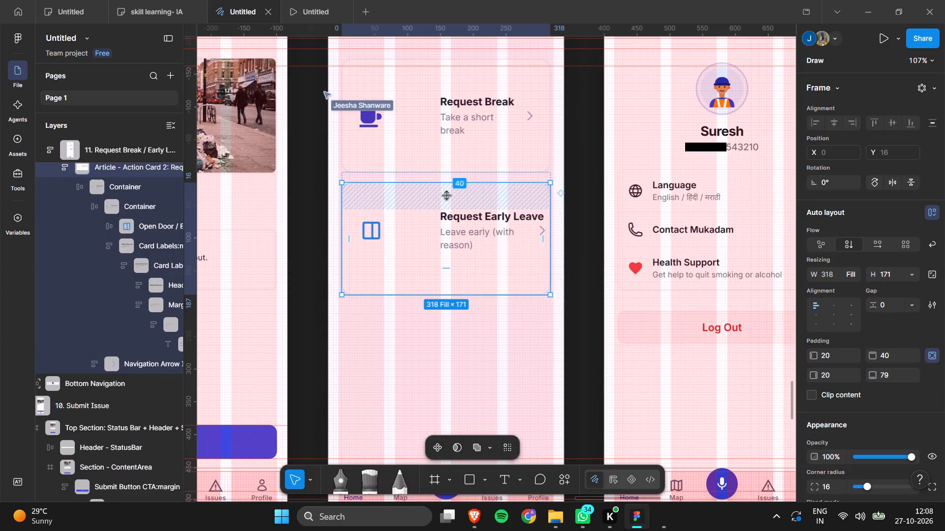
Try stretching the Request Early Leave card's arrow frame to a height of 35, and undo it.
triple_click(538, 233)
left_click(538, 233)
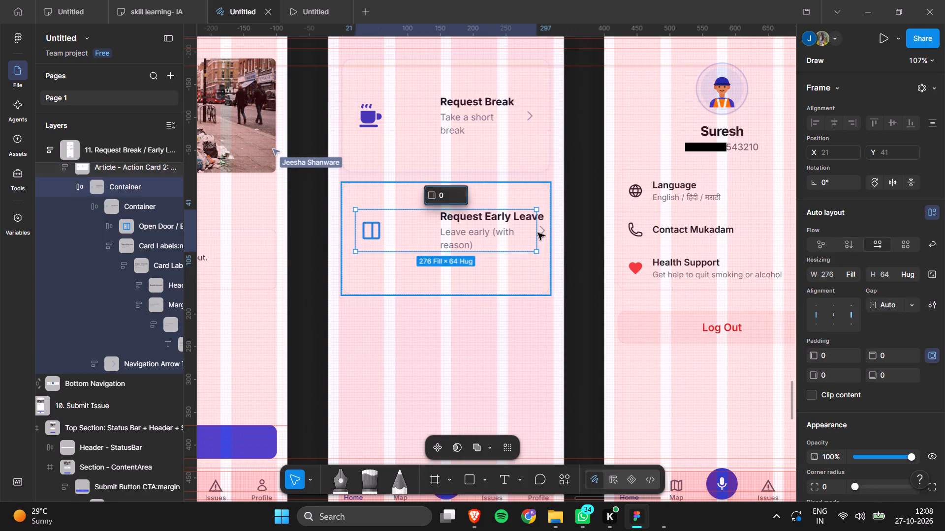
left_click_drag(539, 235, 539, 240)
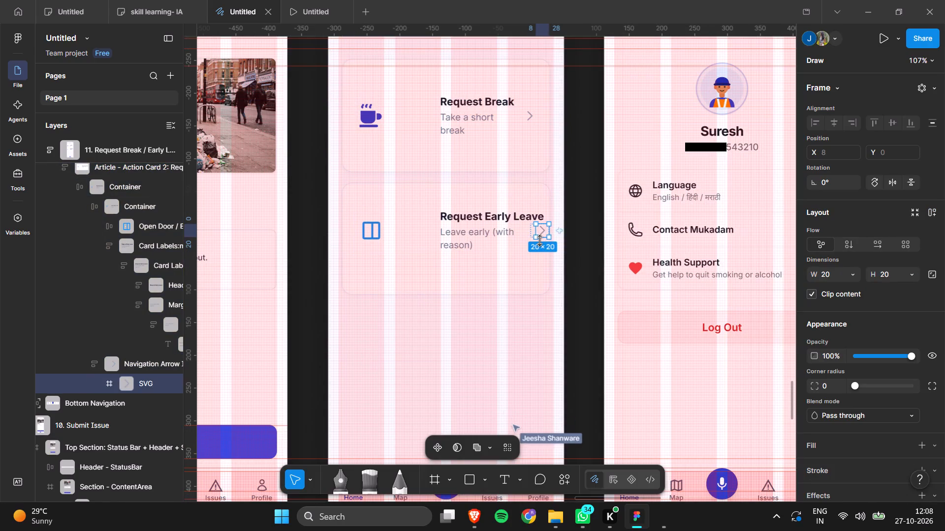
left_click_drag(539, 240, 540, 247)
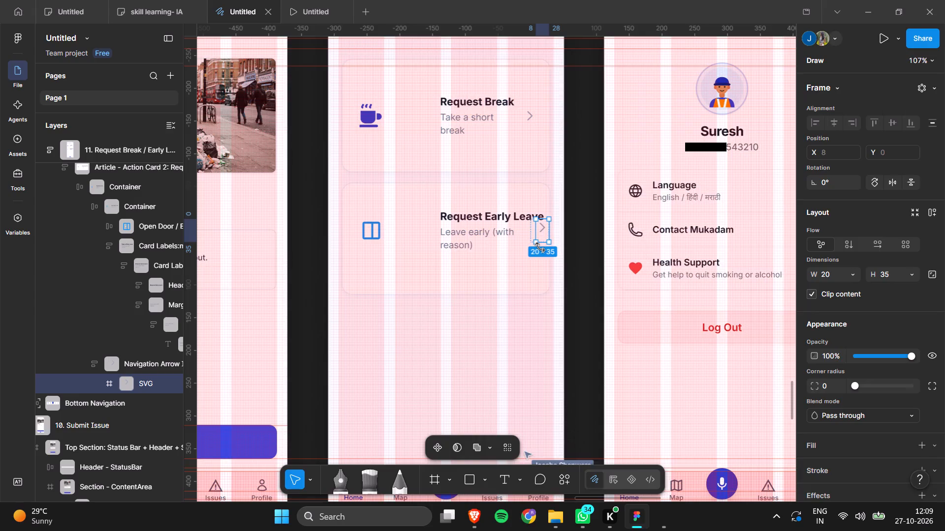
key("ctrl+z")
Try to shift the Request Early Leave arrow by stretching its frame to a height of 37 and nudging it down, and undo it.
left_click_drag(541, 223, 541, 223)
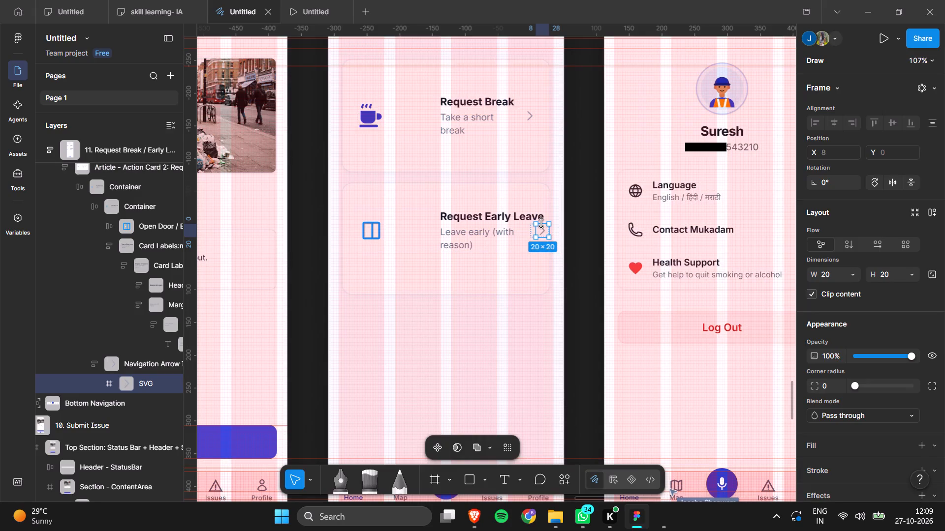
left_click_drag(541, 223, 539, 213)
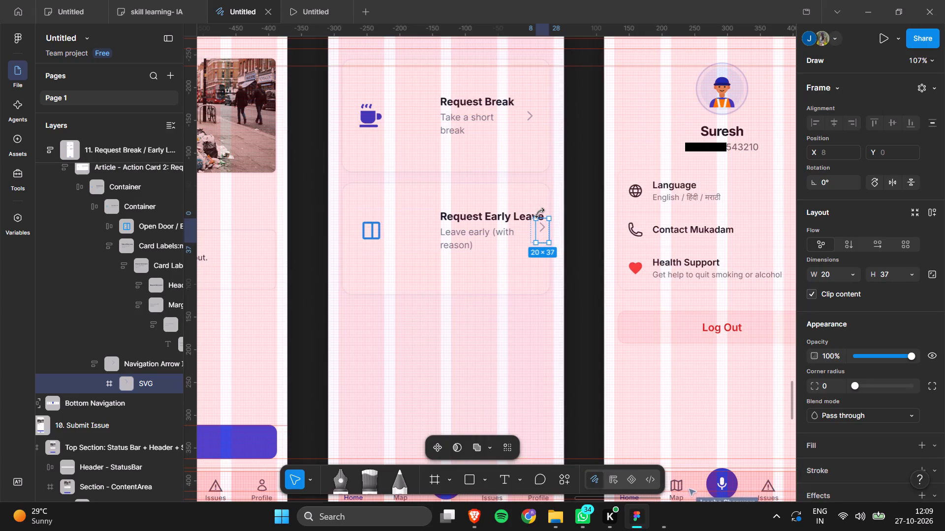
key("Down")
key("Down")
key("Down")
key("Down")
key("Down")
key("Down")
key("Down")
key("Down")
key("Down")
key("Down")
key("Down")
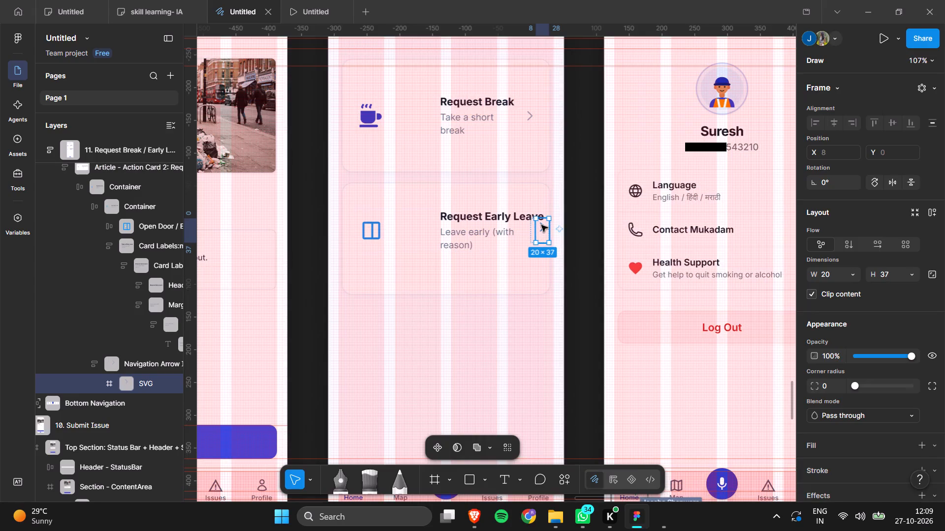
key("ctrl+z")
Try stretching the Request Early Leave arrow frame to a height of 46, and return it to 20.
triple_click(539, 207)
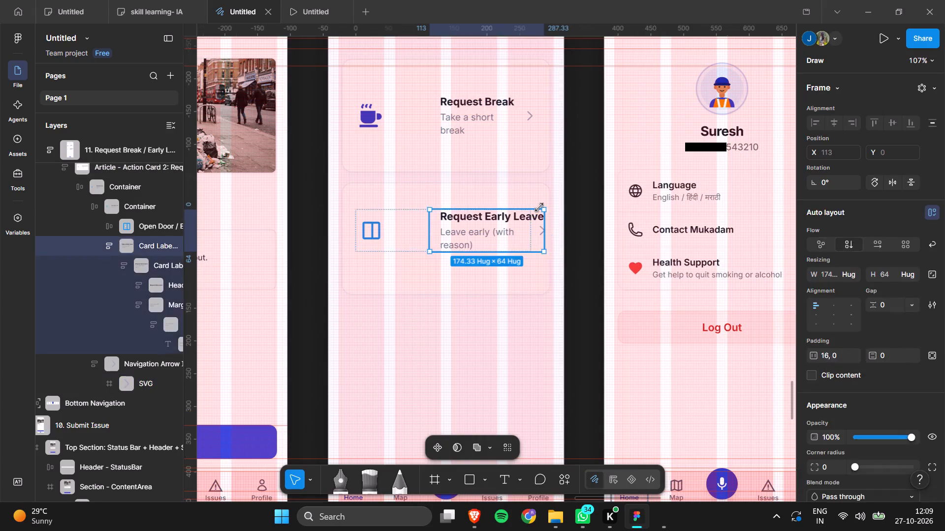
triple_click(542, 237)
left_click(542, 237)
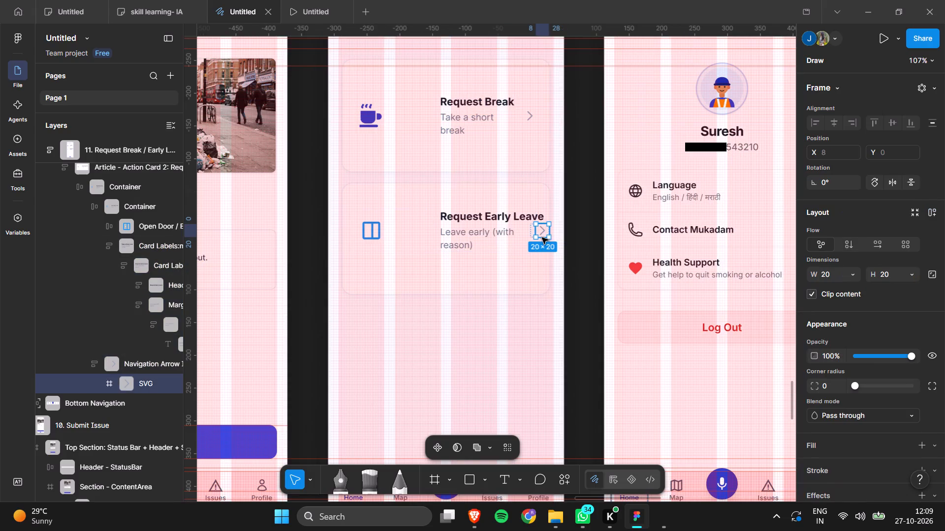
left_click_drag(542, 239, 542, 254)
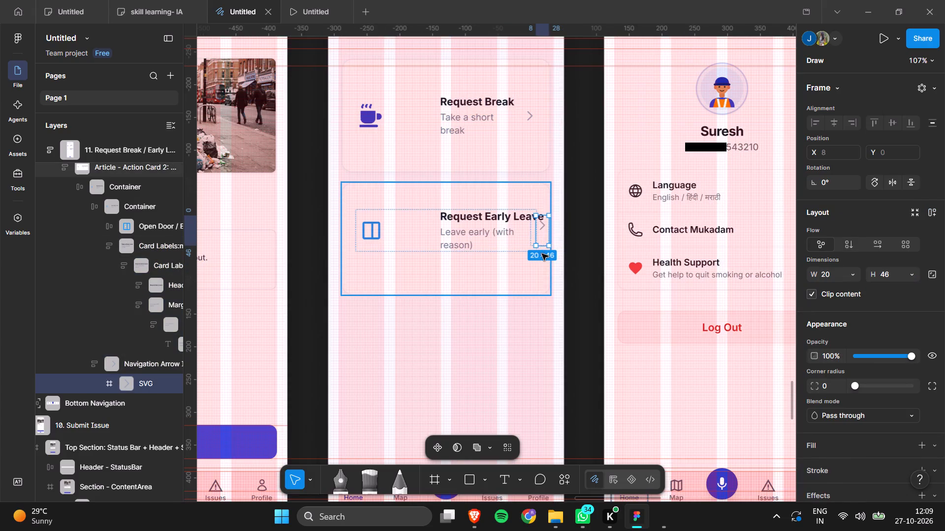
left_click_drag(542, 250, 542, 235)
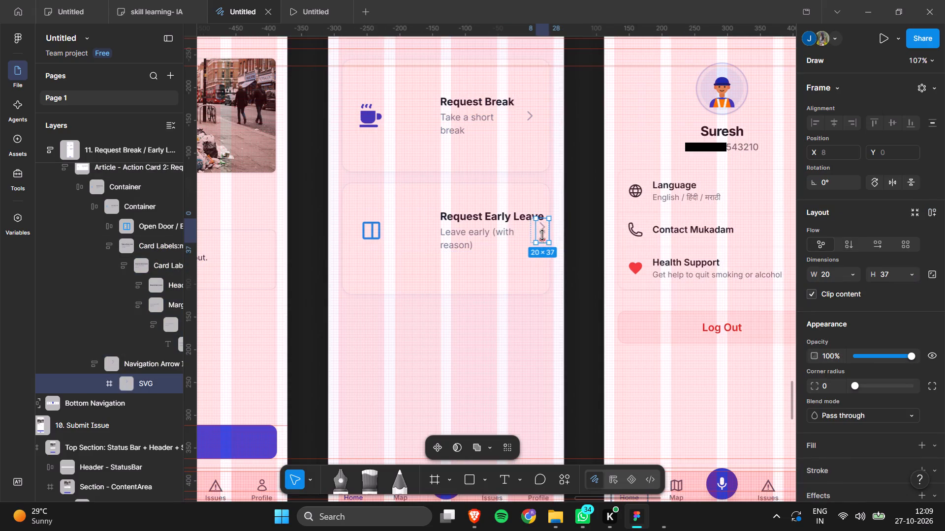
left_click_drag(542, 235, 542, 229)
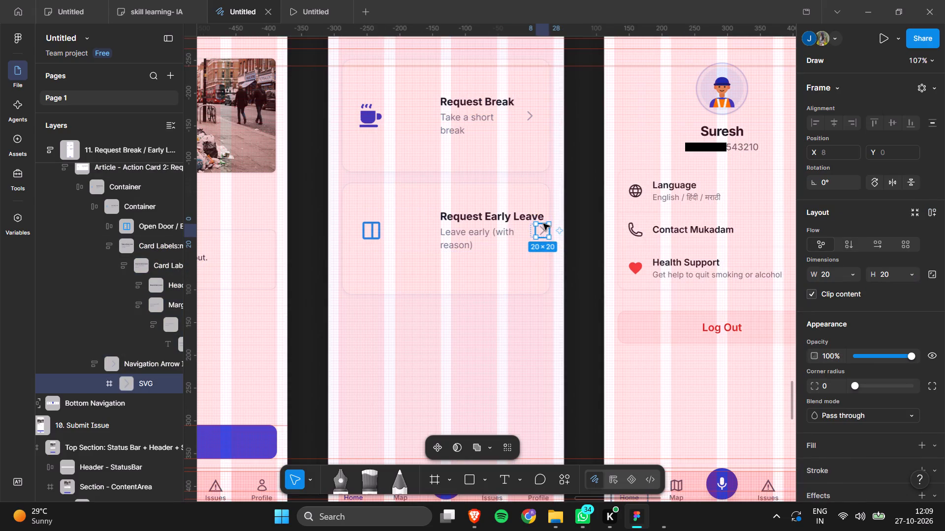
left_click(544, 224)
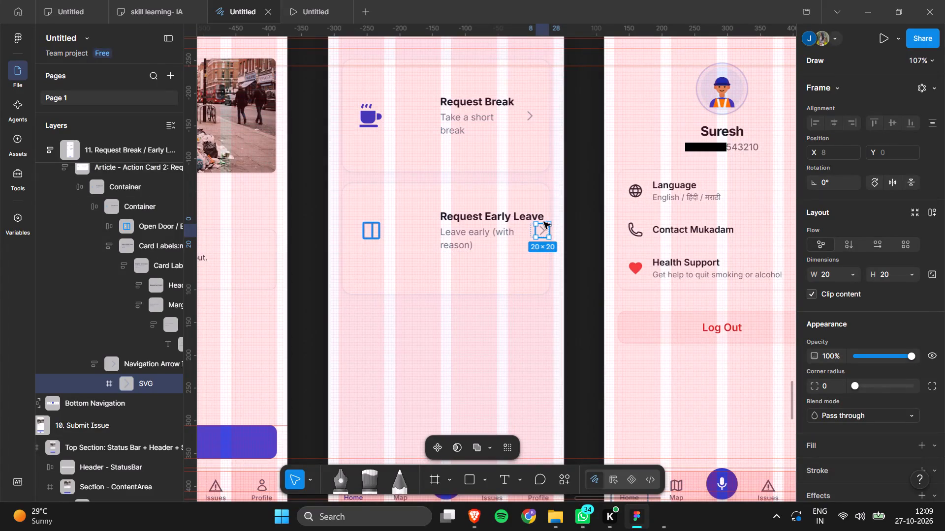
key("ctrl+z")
Reduce the height of the Request Early Leave card's arrow frame to 18.
left_click_drag(542, 236, 542, 235)
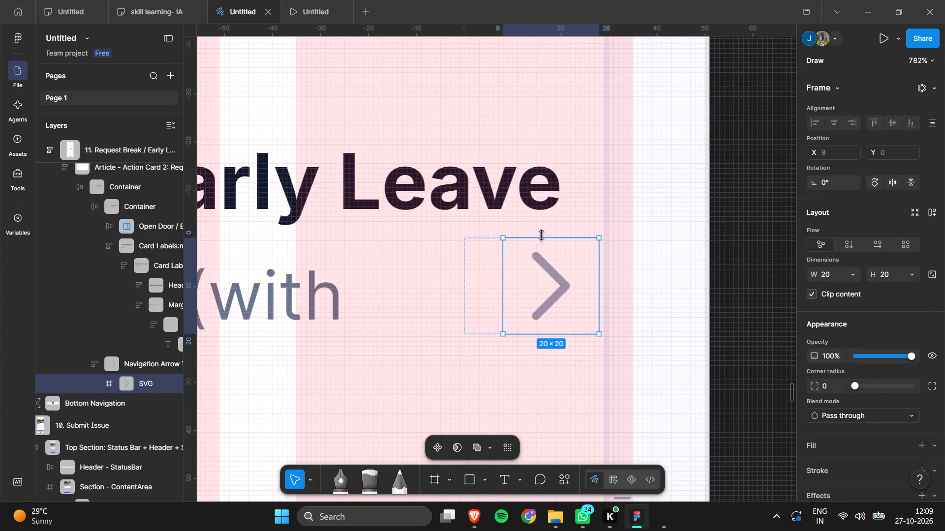
left_click_drag(542, 235, 552, 260)
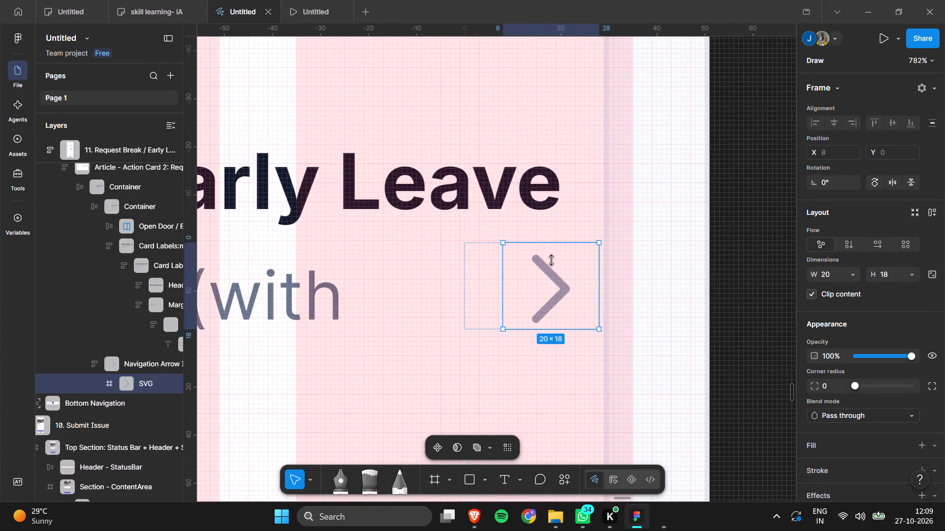
left_click_drag(552, 260, 549, 248)
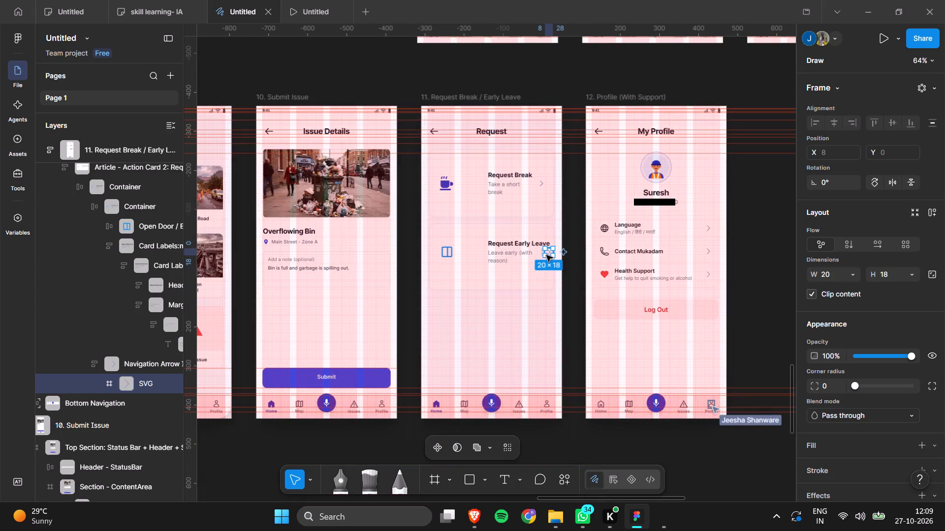
Break the Request Early Leave heading after "Early" so that "Leave" sits on a second line.
triple_click(508, 242)
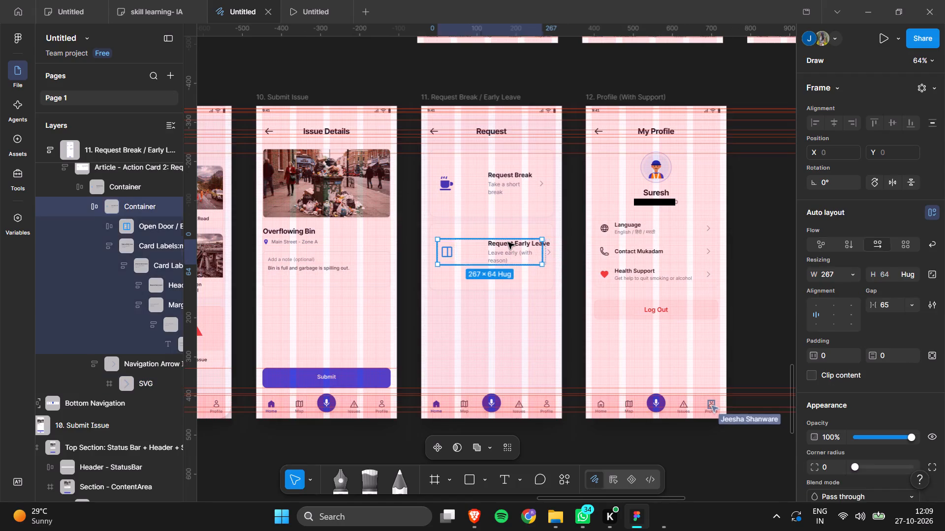
triple_click(508, 242)
left_click(508, 242)
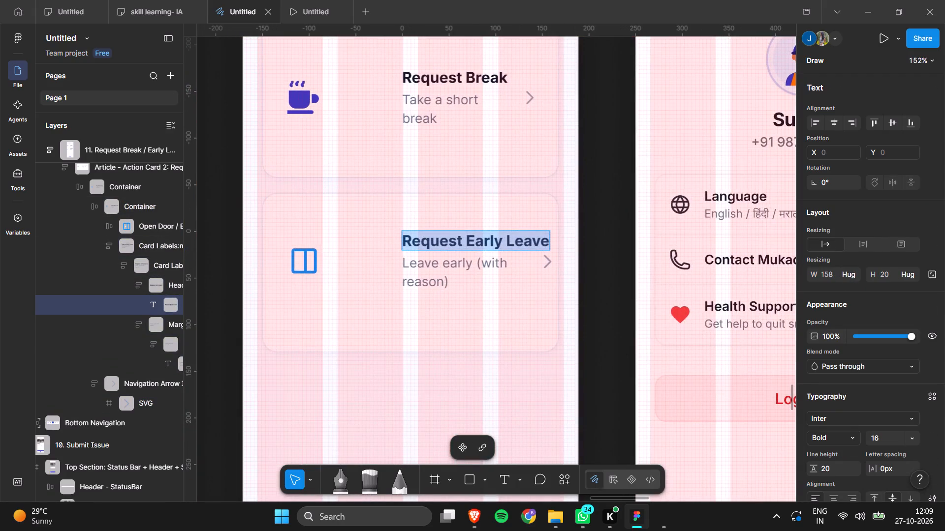
left_click(501, 242)
key("Right")
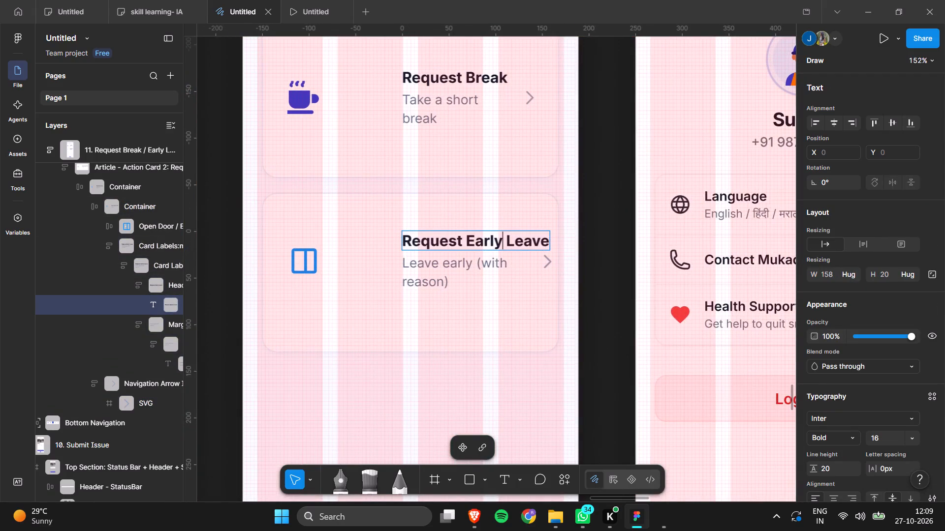
key("Return")
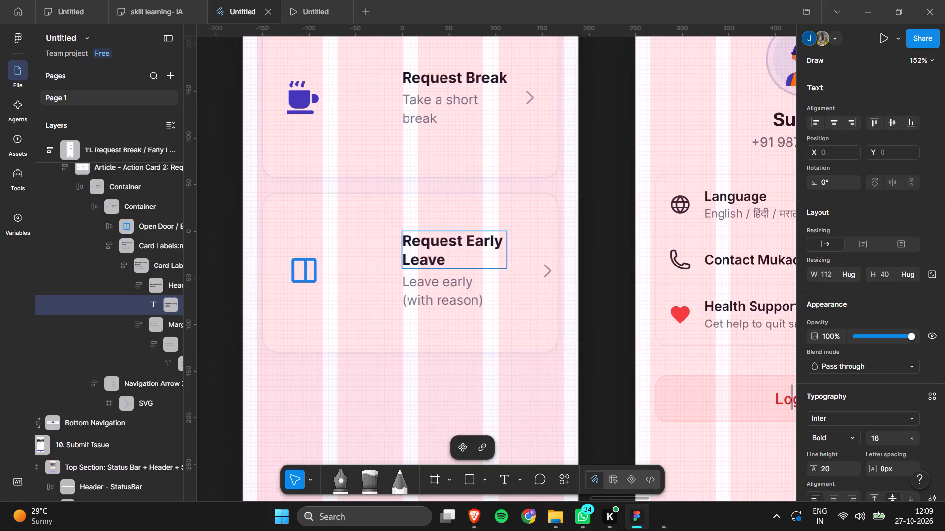
left_click(597, 343)
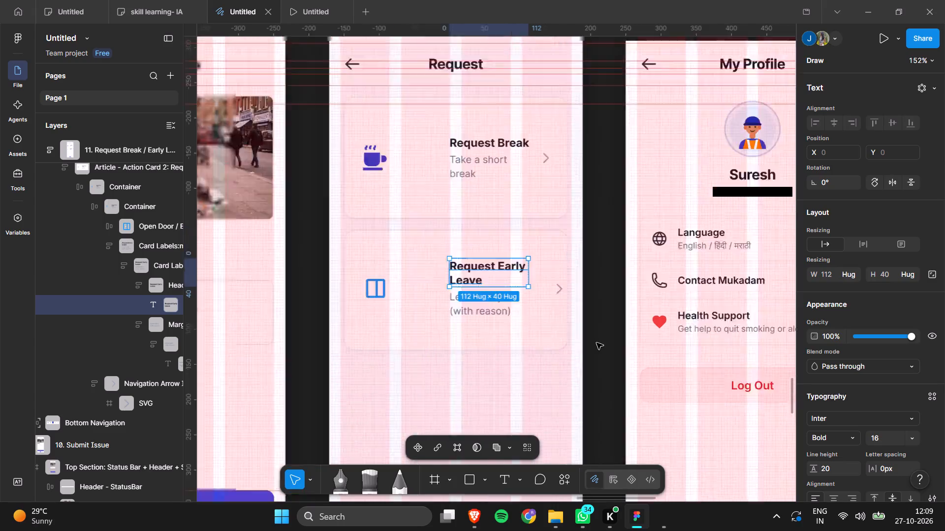
left_click(583, 342)
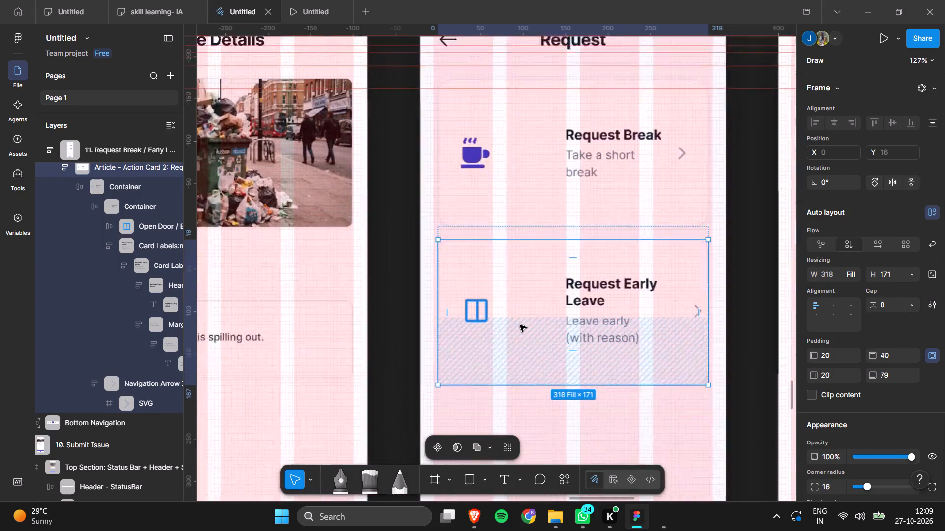
Move the Steaming Coffee Cup icon container out of the Request Break card to directly above MainContent in the layer order.
triple_click(477, 145)
double_click(477, 145)
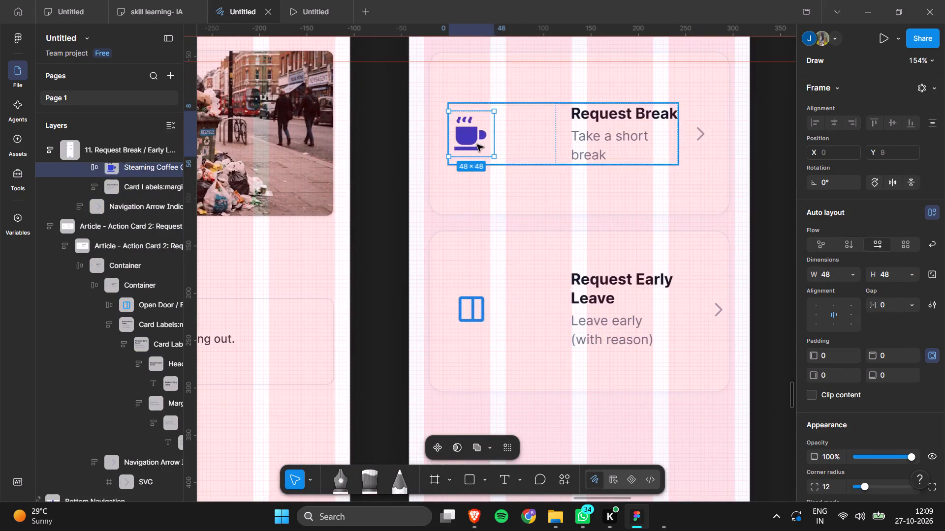
left_click(477, 145)
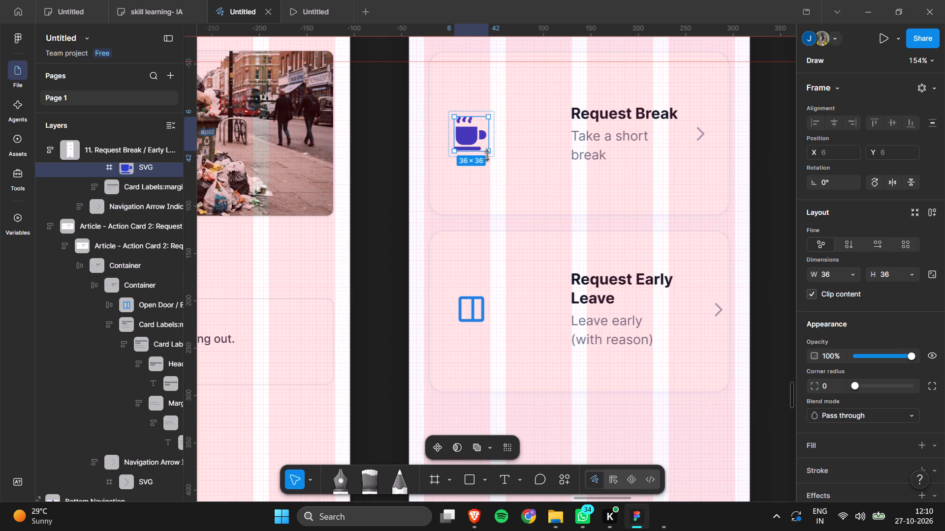
left_click(472, 157)
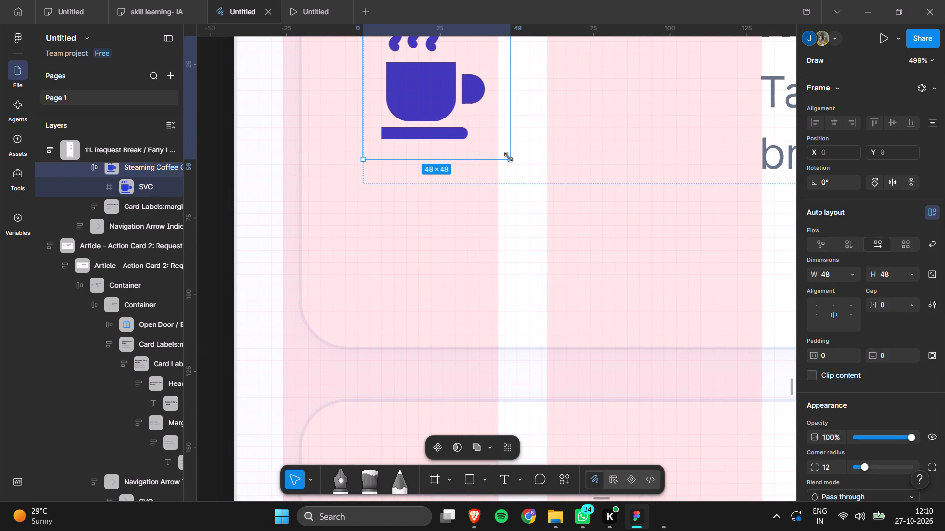
left_click(95, 166)
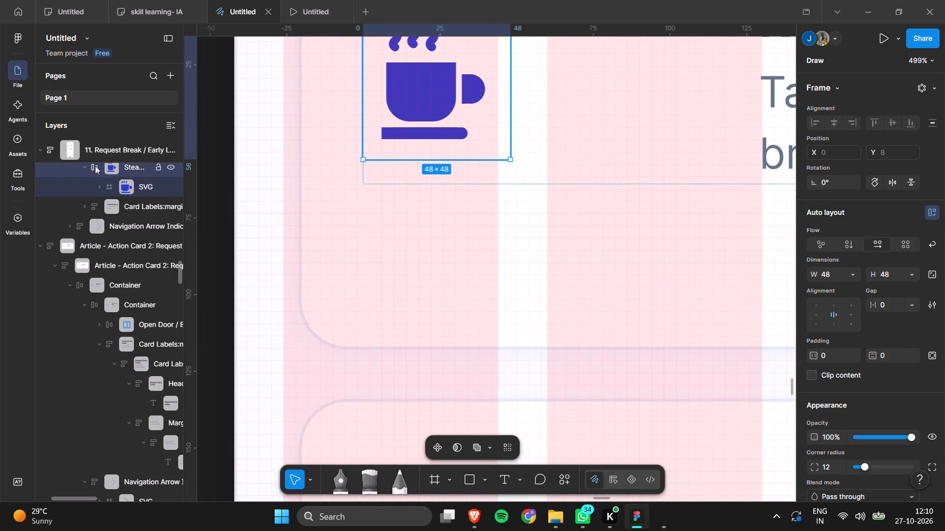
scroll(93, 166, "up", 3)
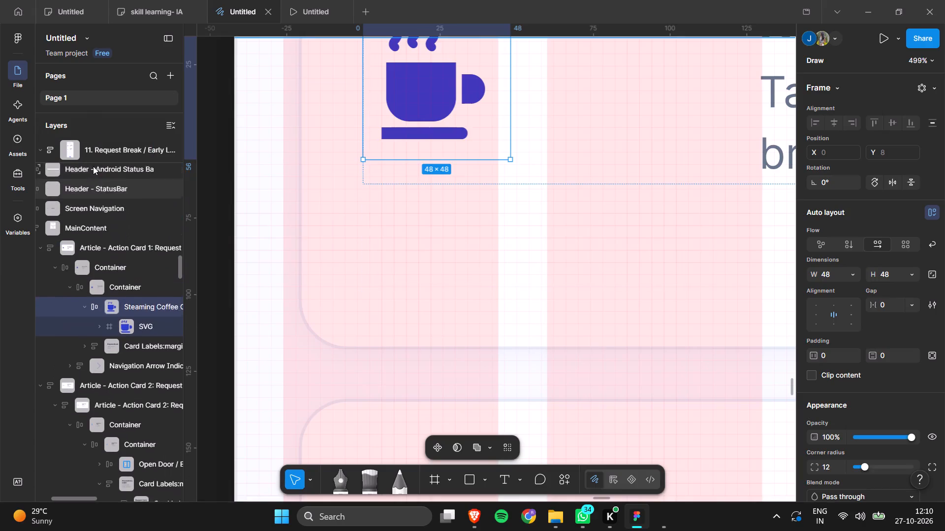
left_click_drag(110, 308, 117, 219)
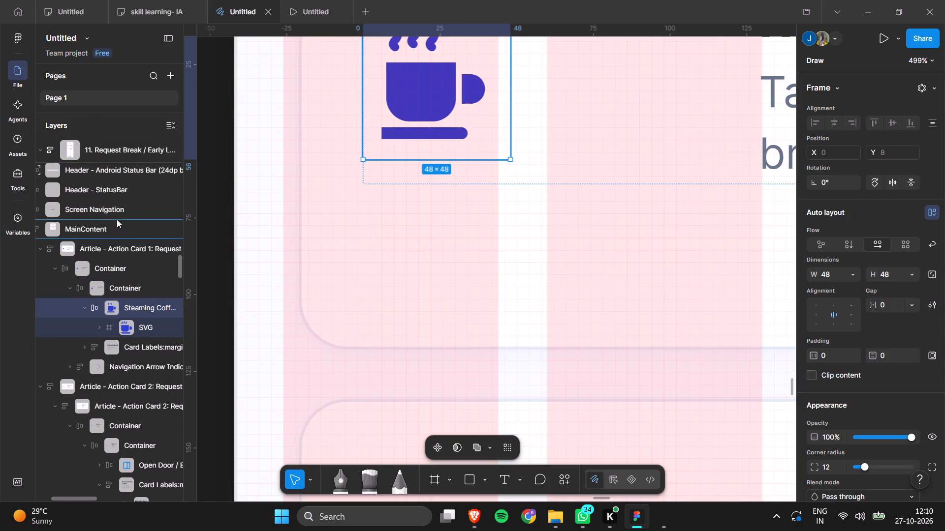
left_click_drag(117, 219, 113, 221)
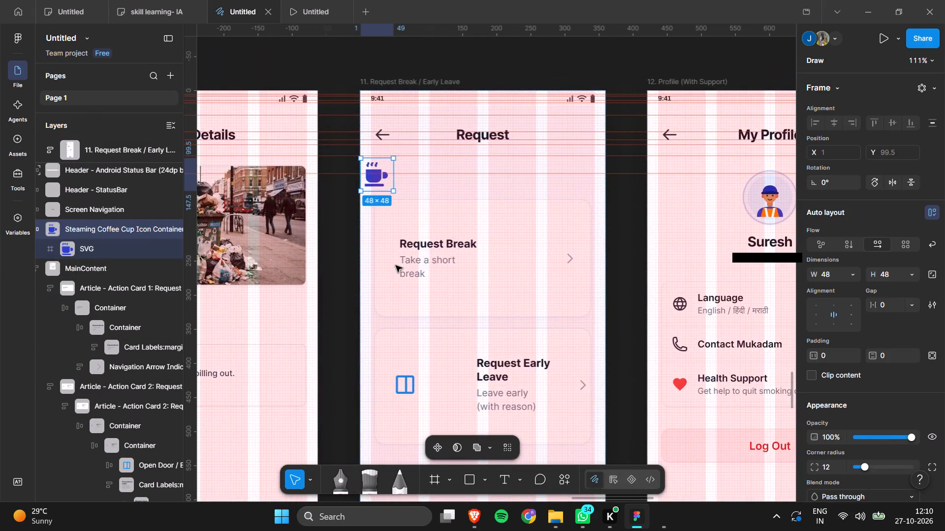
Undo moving the Steaming Coffee Cup icon container out of the Request Break card.
key("ctrl+z")
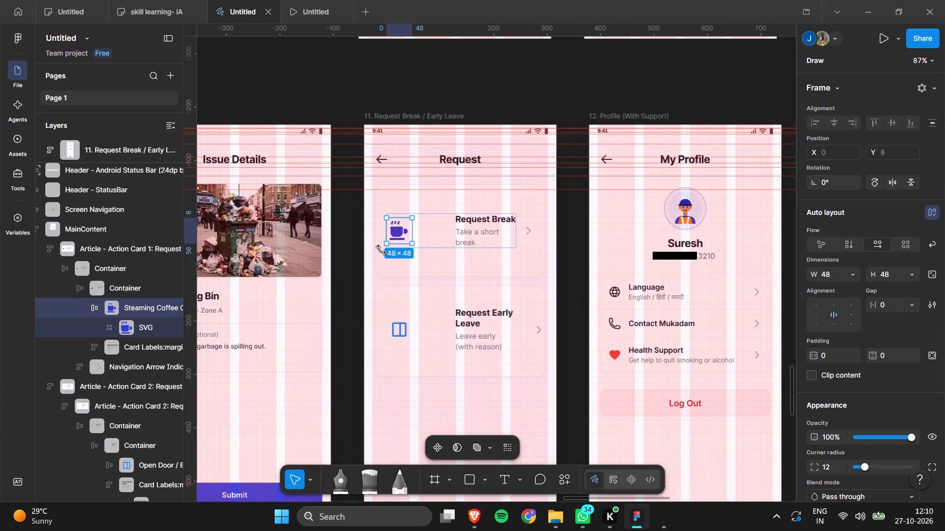
Inspect the Profile item in the bottom navigation of the 12. Profile (With Support) screen.
scroll(381, 250, "down", 4)
scroll(576, 327, "left", 5)
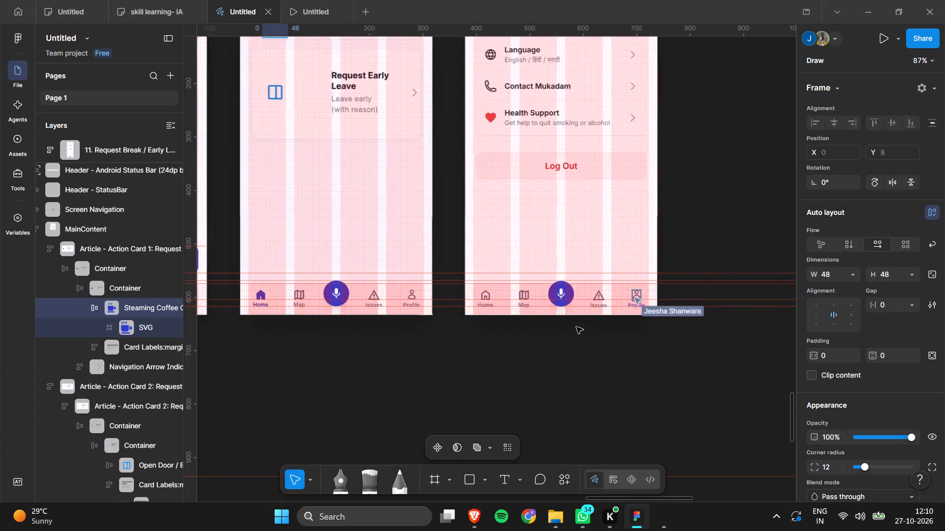
scroll(576, 327, "left", 2)
scroll(405, 318, "right", 2)
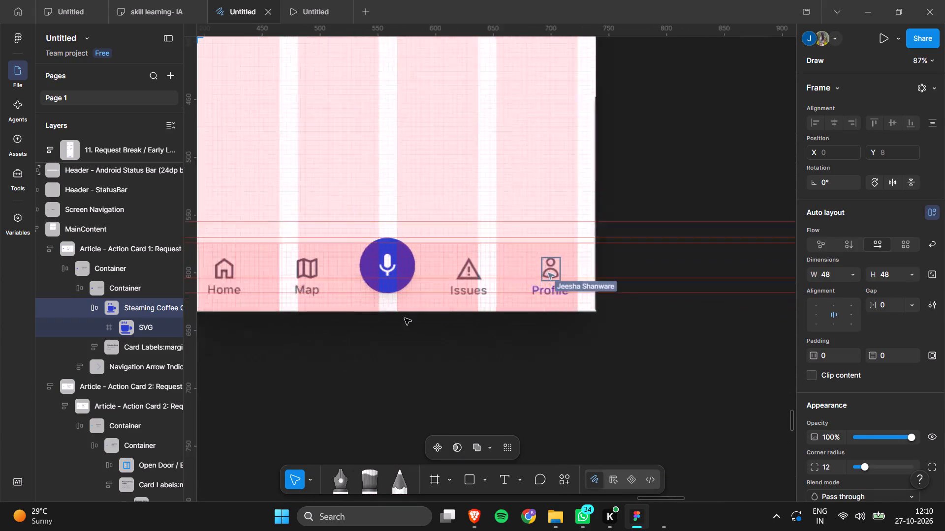
double_click(612, 252)
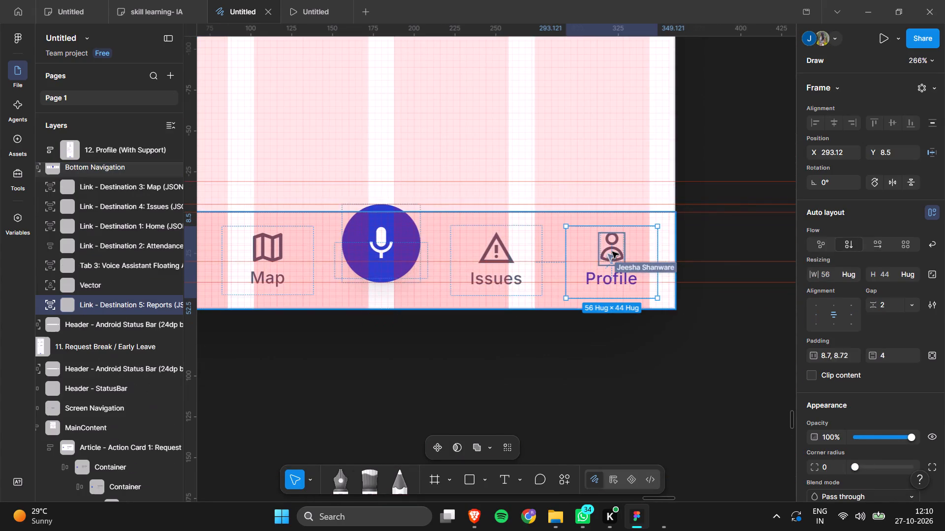
left_click(743, 221)
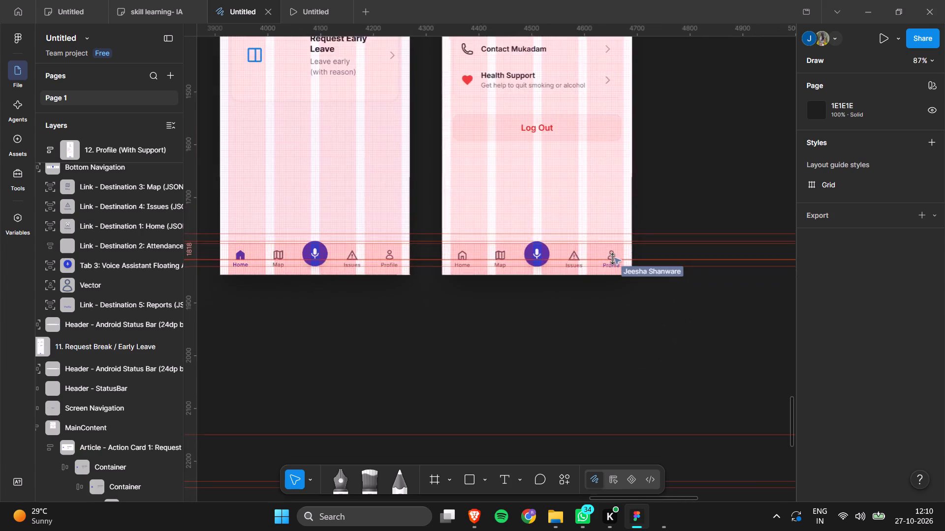
Look over the rows of screens, from Assign Routes and Issue List to the worker and wellness camp screens.
scroll(612, 259, "up", 4)
scroll(612, 259, "down", 1)
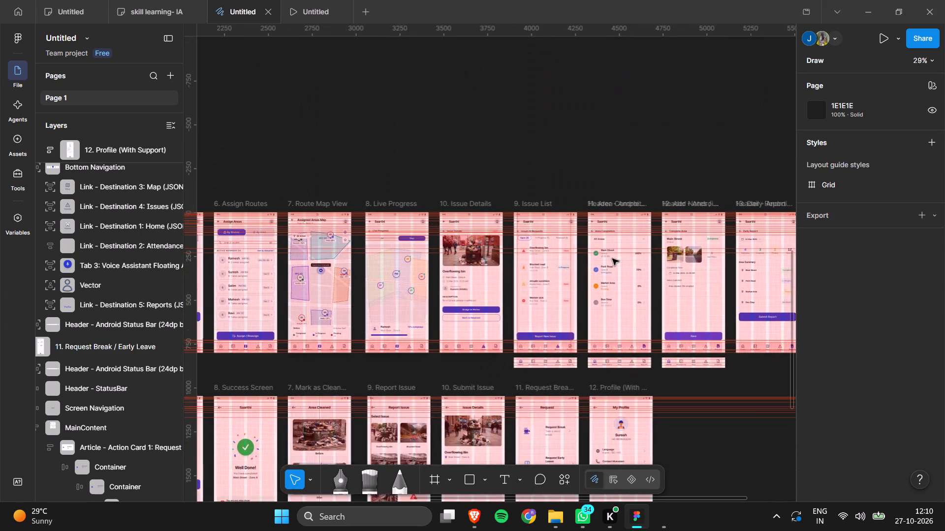
scroll(612, 259, "down", 2)
scroll(612, 259, "left", 4)
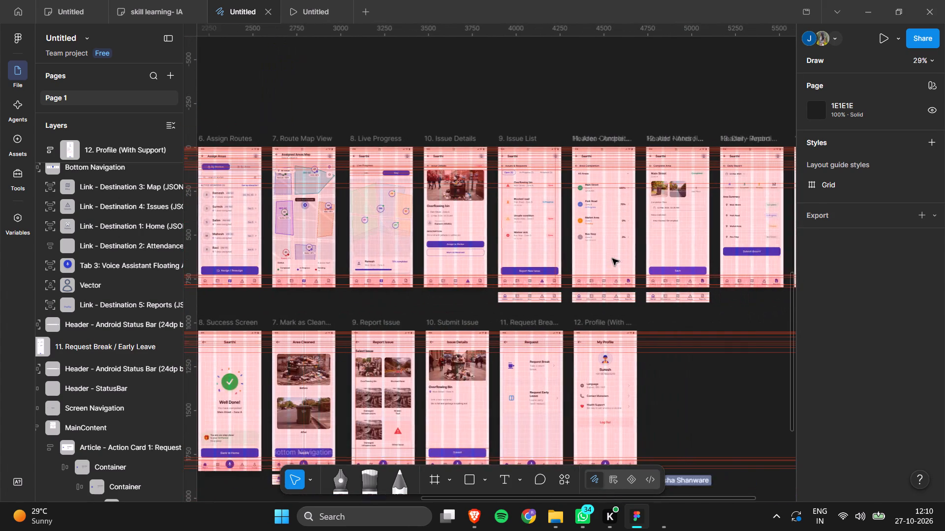
scroll(612, 259, "left", 2)
scroll(612, 259, "right", 1)
scroll(612, 259, "down", 1)
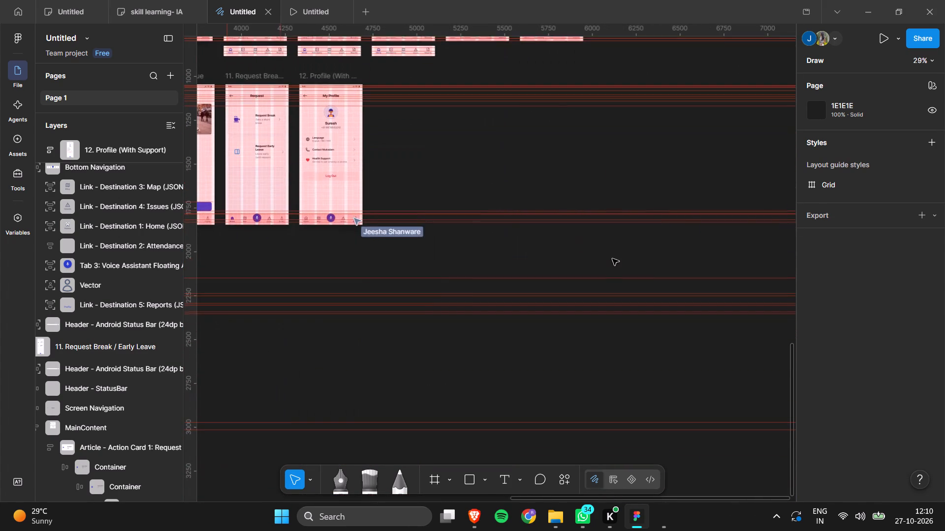
scroll(612, 259, "down", 2)
scroll(612, 259, "right", 1)
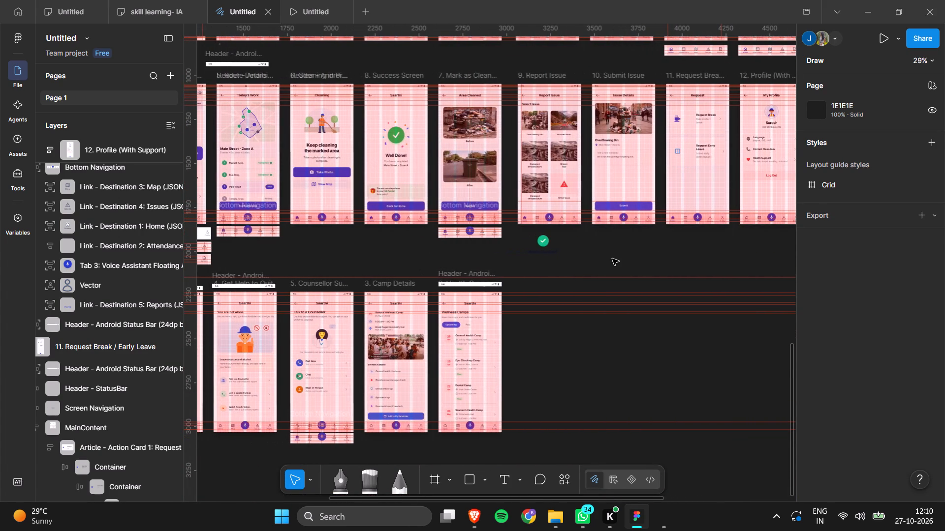
scroll(612, 259, "right", 1)
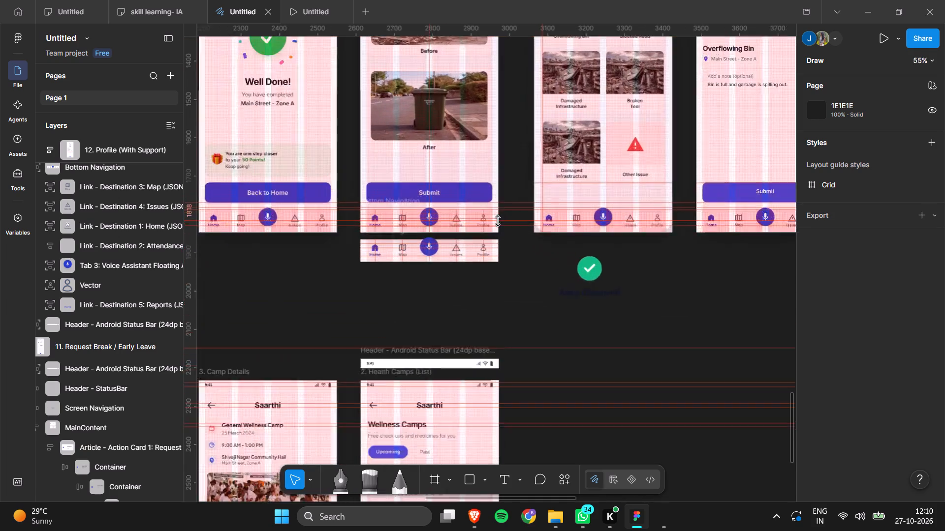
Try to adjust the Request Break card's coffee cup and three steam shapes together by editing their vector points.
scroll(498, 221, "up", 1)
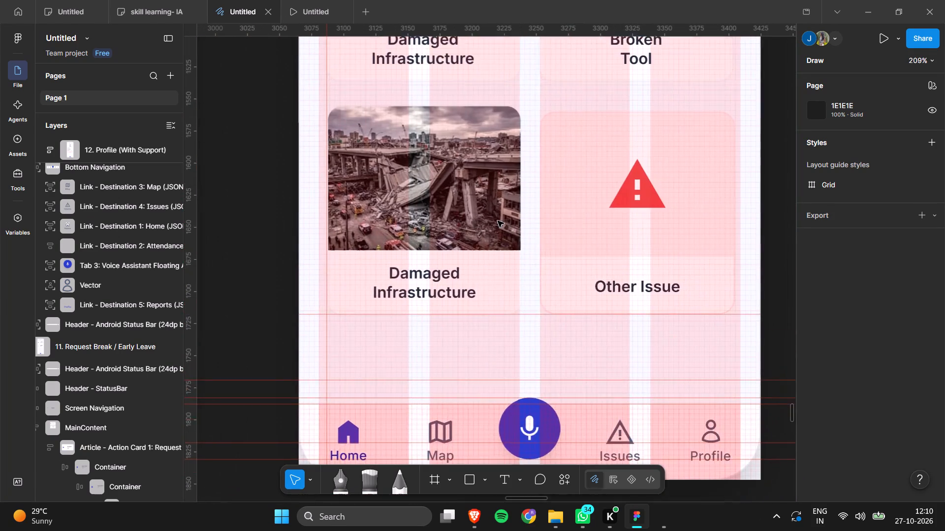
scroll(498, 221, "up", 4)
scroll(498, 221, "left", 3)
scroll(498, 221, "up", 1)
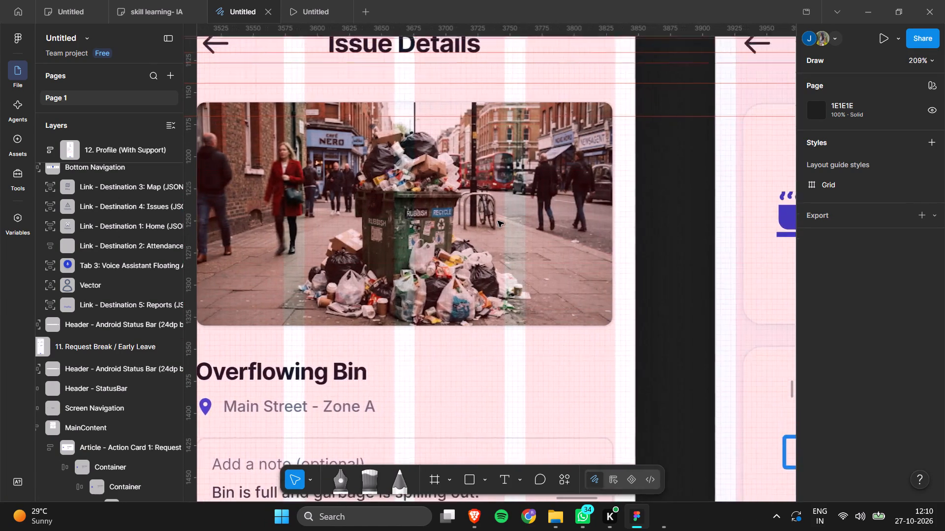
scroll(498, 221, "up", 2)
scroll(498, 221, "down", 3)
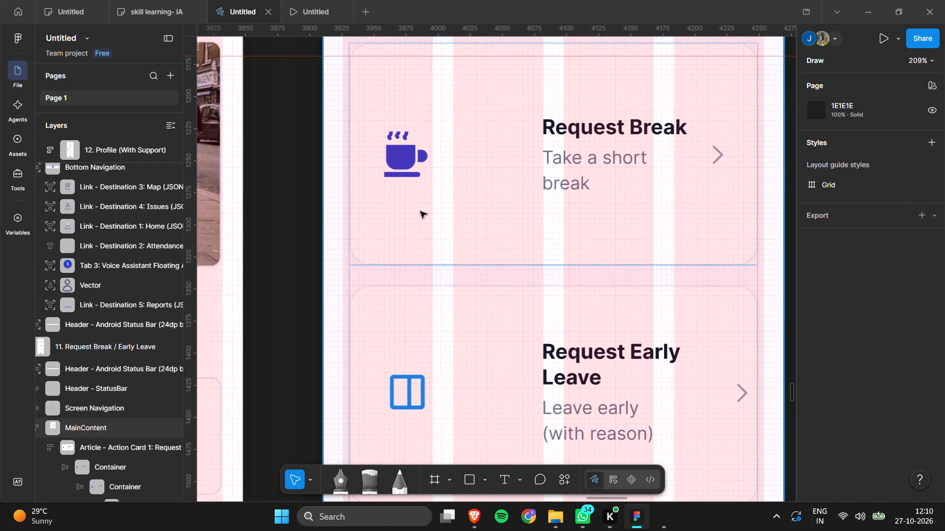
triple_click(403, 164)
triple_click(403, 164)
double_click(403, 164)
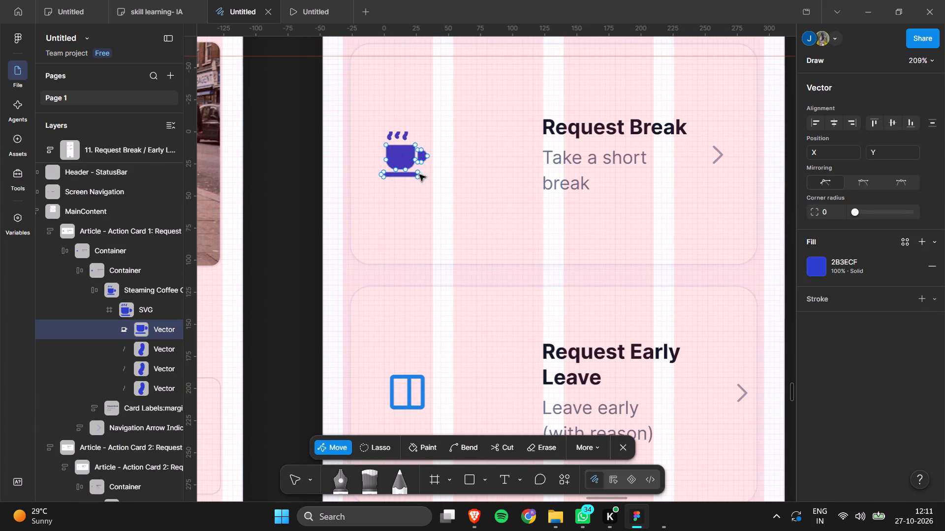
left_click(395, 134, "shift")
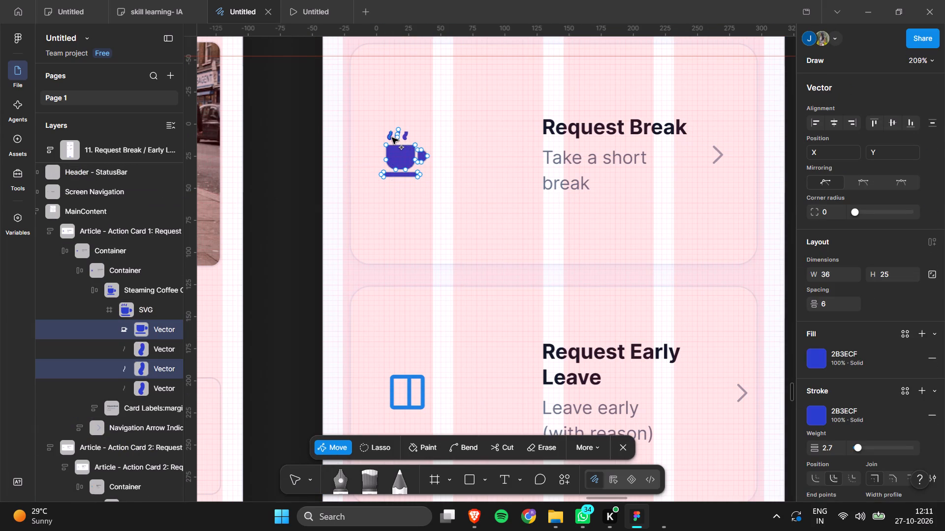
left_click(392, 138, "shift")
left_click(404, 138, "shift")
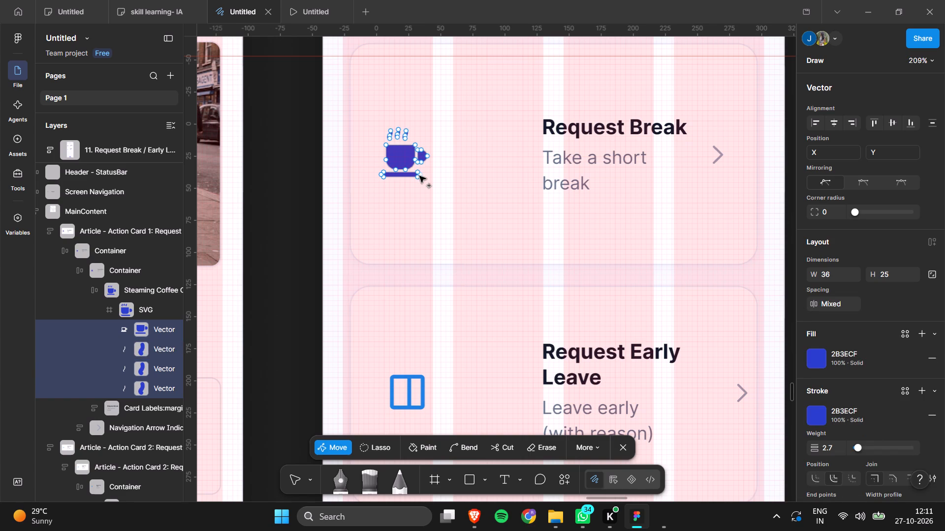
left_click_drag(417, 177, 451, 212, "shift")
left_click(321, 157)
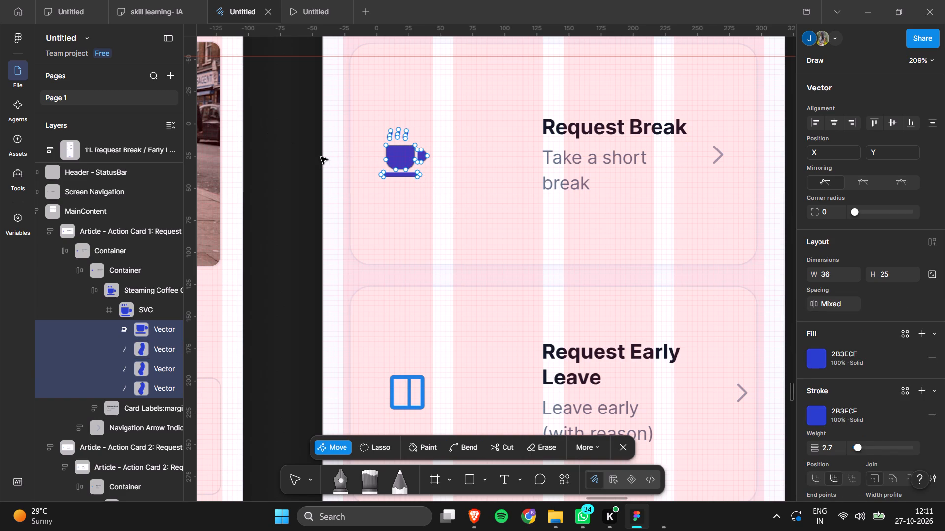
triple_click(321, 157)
Enlarge the Request Break card's cup and three steam vectors together to 70 × 77.
triple_click(407, 156)
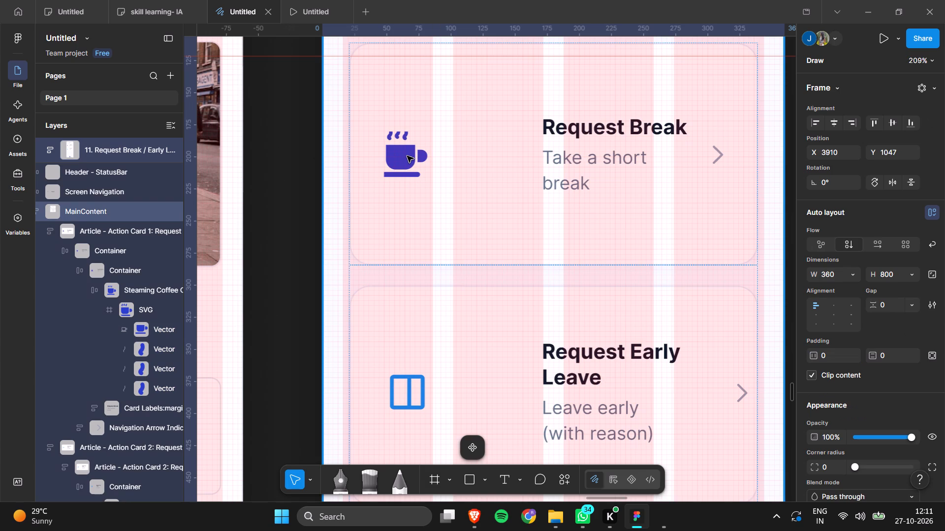
triple_click(407, 156)
left_click(407, 156)
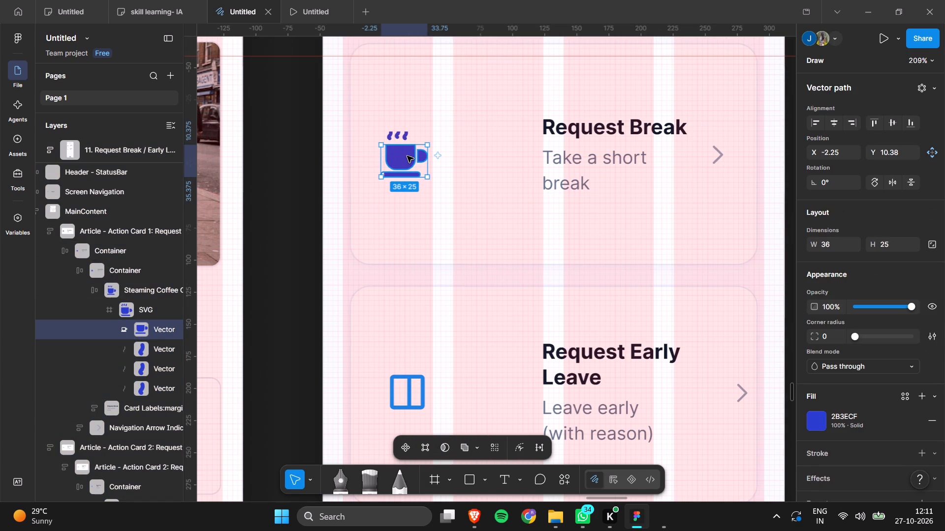
left_click(405, 135, "shift")
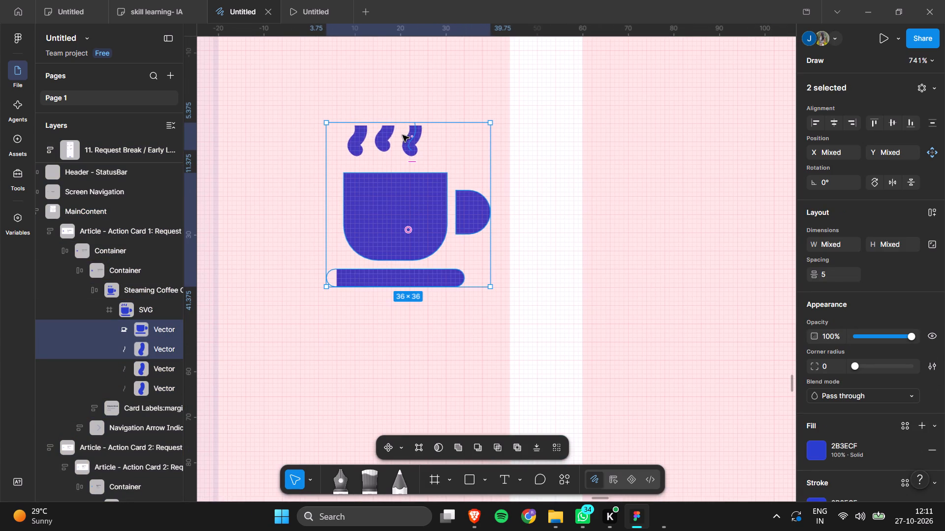
left_click(385, 138, "shift")
left_click(359, 141, "shift")
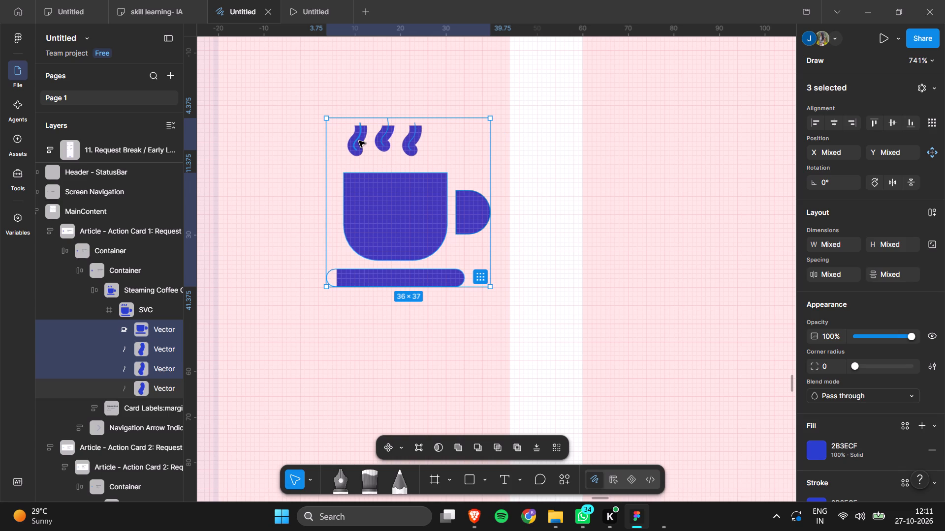
left_click(399, 120)
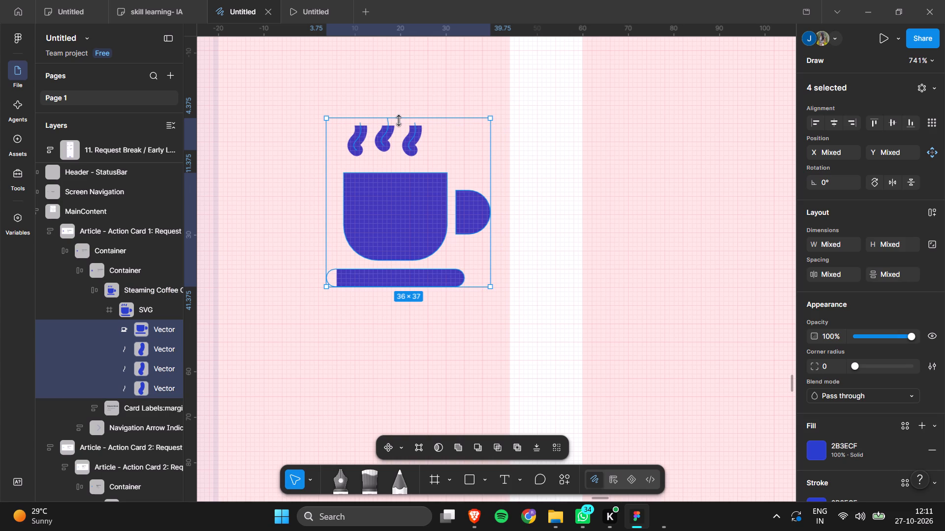
left_click_drag(490, 117, 553, 50)
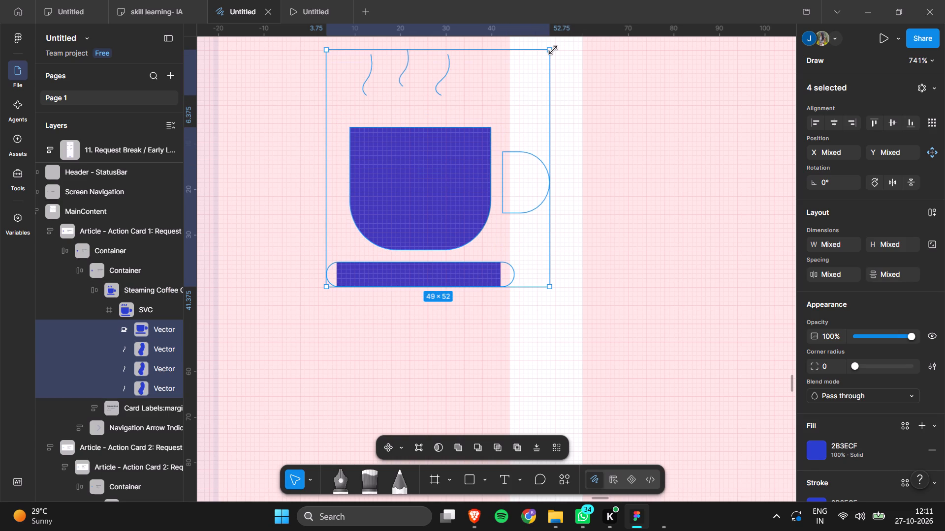
scroll(553, 50, "up", 2)
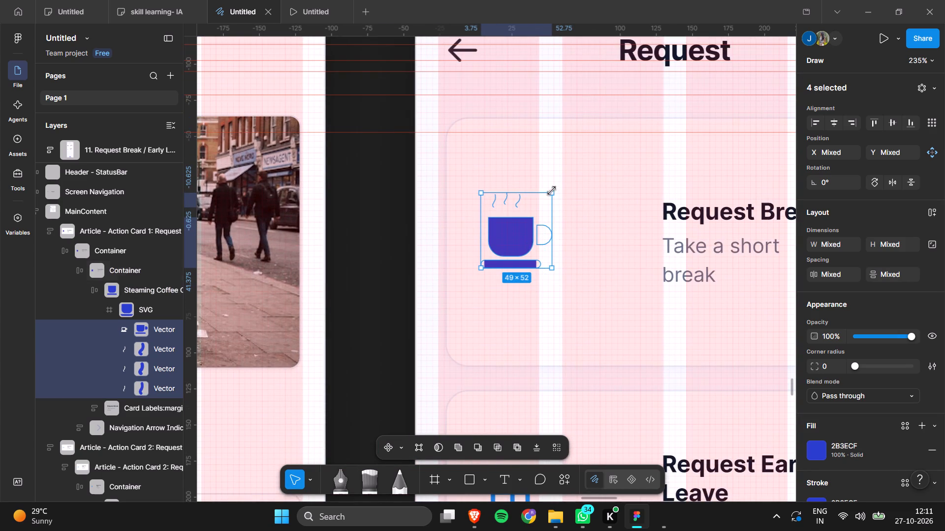
left_click_drag(552, 191, 594, 199)
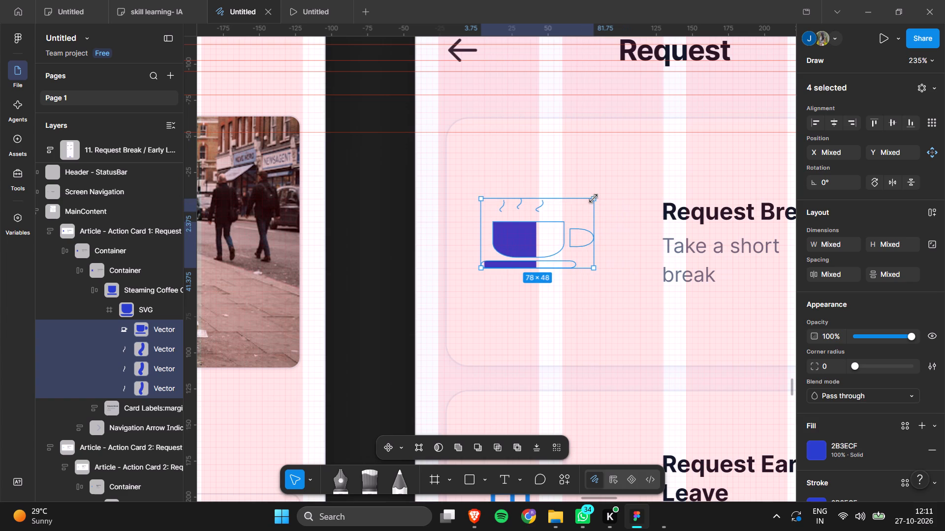
left_click_drag(594, 199, 573, 159)
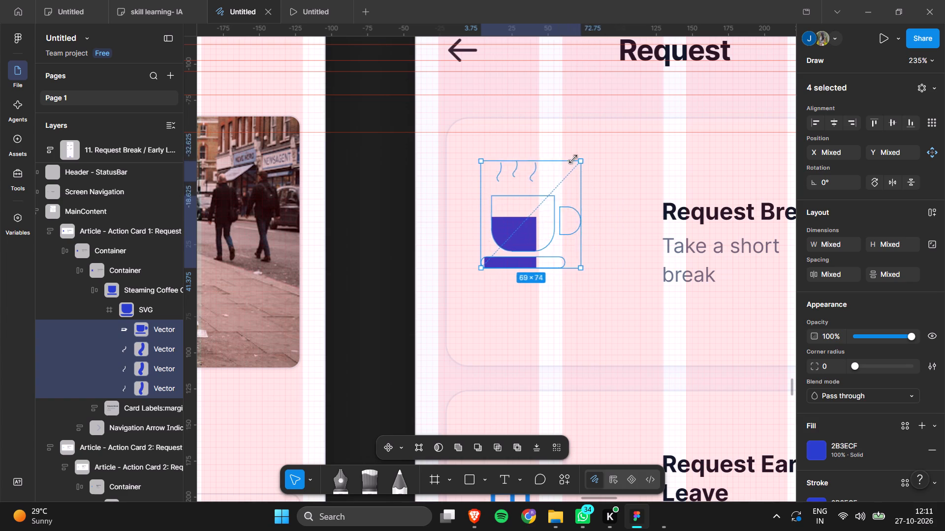
left_click_drag(573, 159, 583, 156)
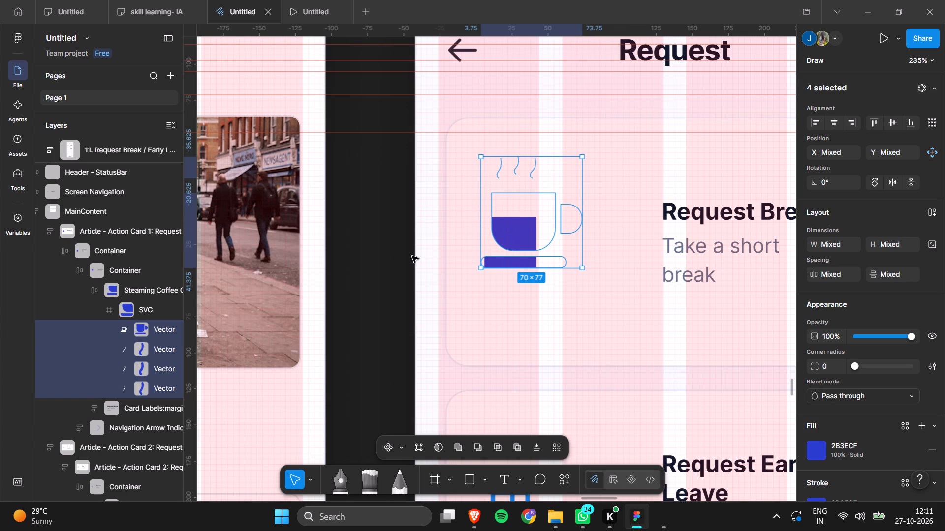
Select the SVG frame that holds the coffee cup vectors in the Request Break card.
triple_click(435, 265)
triple_click(520, 231)
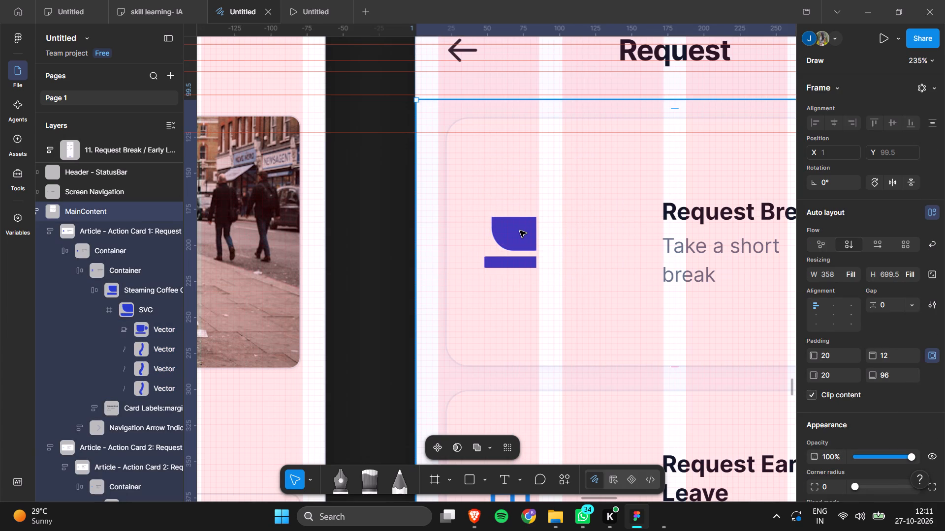
triple_click(520, 231)
double_click(520, 231)
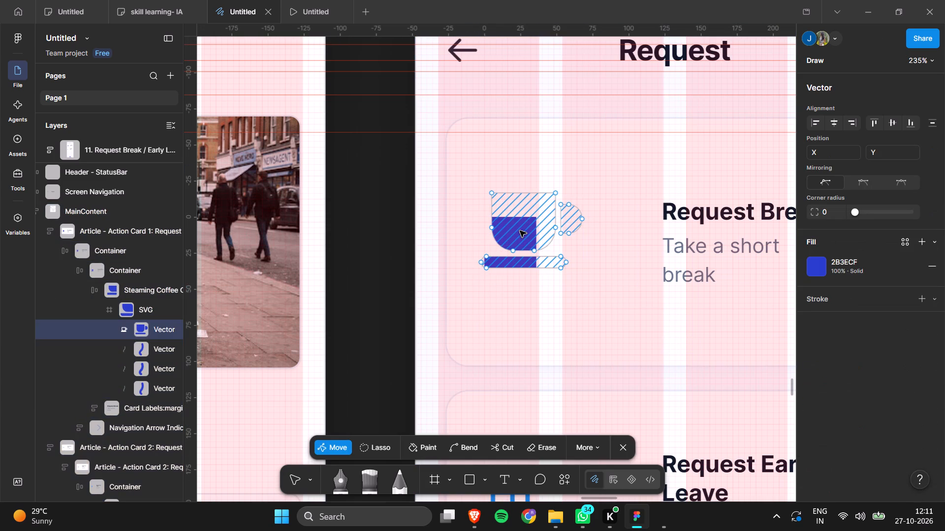
left_click(520, 231)
triple_click(520, 231)
left_click(520, 231)
triple_click(520, 231)
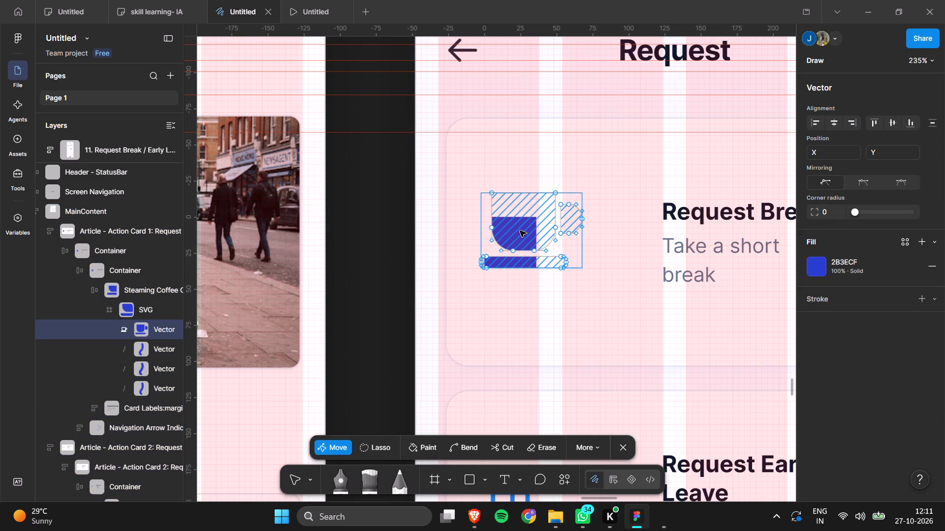
left_click(520, 231)
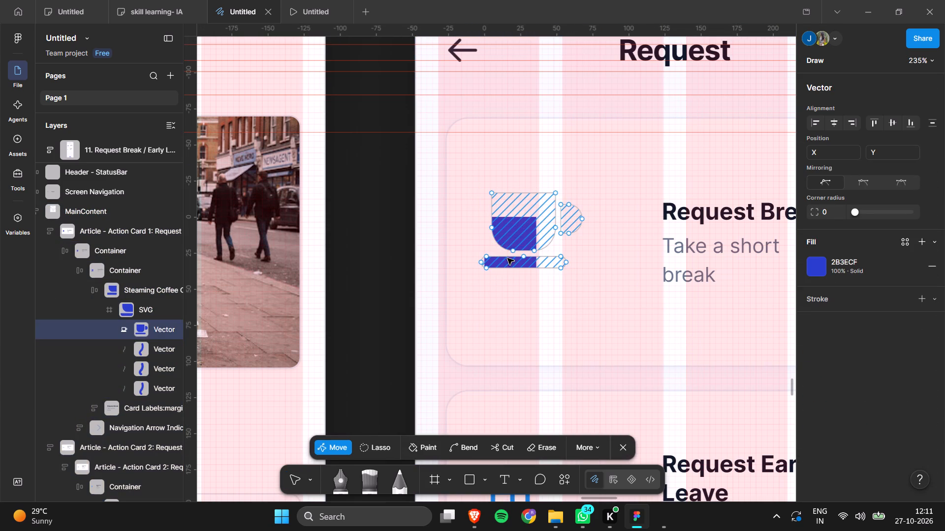
scroll(161, 335, "down", 1)
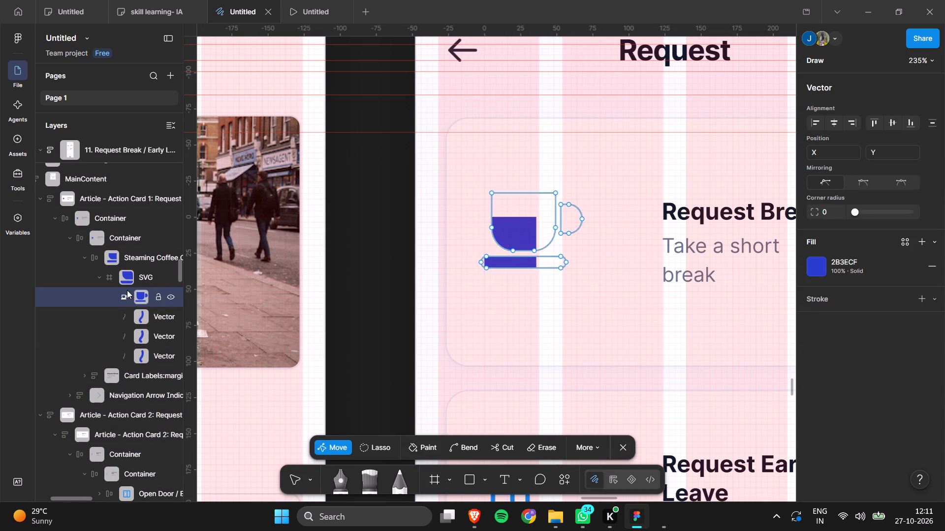
left_click(103, 274)
left_click(103, 274)
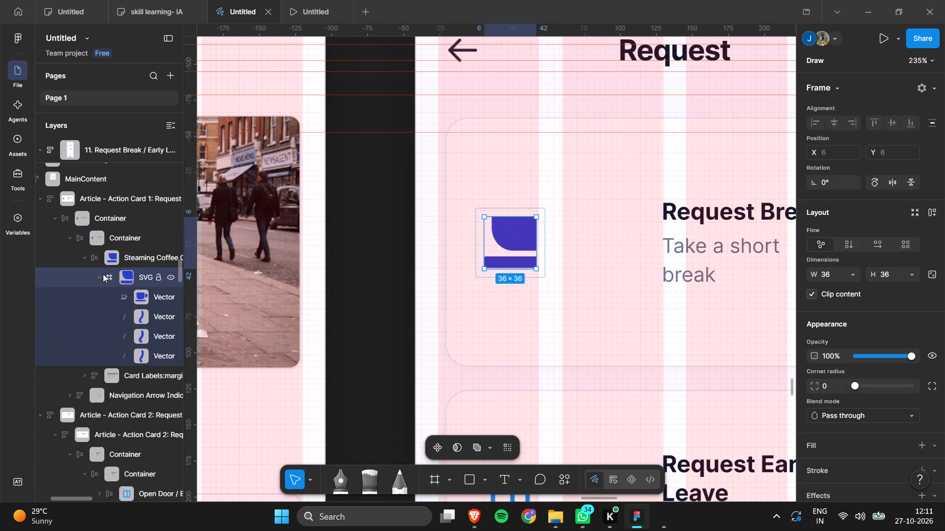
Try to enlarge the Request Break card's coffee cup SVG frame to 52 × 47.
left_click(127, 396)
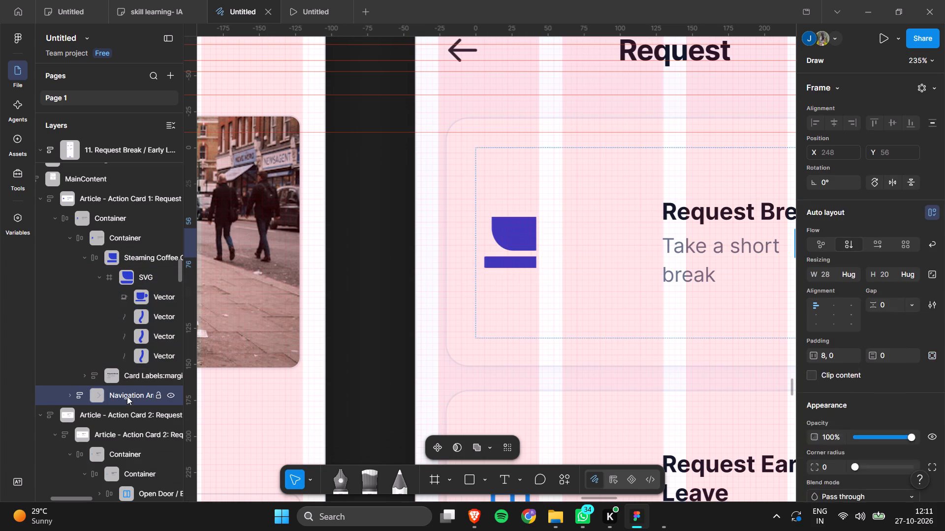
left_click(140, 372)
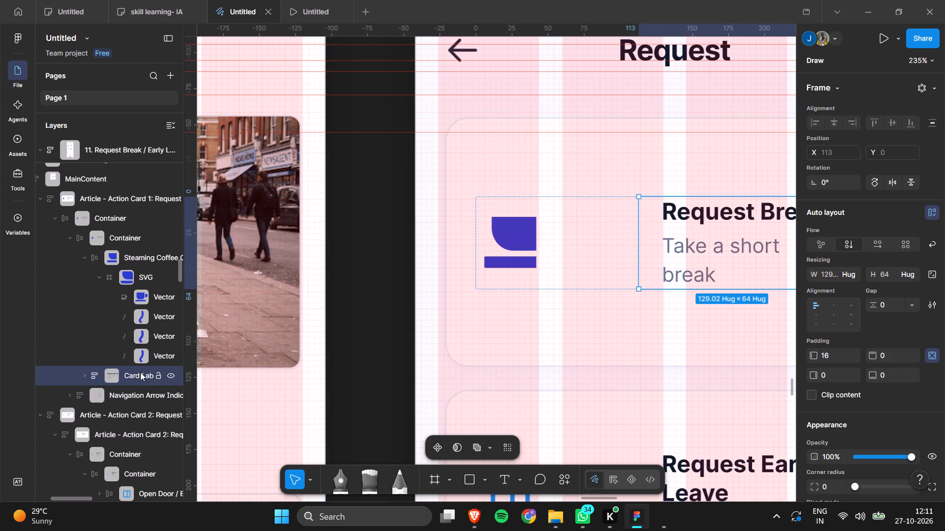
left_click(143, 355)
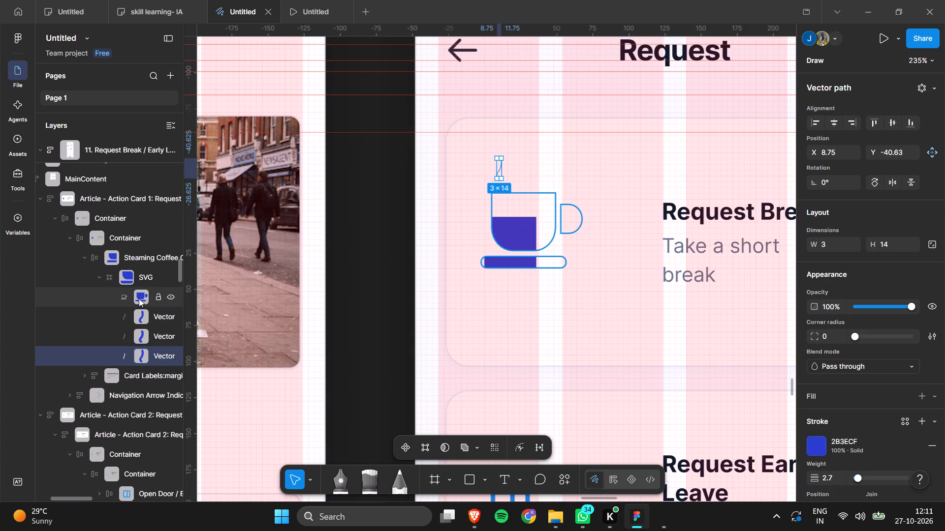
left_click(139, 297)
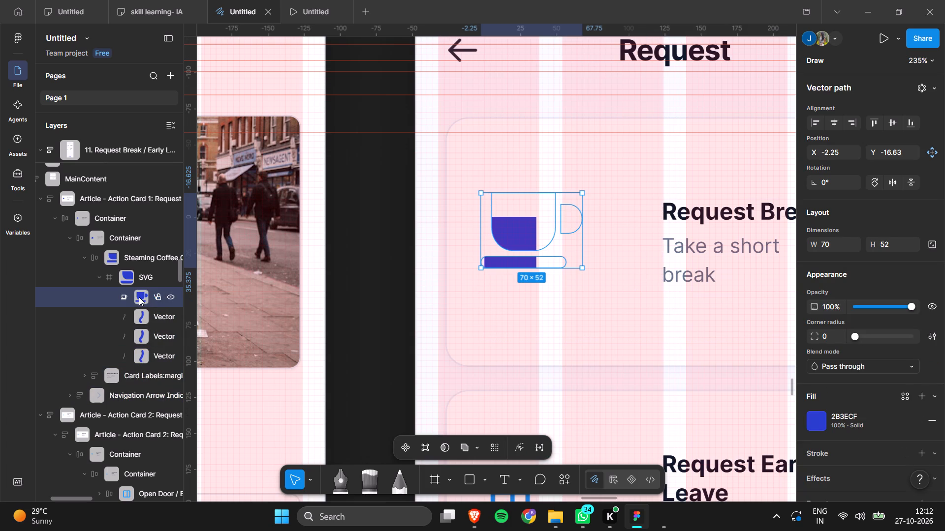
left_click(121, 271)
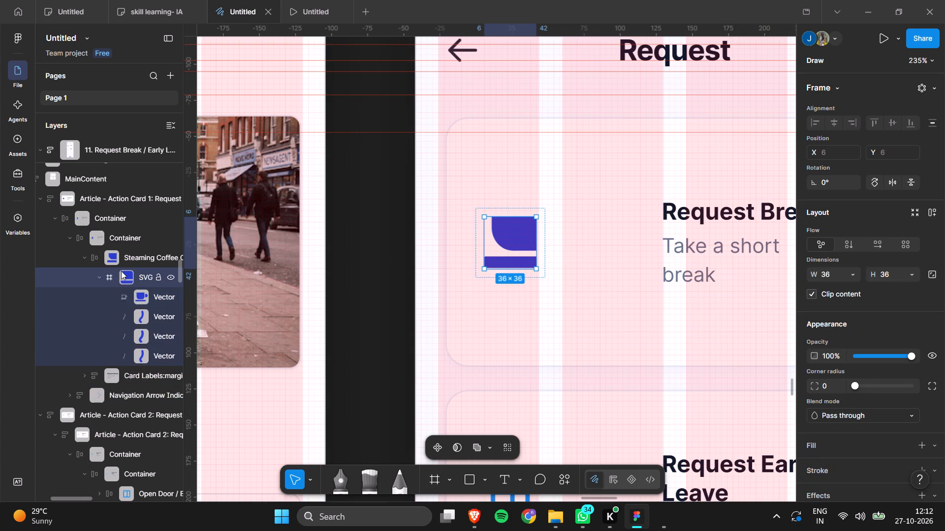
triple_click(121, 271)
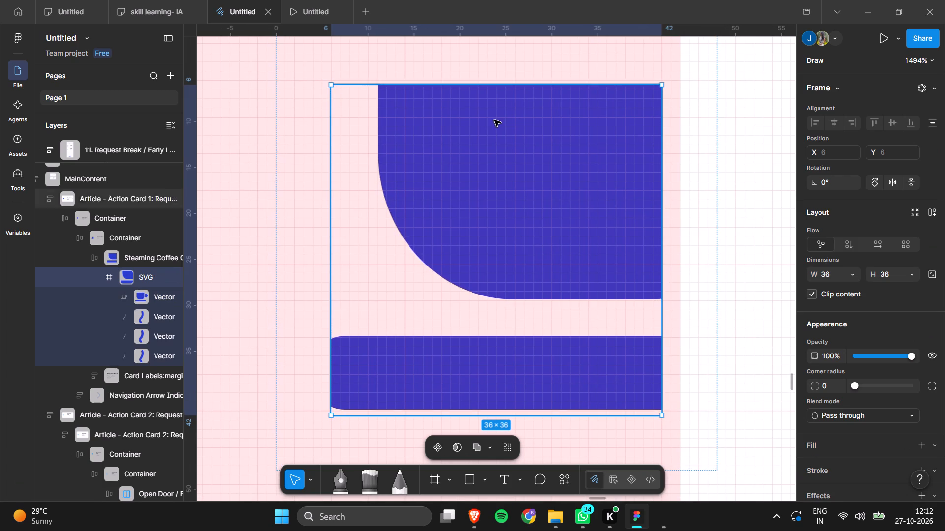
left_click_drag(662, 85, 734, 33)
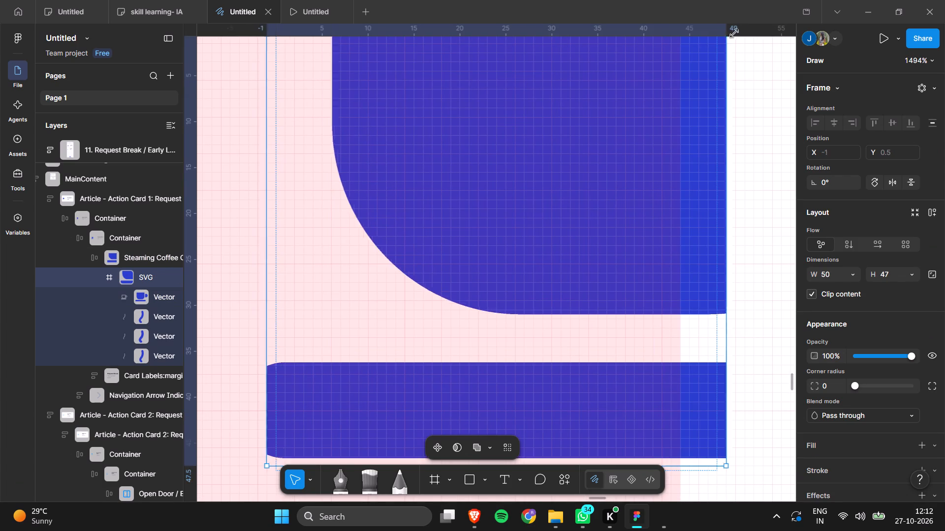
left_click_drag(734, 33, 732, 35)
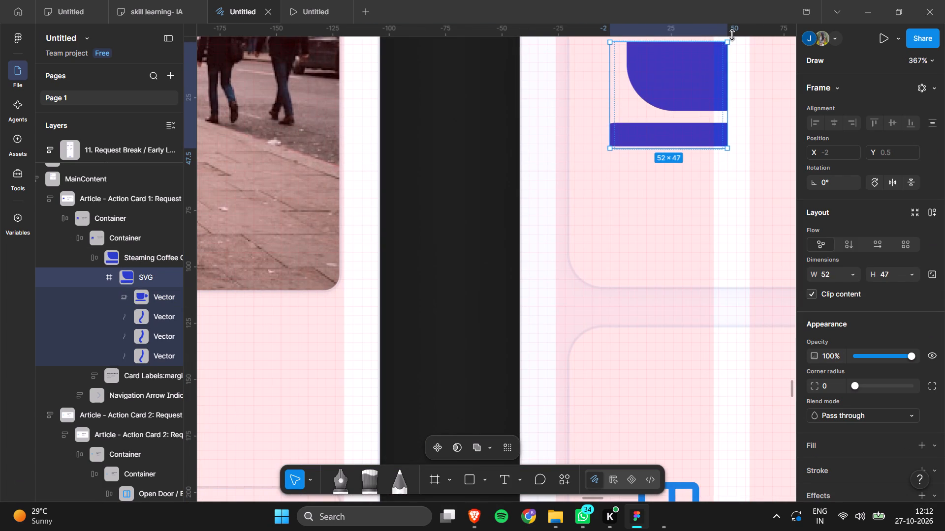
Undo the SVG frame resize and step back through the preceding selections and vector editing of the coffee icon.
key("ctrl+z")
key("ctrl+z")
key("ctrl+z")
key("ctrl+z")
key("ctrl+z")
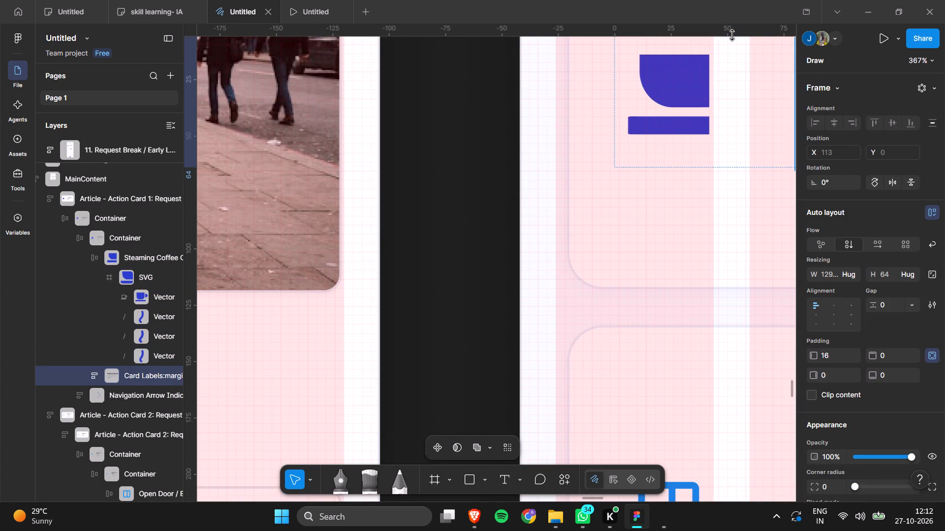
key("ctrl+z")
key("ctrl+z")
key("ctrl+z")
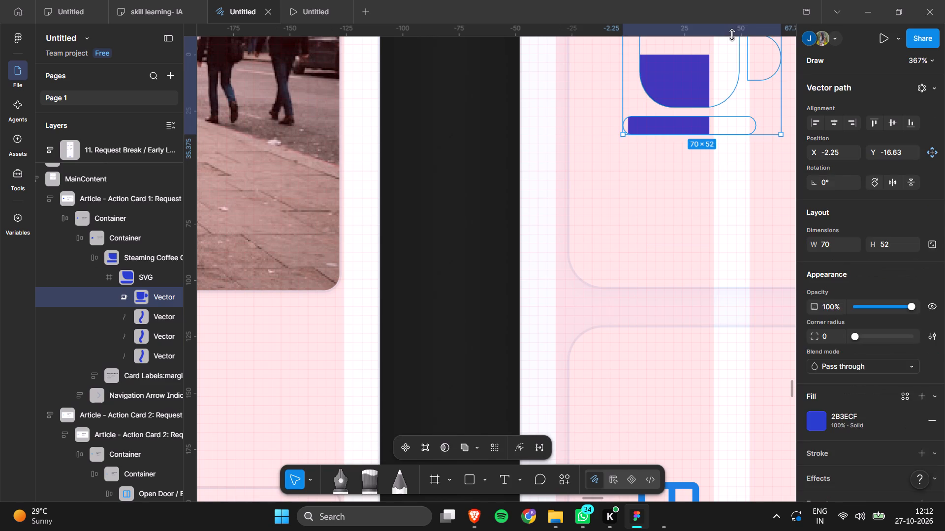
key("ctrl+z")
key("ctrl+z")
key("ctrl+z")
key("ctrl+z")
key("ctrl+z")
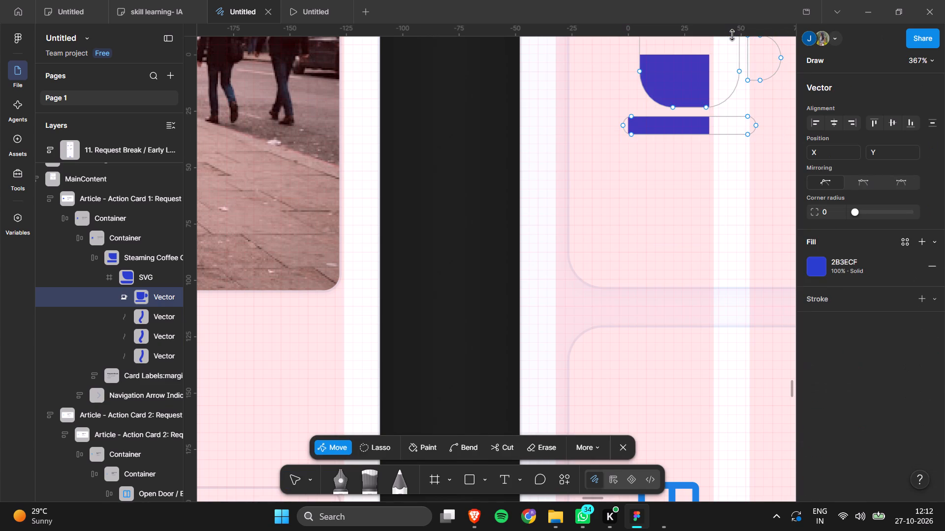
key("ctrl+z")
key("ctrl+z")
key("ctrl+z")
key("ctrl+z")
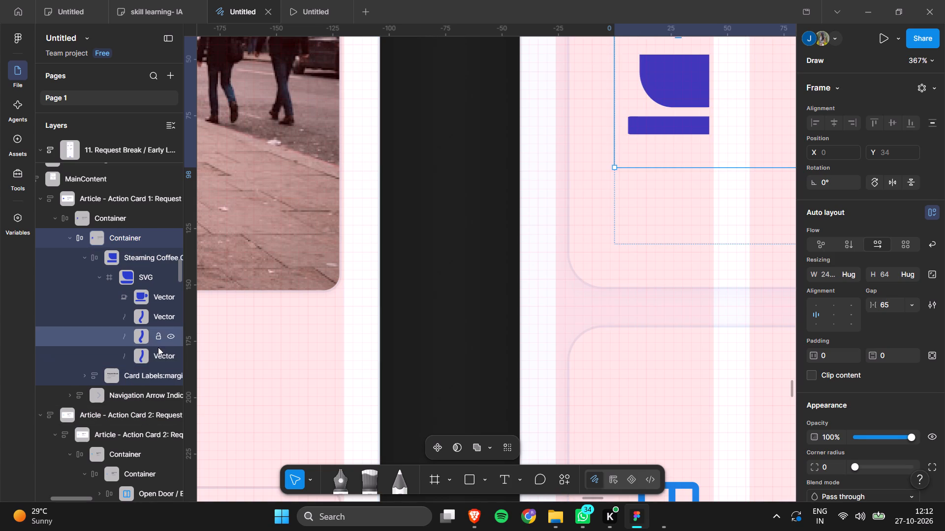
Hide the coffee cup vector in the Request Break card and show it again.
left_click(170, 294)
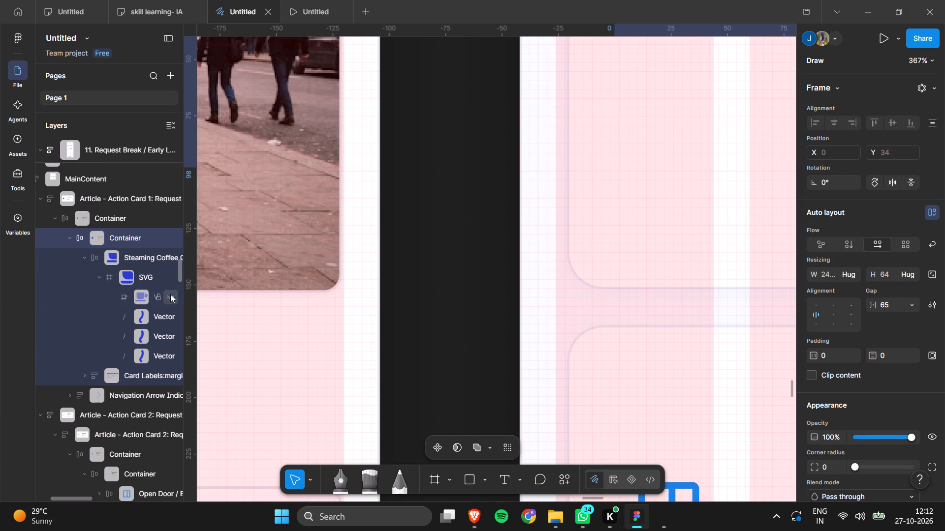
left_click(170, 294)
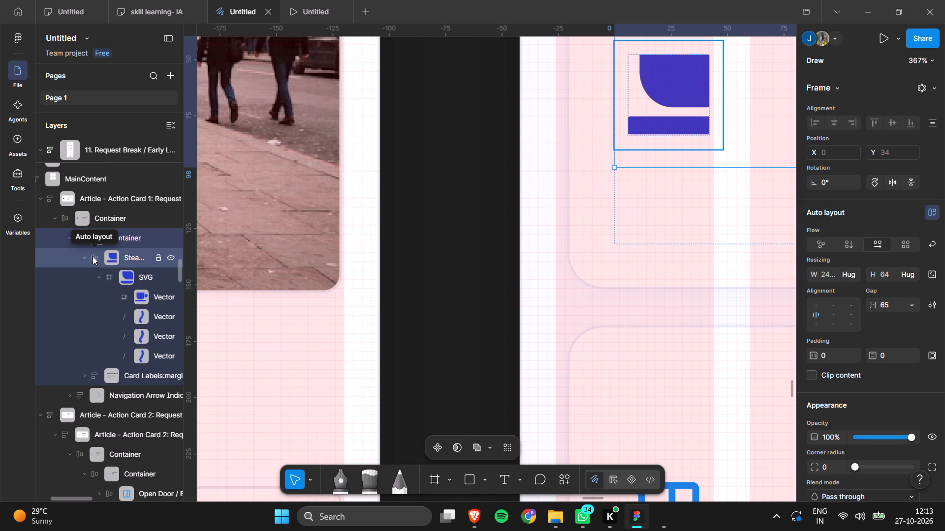
Undo the earlier enlargements of the Request Break card's cup and three steam vectors back to their 36 × 37 size.
key("ctrl+z")
left_click(93, 256, "ctrl")
key("ctrl+z")
key("ctrl+z")
key("ctrl+z")
key("ctrl+z")
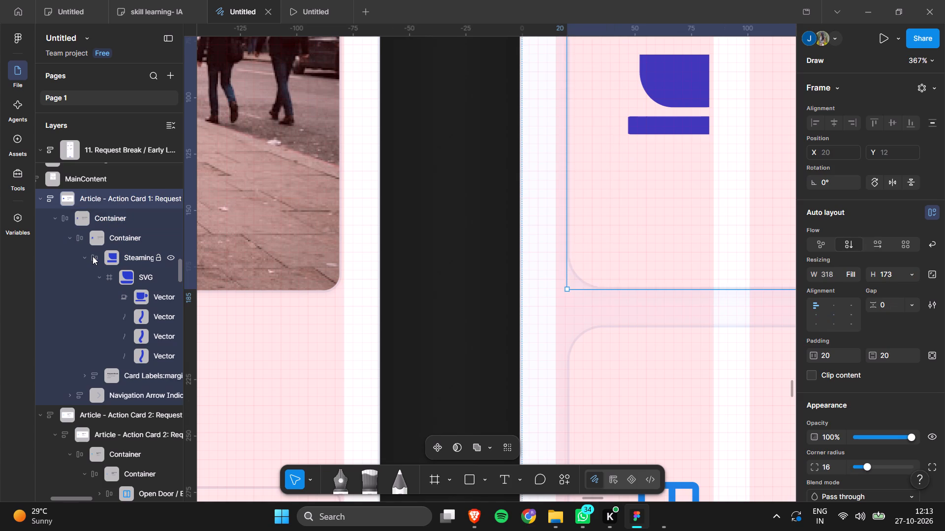
key("ctrl+z")
key("ctrl+z")
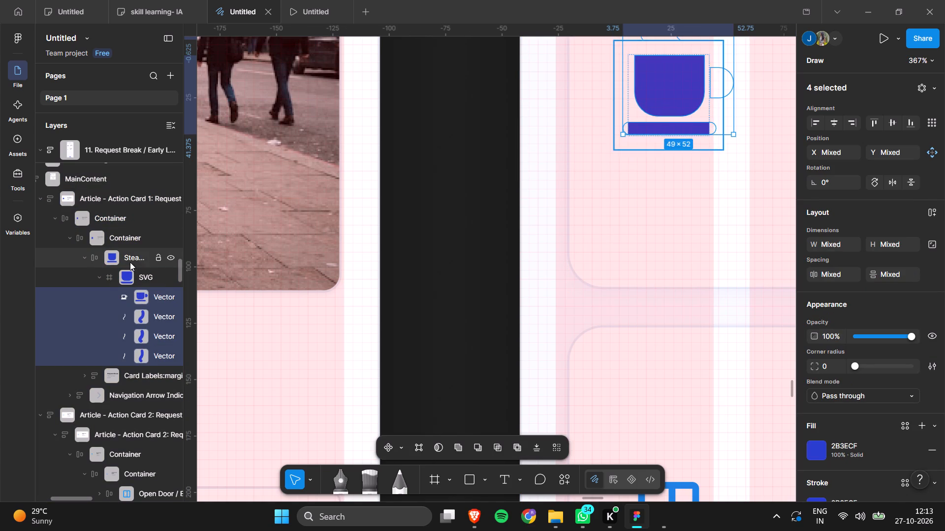
left_click(127, 278)
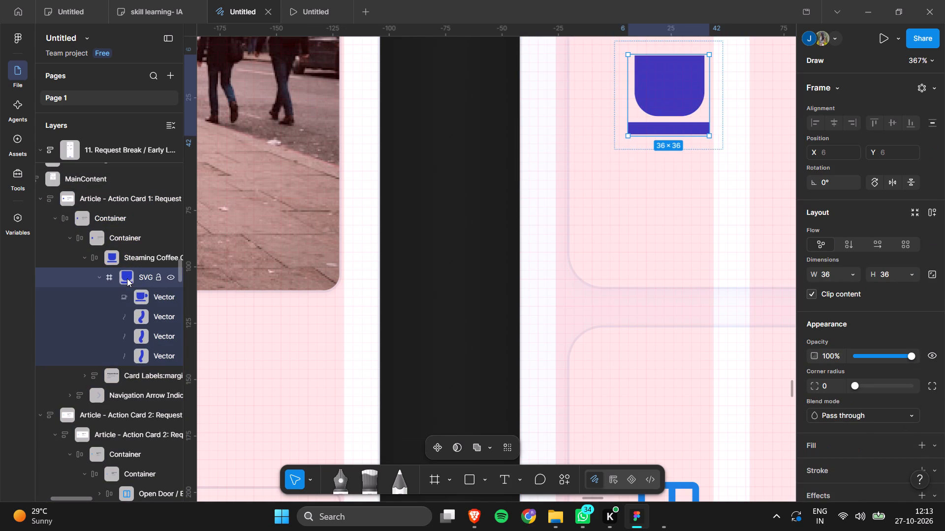
scroll(663, 102, "left", 2)
scroll(663, 102, "up", 1)
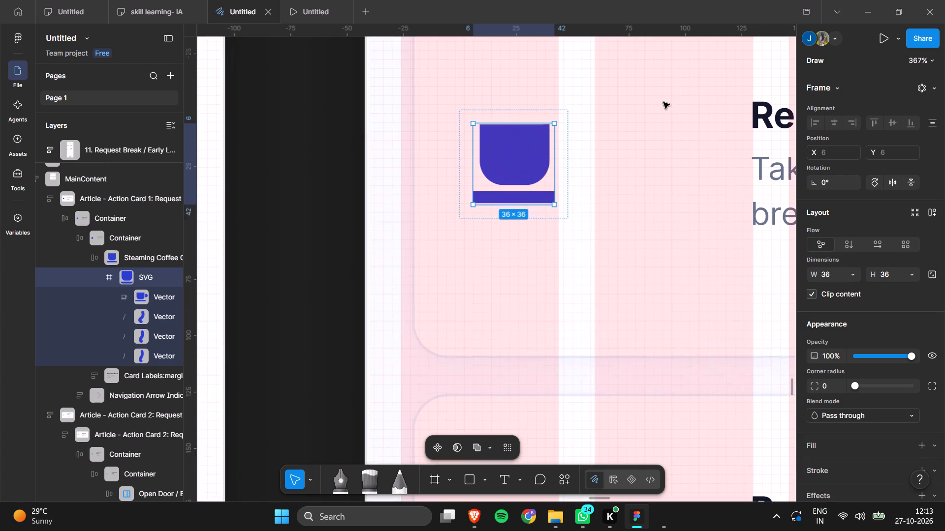
scroll(663, 102, "up", 1)
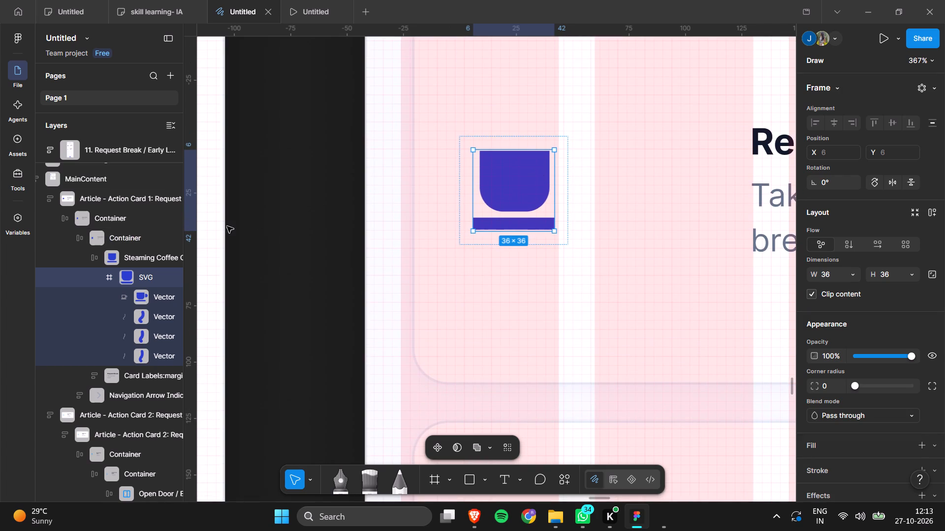
left_click(134, 257)
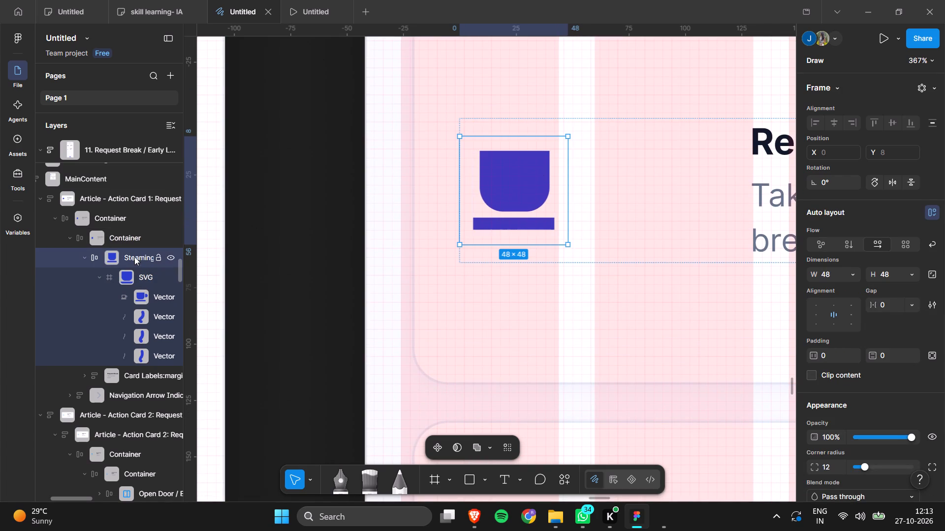
double_click(269, 239)
key("ctrl+z")
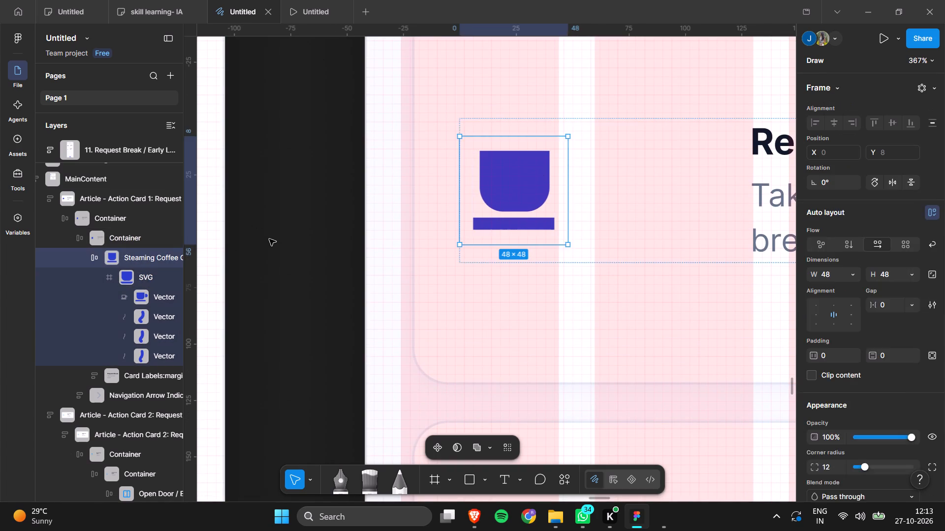
key("ctrl+z")
key("ctrl+z")
key("ctrl+z")
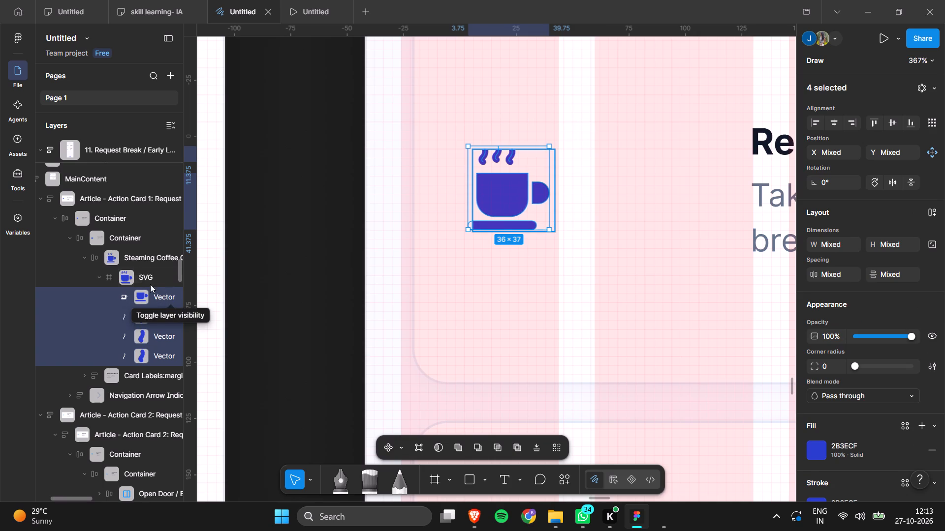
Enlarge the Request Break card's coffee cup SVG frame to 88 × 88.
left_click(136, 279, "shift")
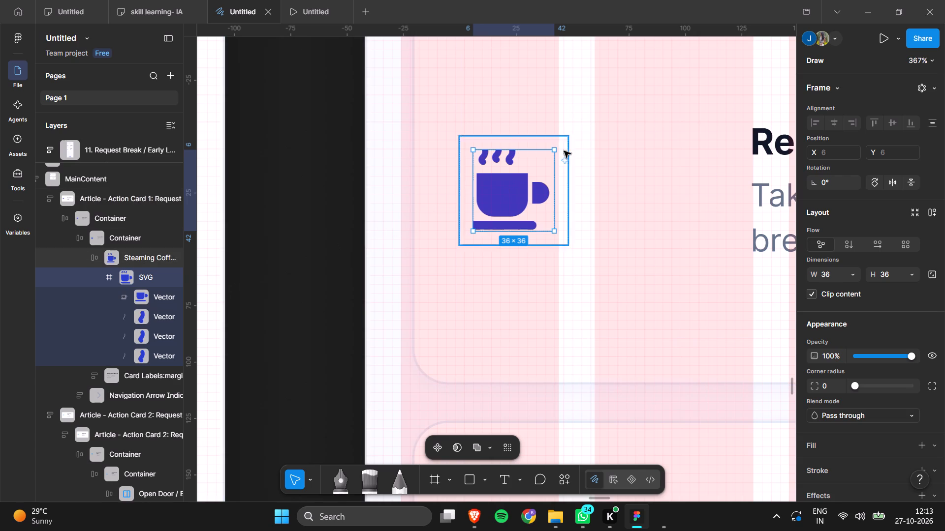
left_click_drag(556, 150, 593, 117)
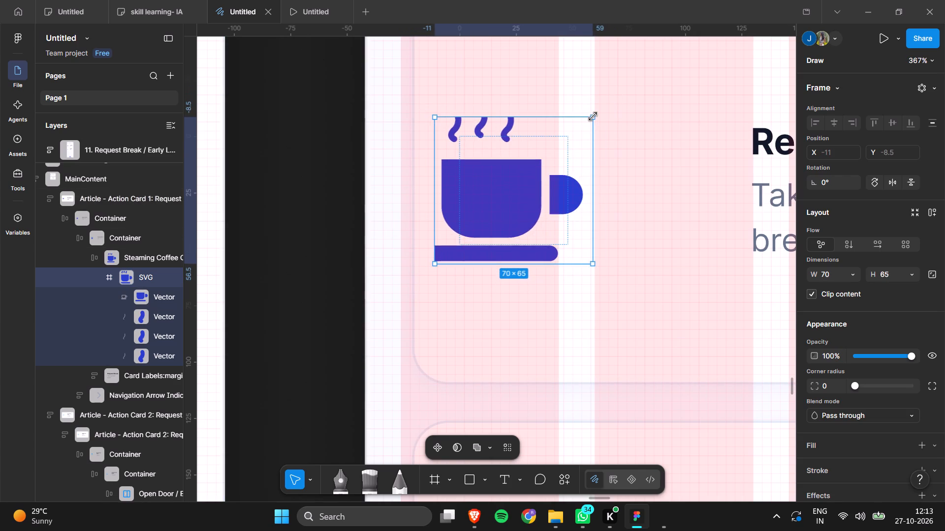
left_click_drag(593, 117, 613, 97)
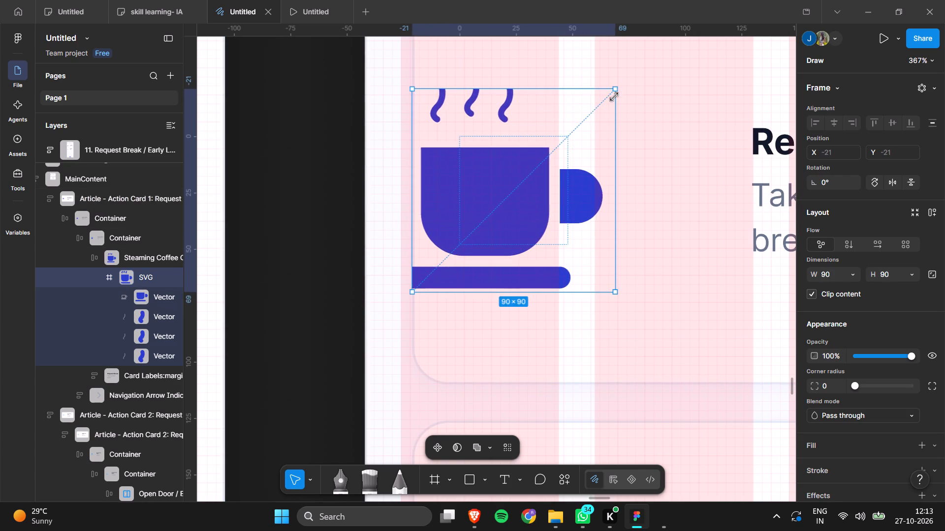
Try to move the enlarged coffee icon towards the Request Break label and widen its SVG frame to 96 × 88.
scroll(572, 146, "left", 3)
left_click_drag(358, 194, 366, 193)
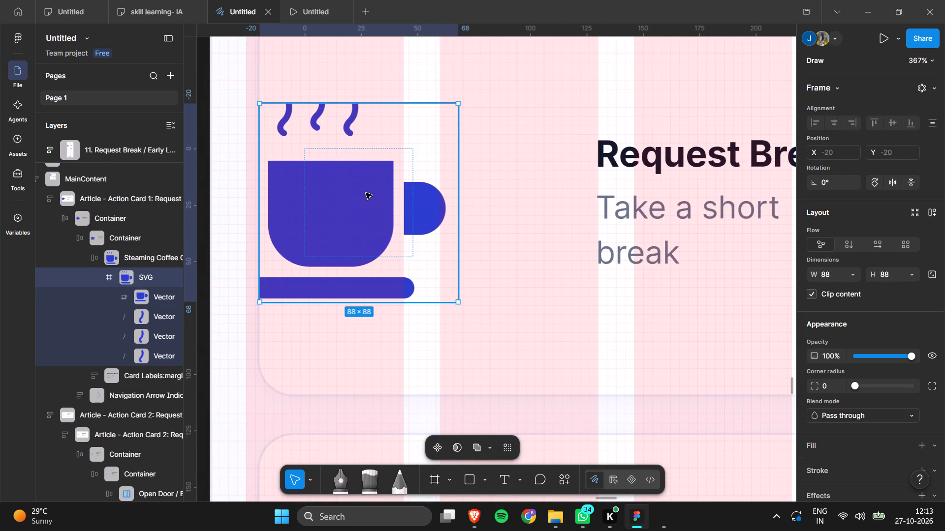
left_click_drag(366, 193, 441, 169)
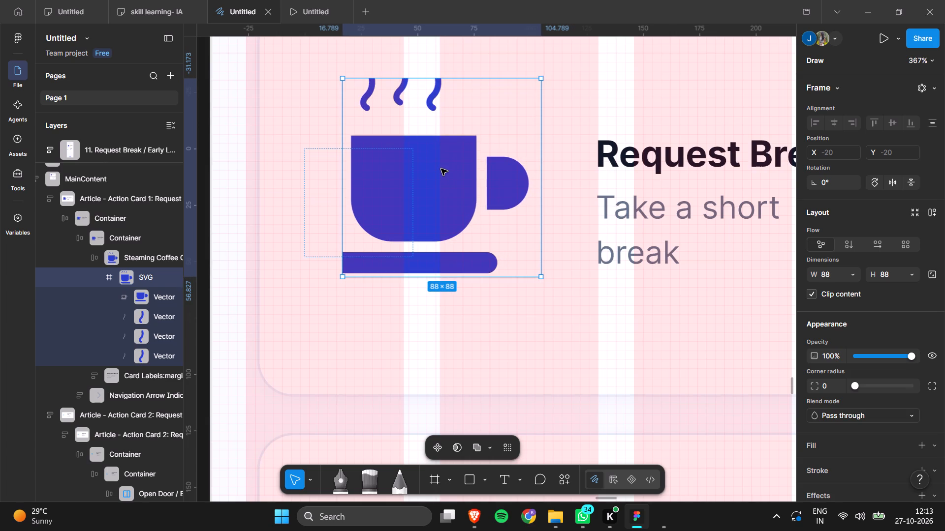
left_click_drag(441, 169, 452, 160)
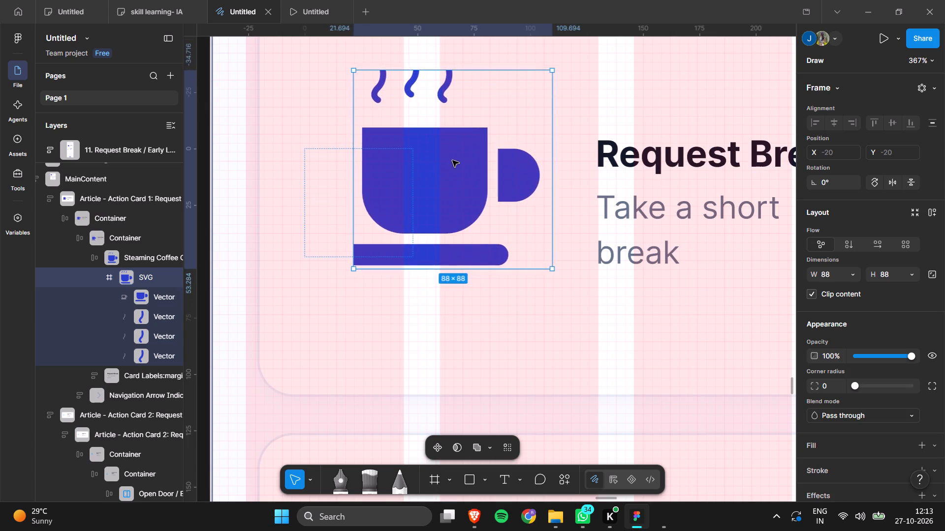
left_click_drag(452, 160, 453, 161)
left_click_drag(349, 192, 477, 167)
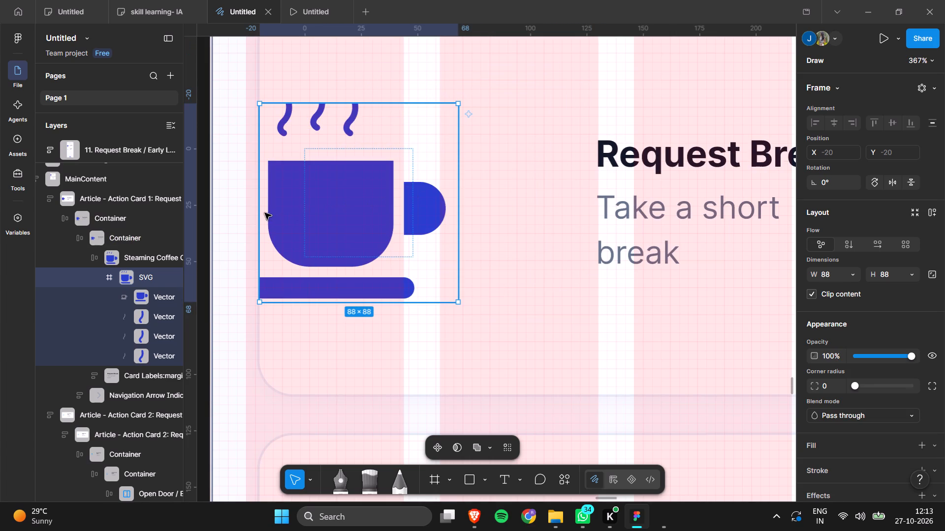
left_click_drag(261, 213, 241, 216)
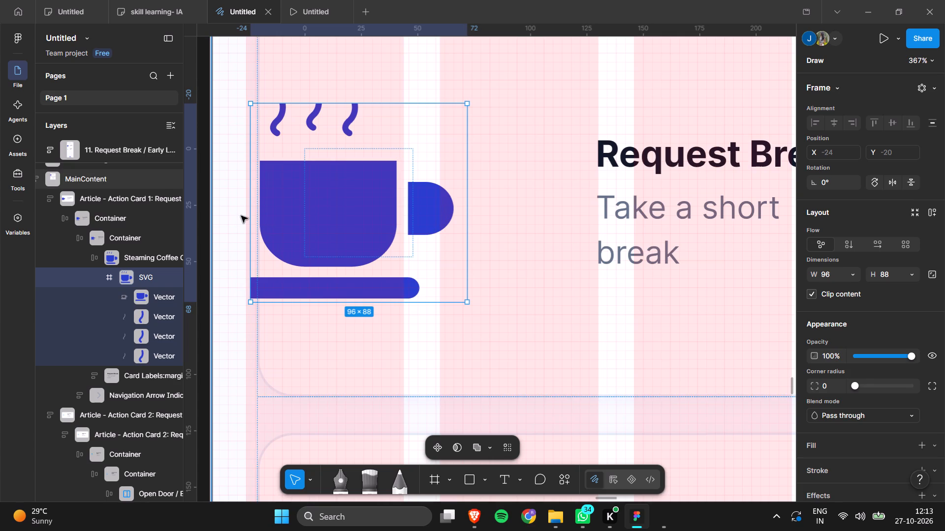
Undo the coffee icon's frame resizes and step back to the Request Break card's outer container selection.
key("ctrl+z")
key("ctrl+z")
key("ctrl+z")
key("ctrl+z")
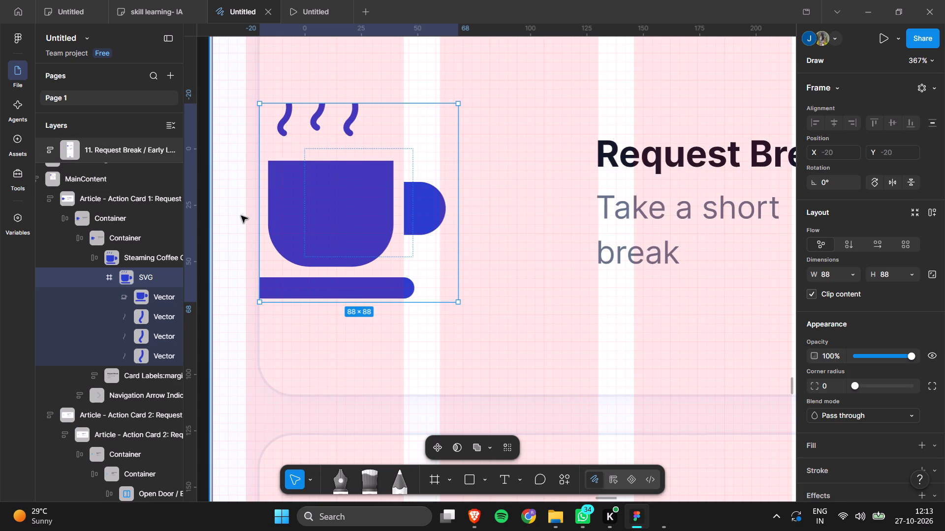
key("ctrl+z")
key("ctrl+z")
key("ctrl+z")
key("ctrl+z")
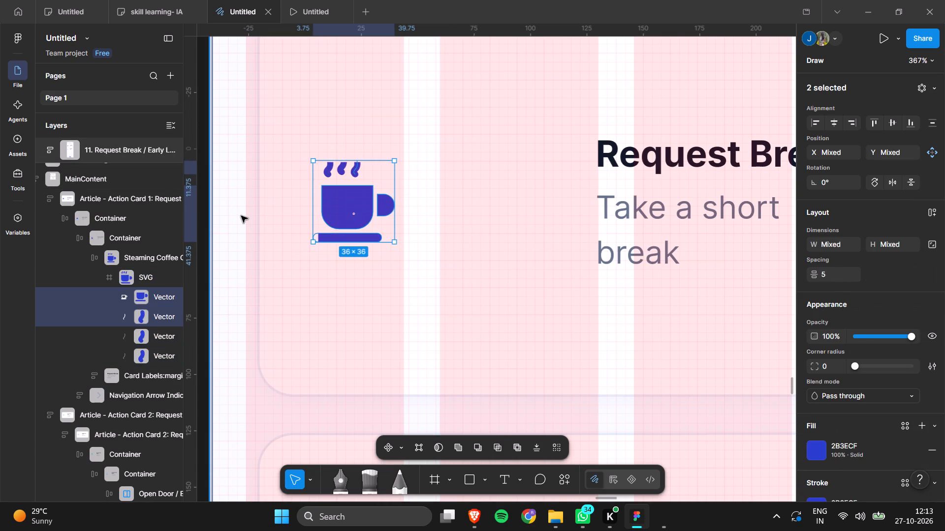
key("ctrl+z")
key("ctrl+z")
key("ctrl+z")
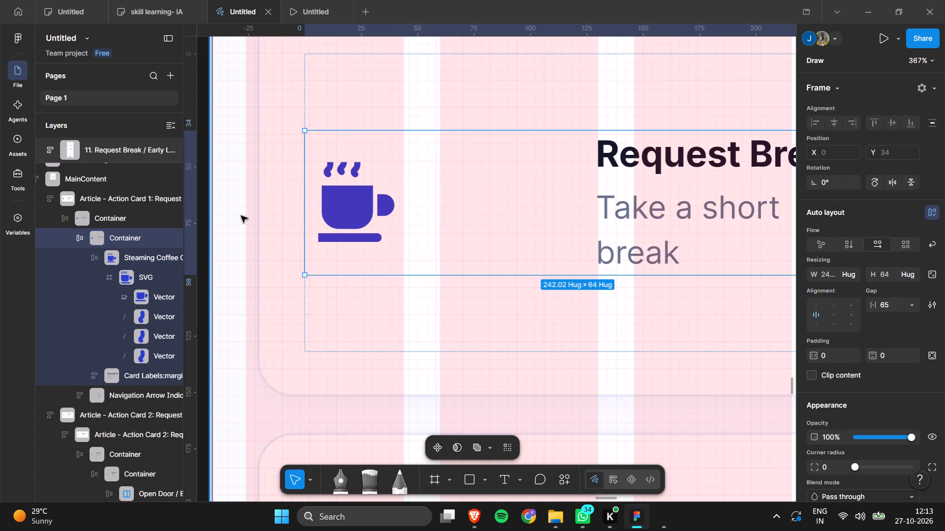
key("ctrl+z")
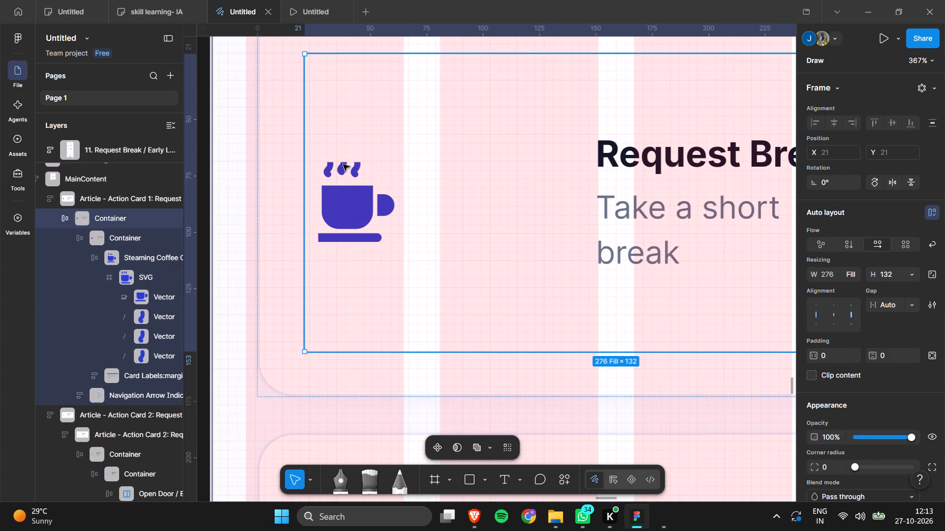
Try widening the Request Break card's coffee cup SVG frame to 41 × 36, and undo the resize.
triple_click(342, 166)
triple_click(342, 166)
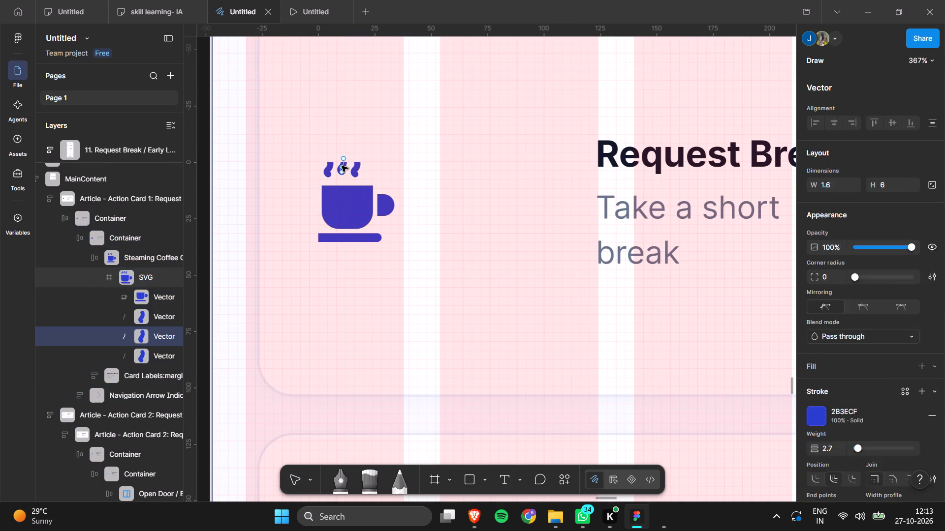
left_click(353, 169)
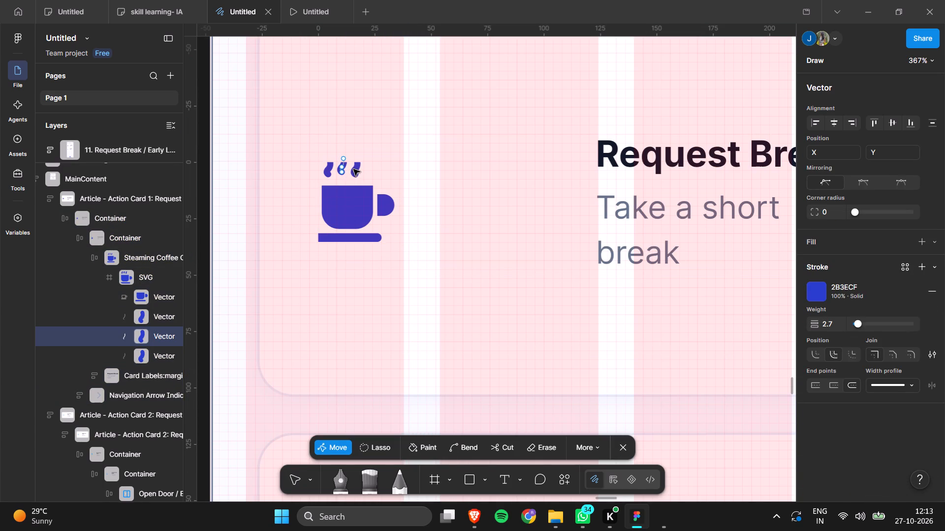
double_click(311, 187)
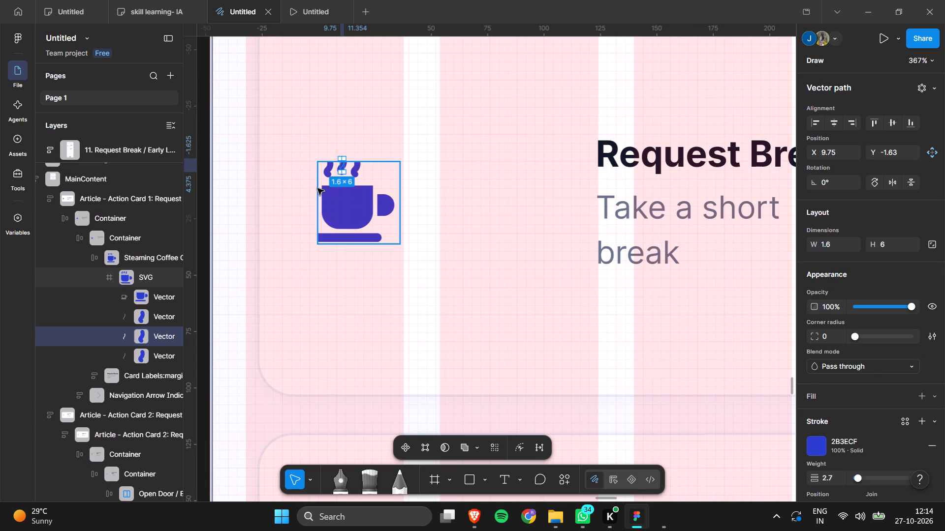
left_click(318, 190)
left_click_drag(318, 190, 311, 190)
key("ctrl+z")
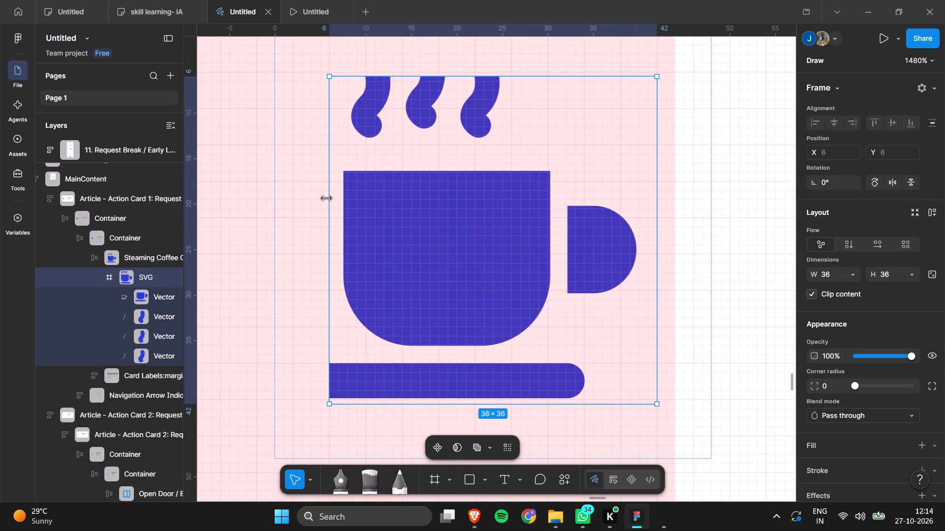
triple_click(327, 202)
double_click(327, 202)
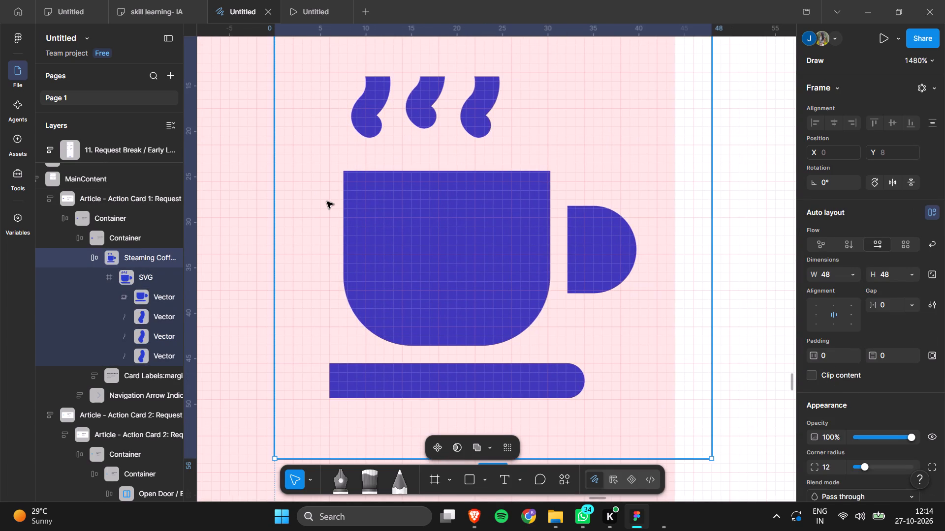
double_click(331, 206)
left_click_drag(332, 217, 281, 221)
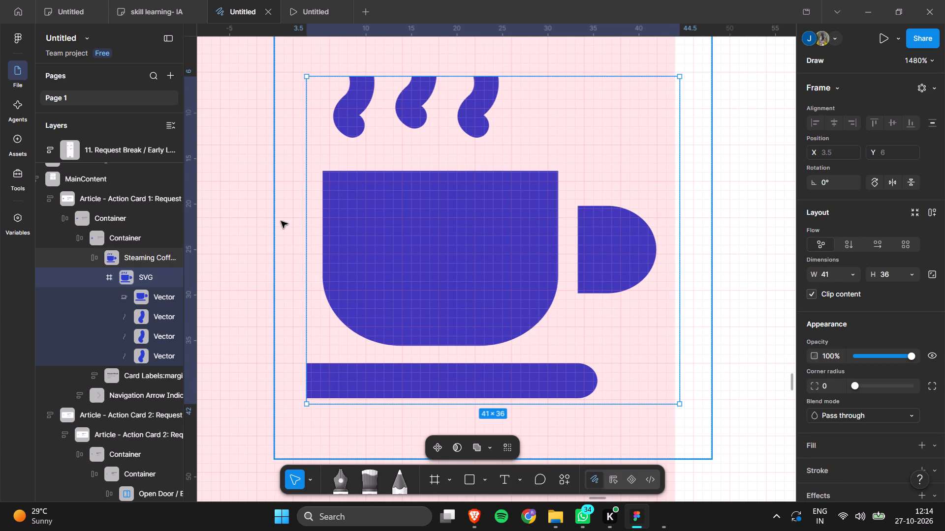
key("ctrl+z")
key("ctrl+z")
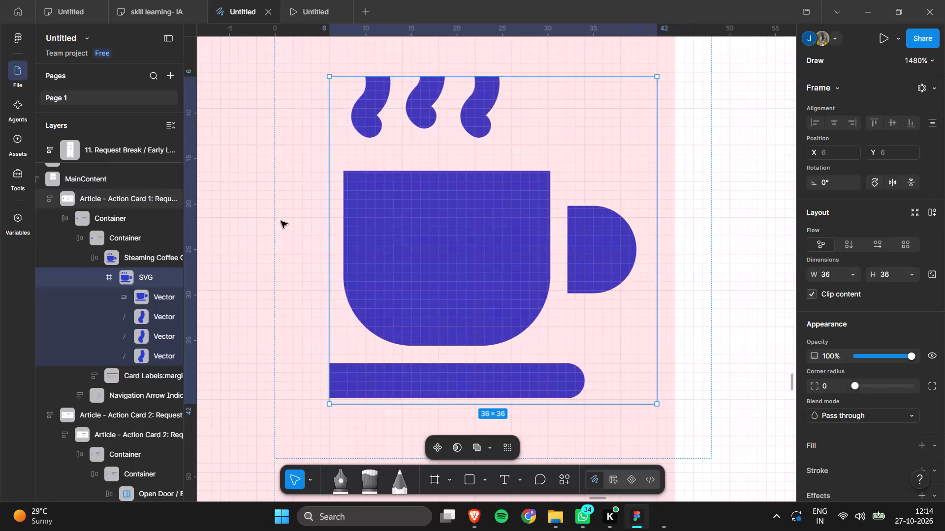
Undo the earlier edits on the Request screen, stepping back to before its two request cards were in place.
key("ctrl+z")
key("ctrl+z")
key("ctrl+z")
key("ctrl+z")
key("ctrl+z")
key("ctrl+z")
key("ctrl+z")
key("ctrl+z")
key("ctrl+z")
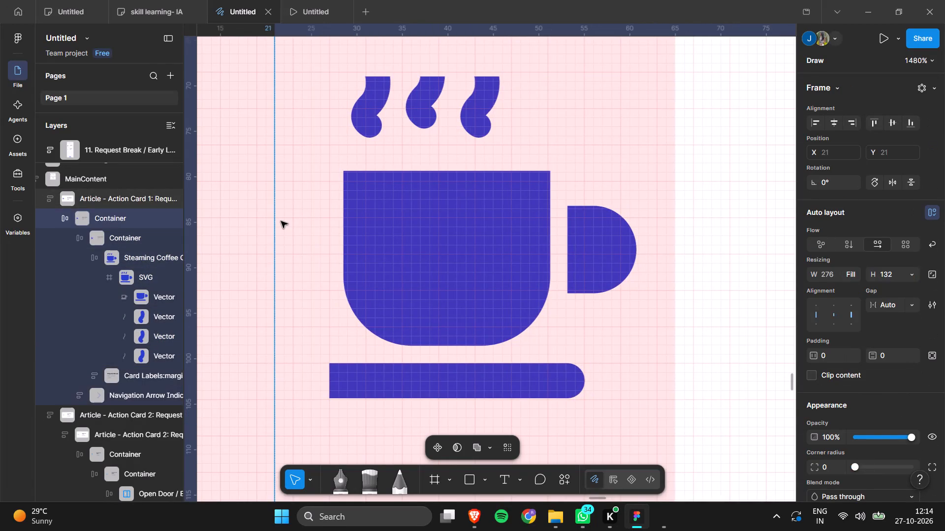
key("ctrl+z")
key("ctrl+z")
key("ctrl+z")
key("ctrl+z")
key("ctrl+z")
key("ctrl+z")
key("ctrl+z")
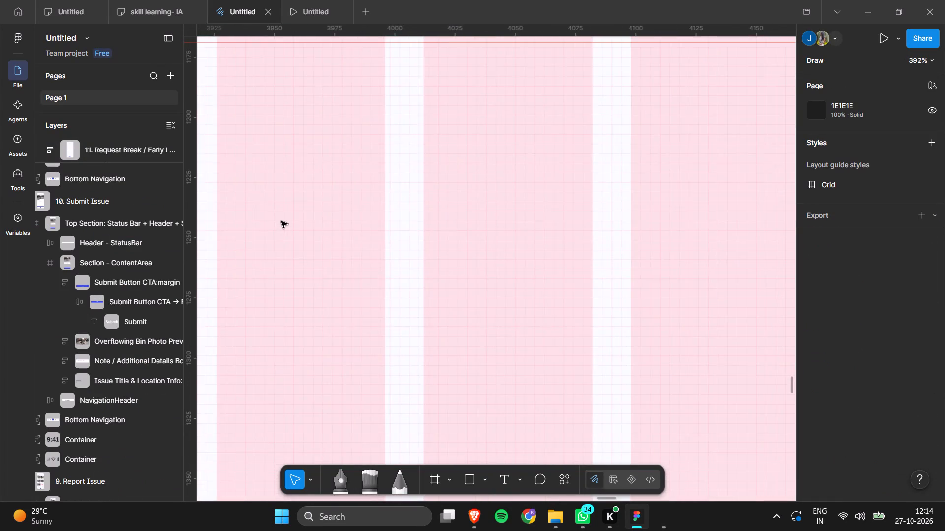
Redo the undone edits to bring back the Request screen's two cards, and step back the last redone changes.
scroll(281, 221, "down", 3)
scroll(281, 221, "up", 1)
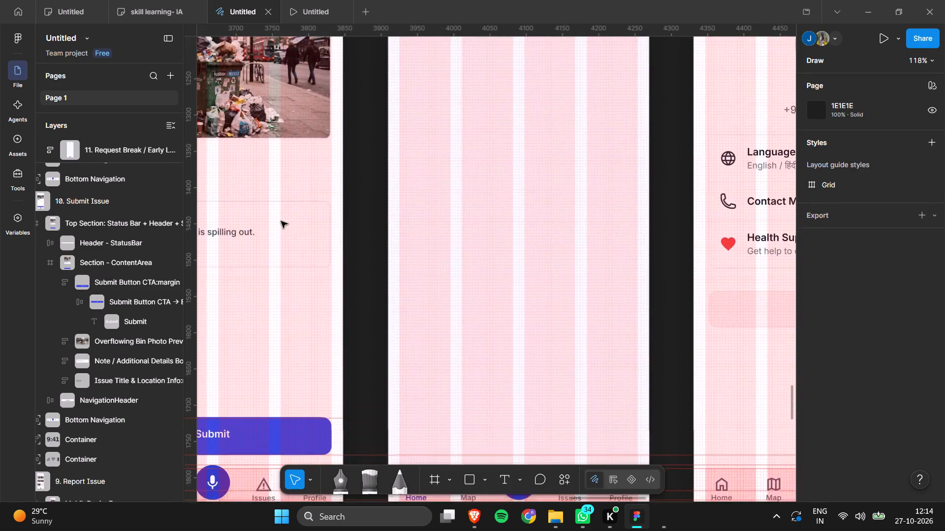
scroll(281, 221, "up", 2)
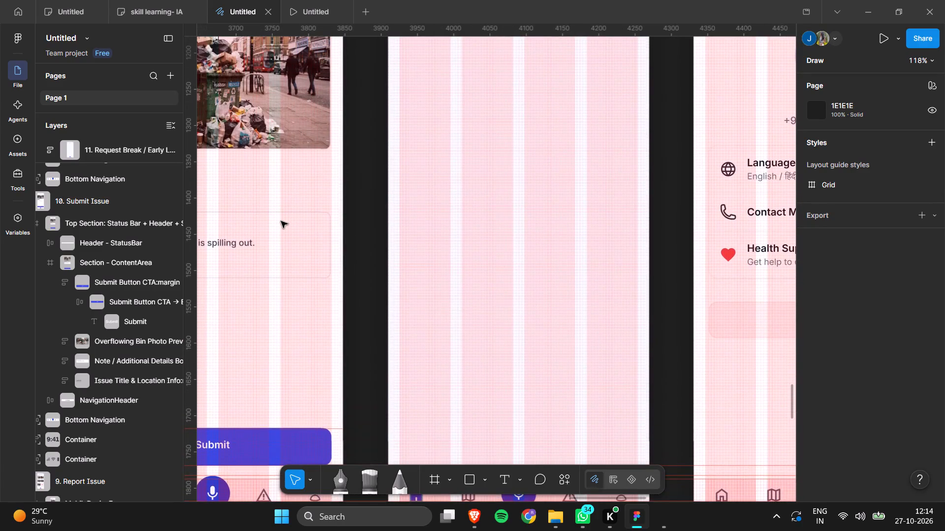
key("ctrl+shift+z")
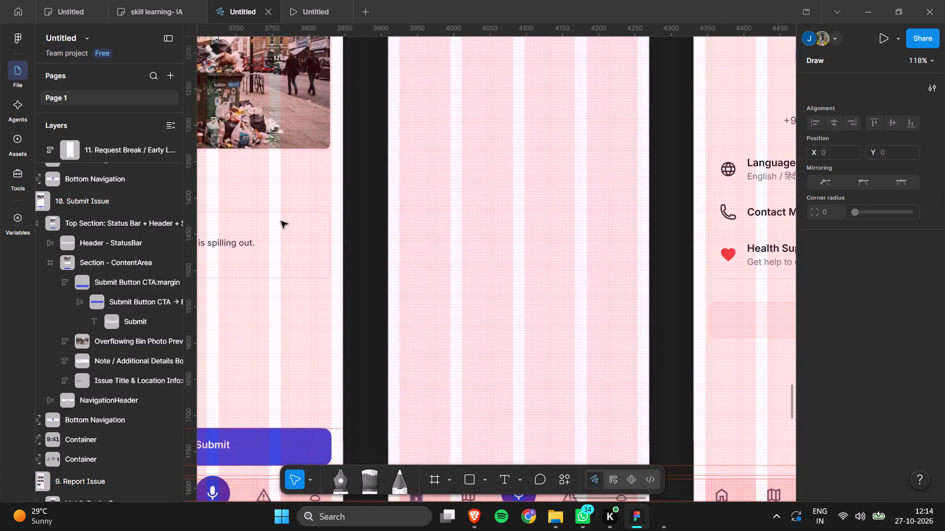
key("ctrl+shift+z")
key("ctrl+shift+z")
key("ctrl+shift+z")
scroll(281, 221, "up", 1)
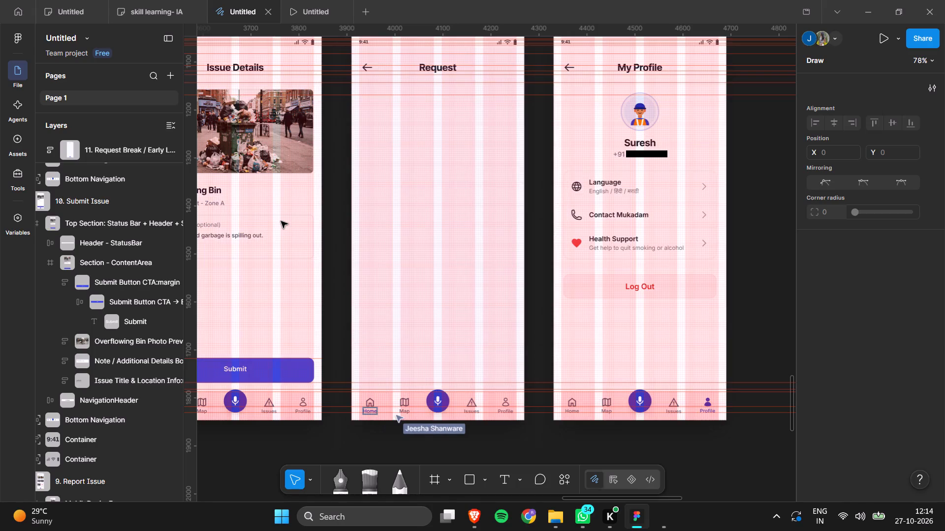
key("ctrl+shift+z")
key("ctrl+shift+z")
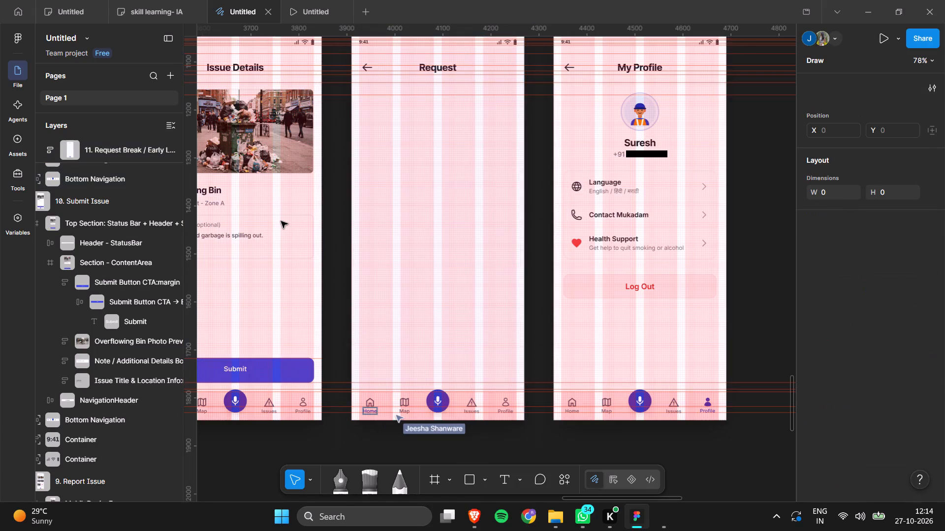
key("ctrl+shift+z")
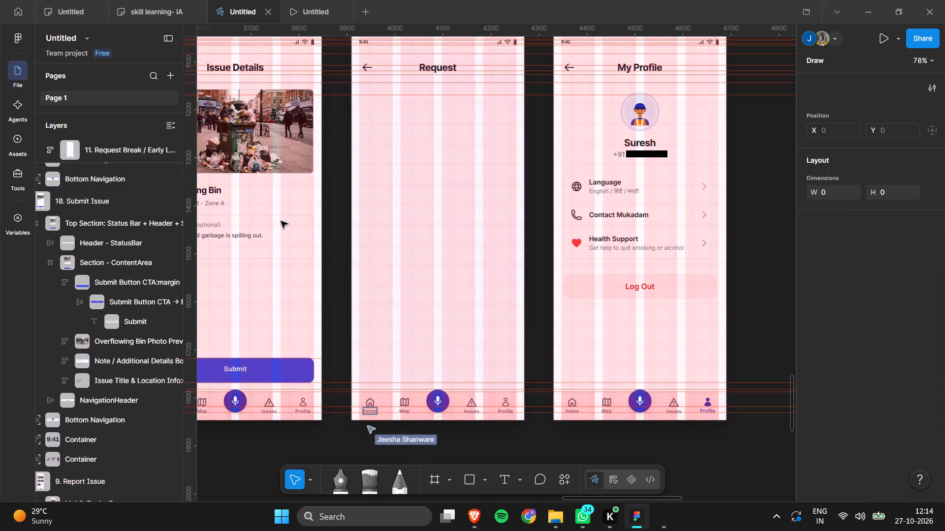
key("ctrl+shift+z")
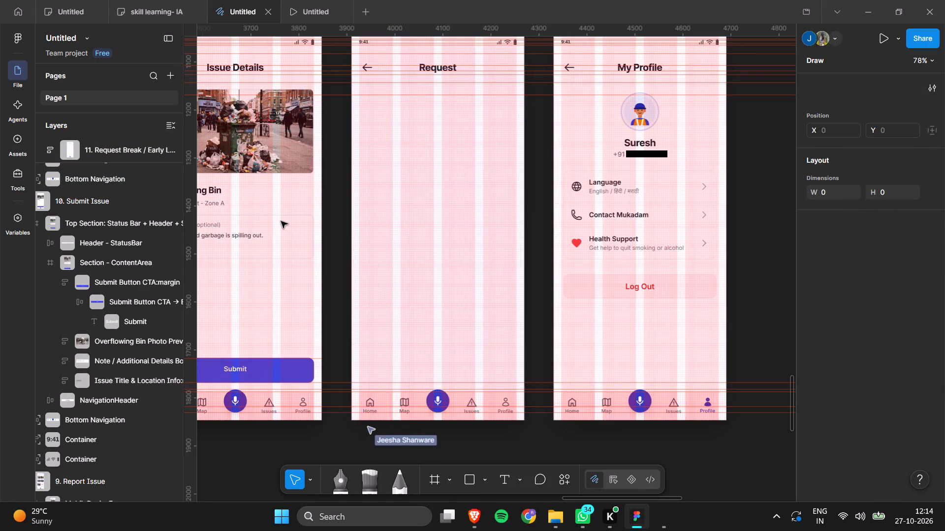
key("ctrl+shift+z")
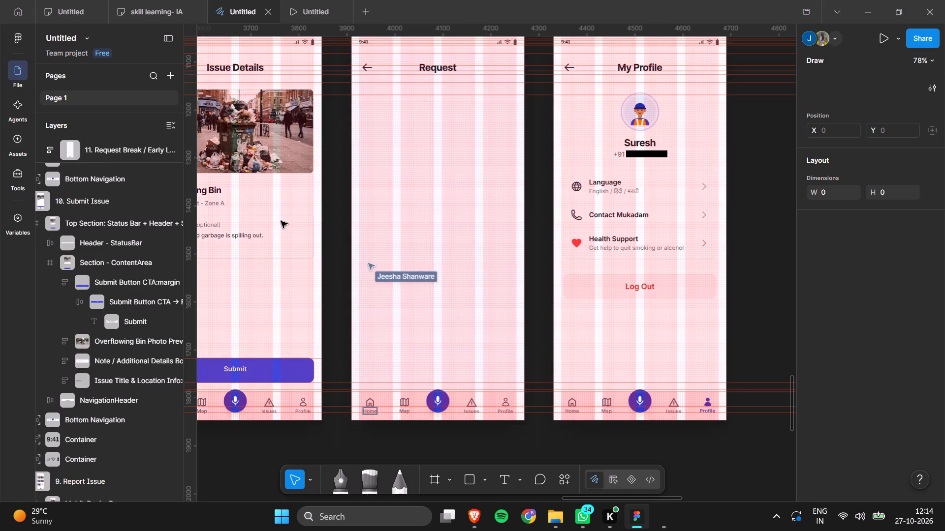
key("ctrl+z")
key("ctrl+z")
Look over the row of worker screens from Cleaning to My Profile, checking the cards on the Request screen.
scroll(281, 221, "right", 9)
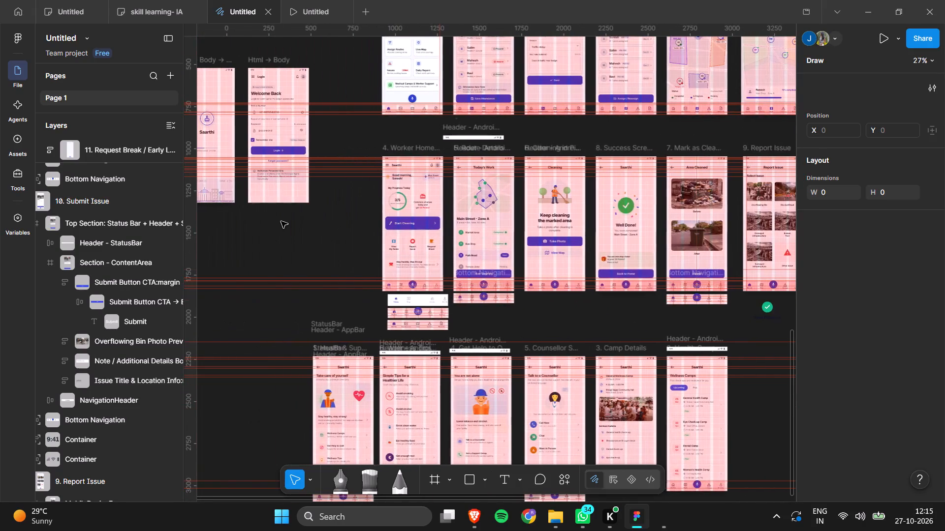
scroll(281, 221, "left", 4)
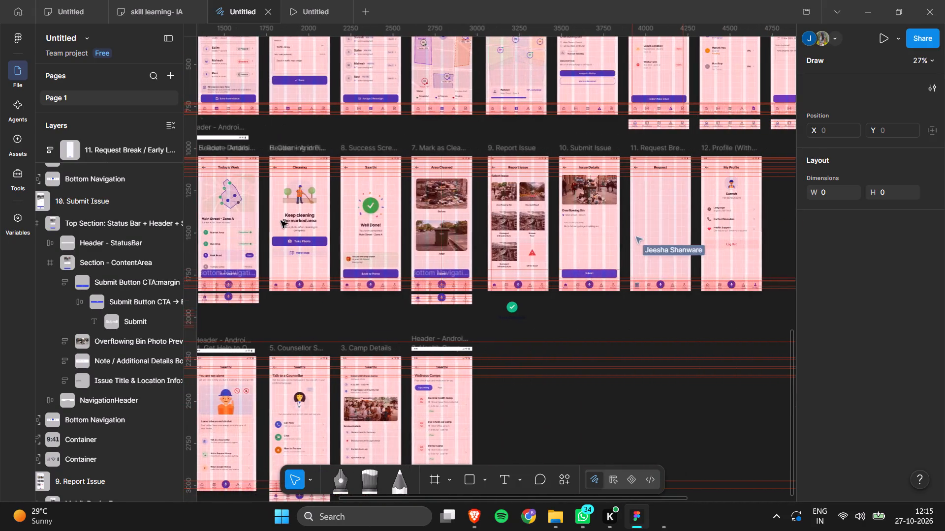
scroll(281, 221, "right", 1)
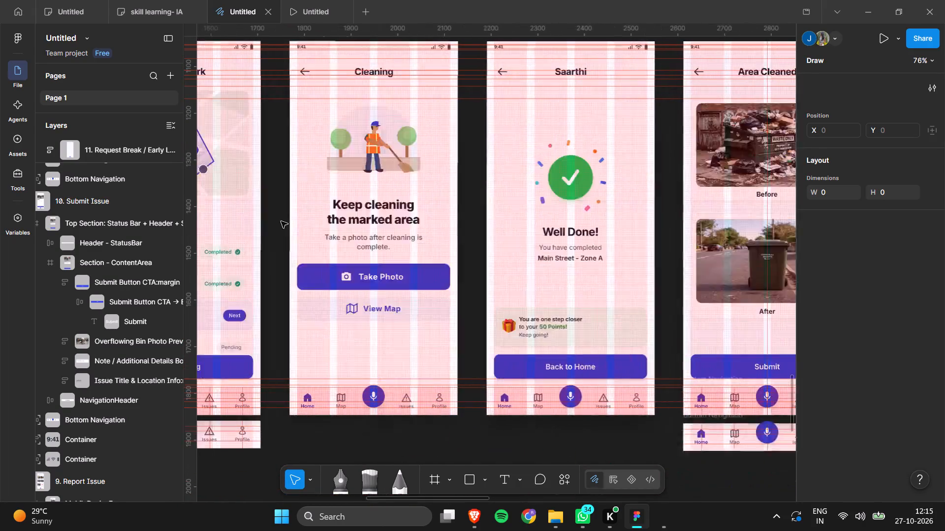
scroll(281, 221, "right", 1)
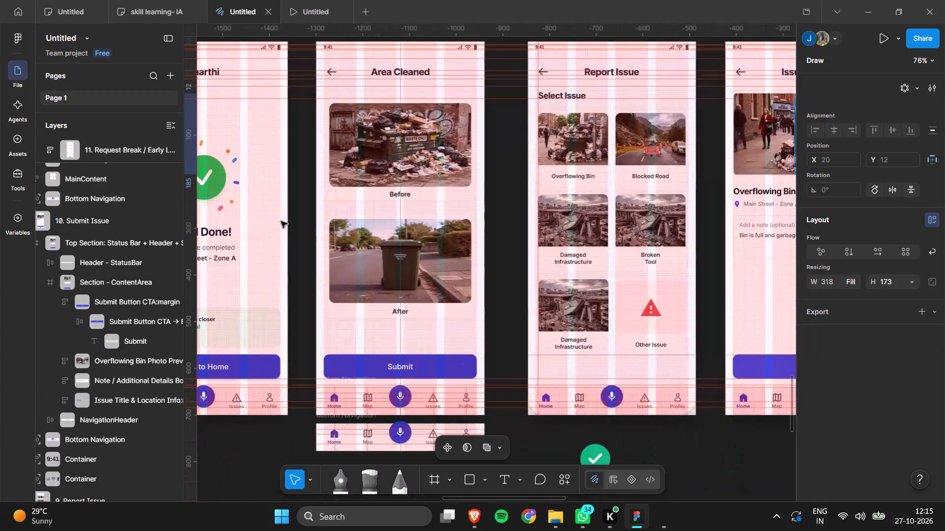
scroll(281, 221, "left", 4)
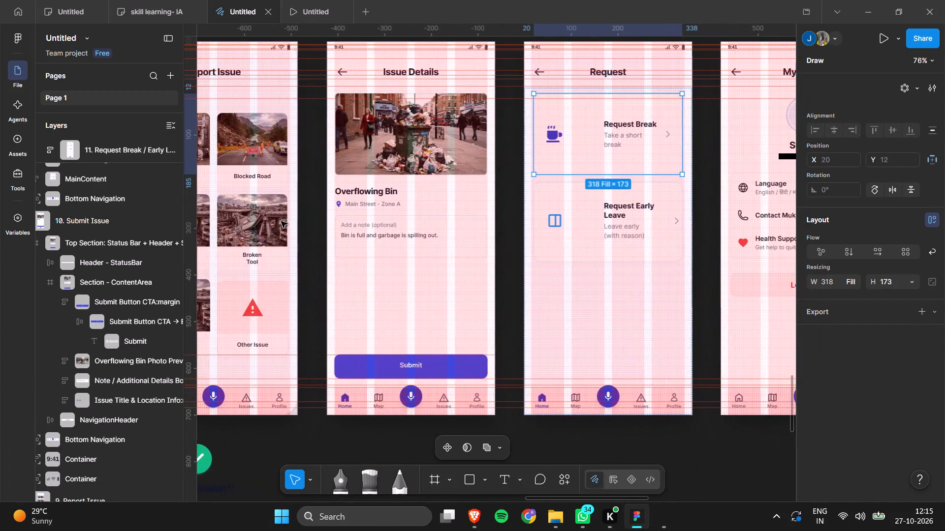
scroll(281, 221, "left", 2)
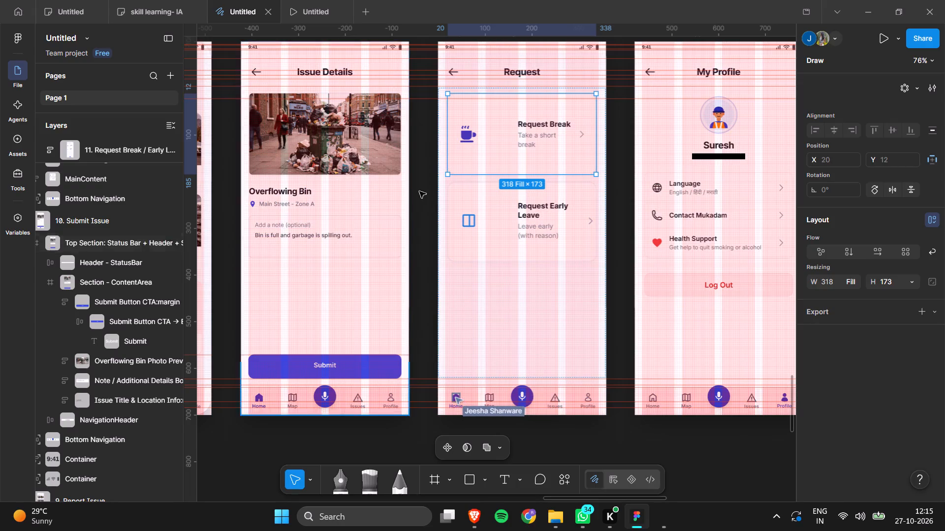
Select every object on the page and examine the properties available for the whole selection.
left_click(578, 432)
scroll(578, 432, "down", 1)
scroll(578, 432, "left", 1)
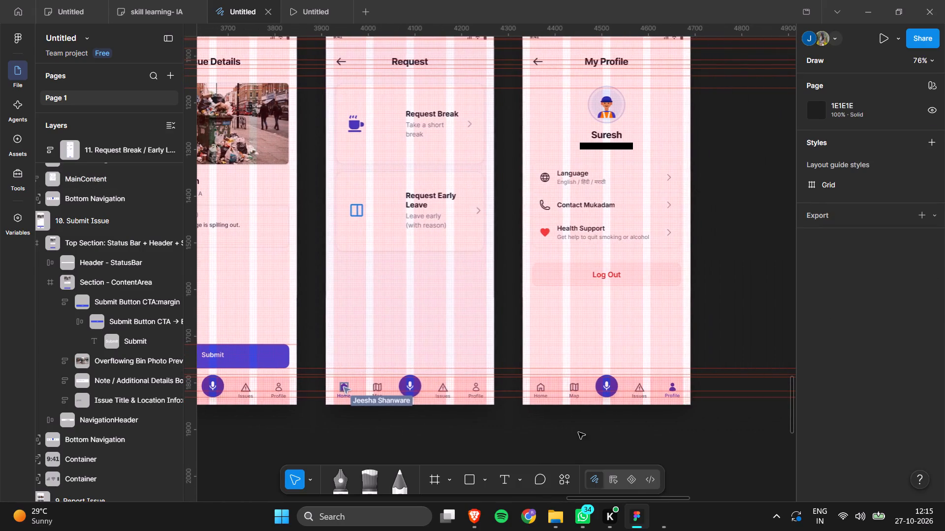
scroll(578, 432, "down", 1)
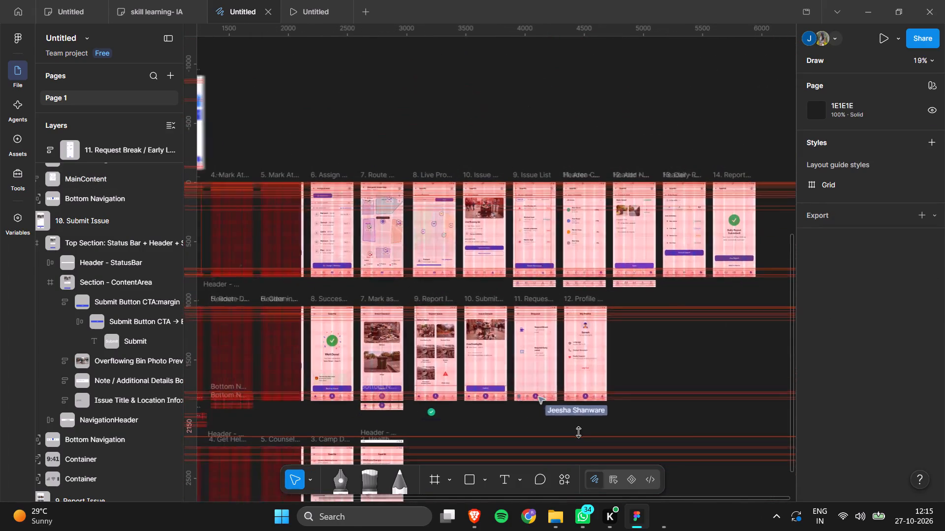
key("ctrl+a")
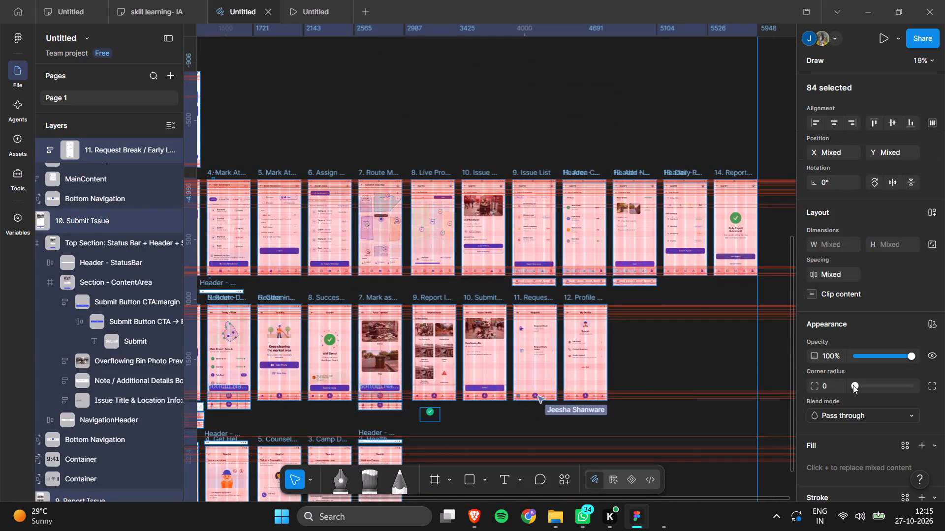
scroll(843, 433, "down", 6)
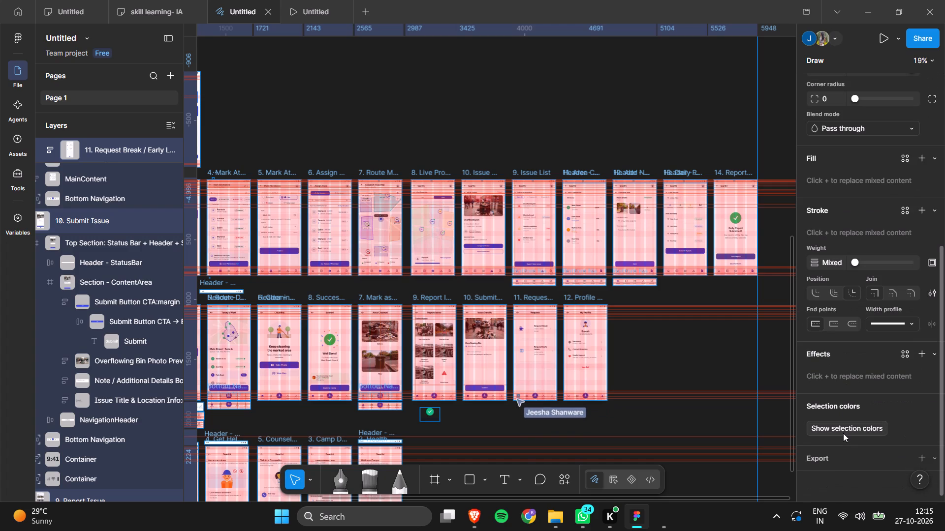
scroll(843, 433, "up", 4)
scroll(893, 403, "up", 1)
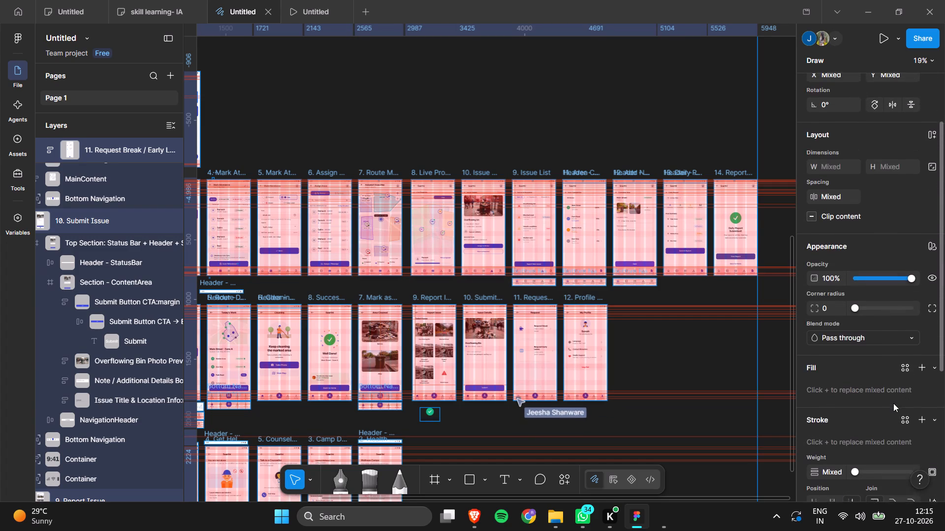
scroll(893, 403, "up", 1)
scroll(910, 352, "down", 7)
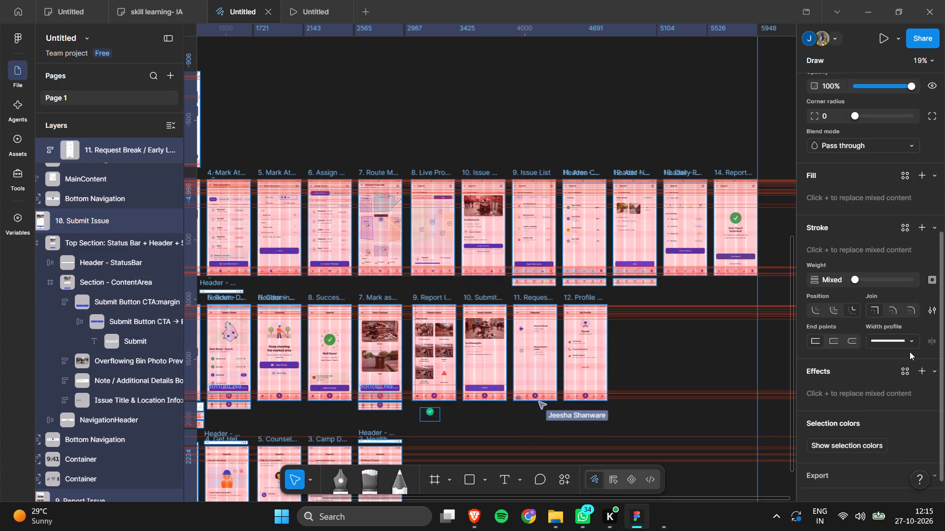
scroll(856, 353, "up", 7)
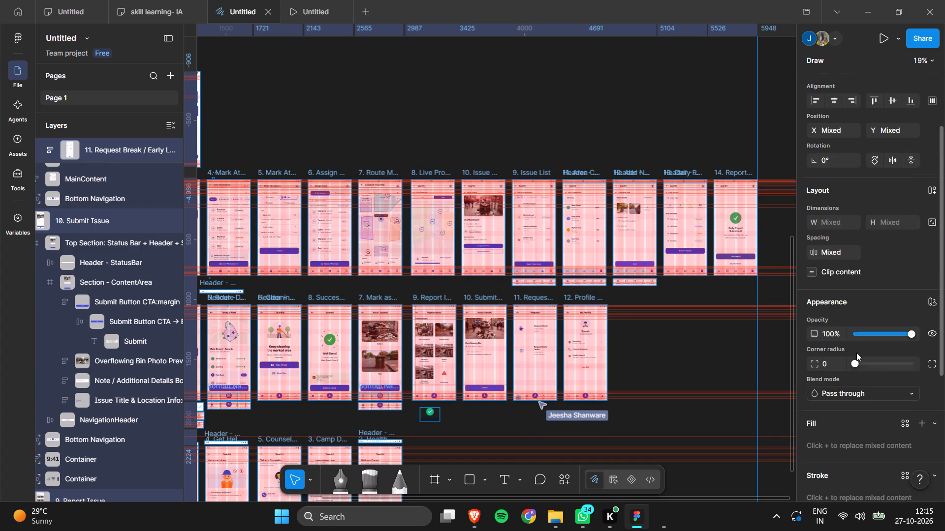
scroll(856, 353, "up", 2)
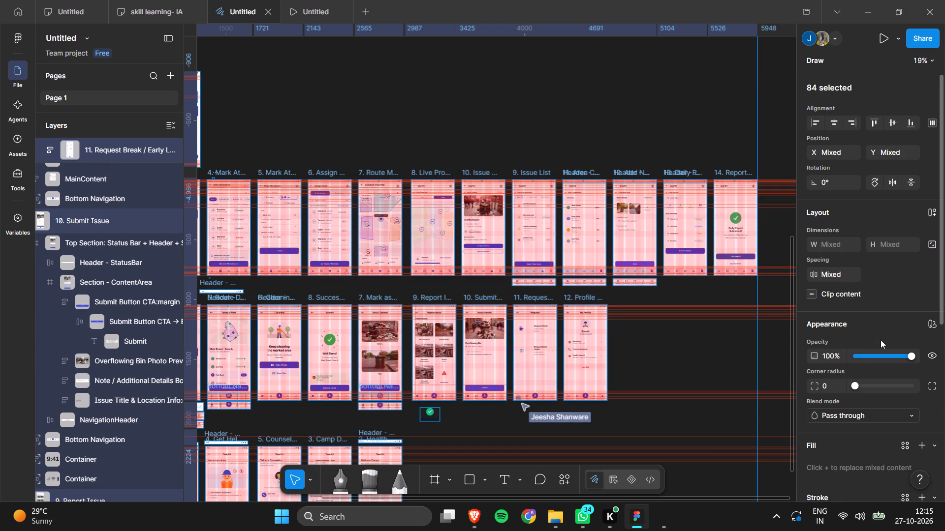
scroll(881, 340, "down", 10)
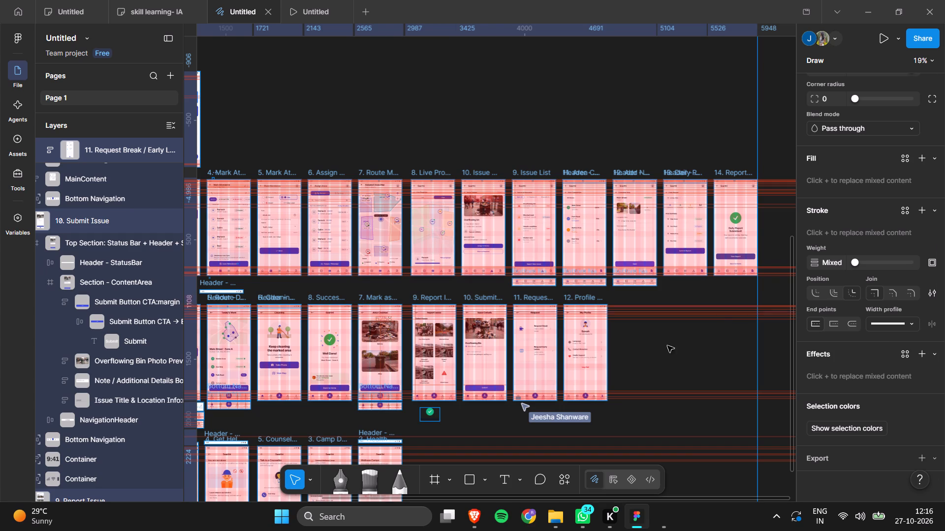
scroll(404, 389, "right", 4)
scroll(404, 389, "left", 1)
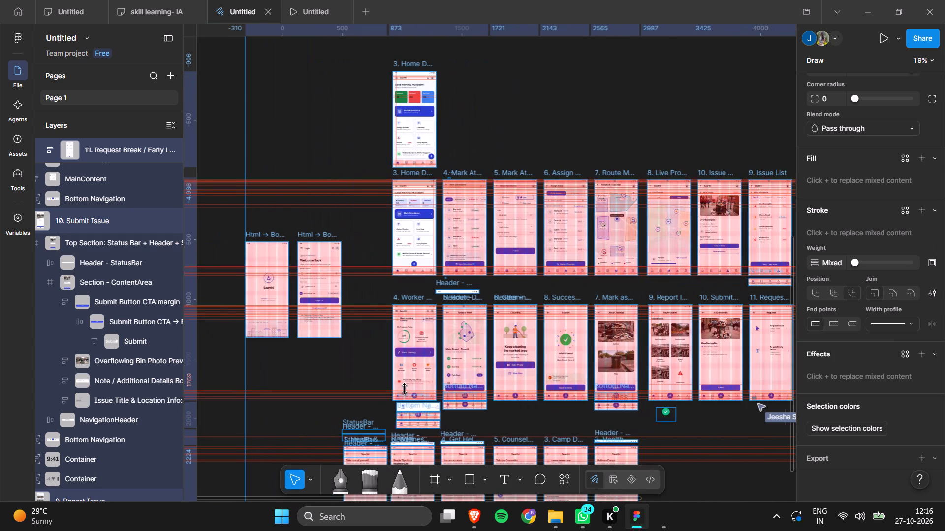
scroll(404, 389, "left", 1)
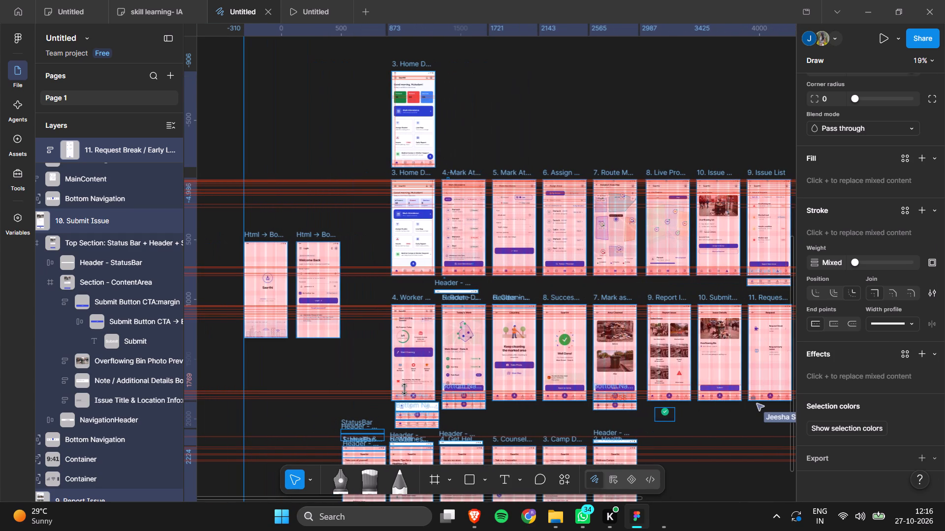
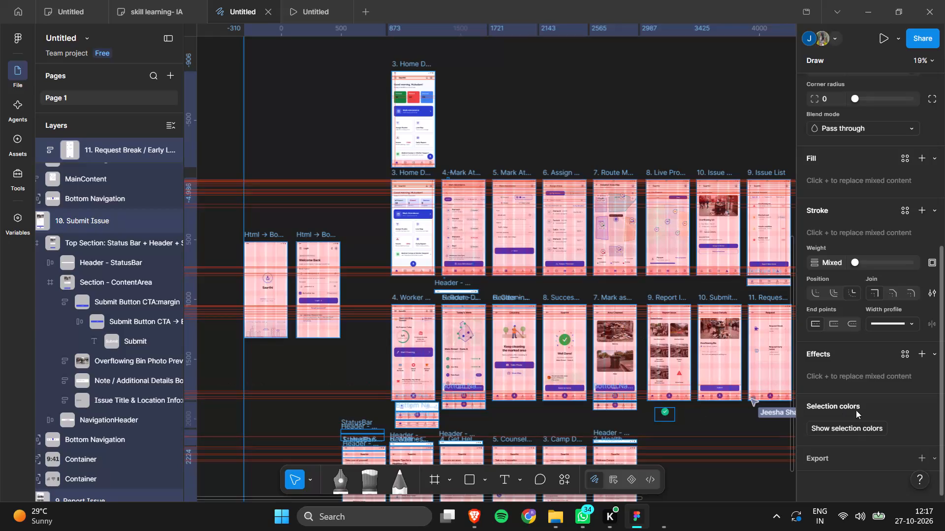
Examine the alignment, layout, appearance, fill, stroke and effects properties of the whole-page selection, and clear the selection.
scroll(862, 390, "down", 2)
scroll(862, 390, "up", 12)
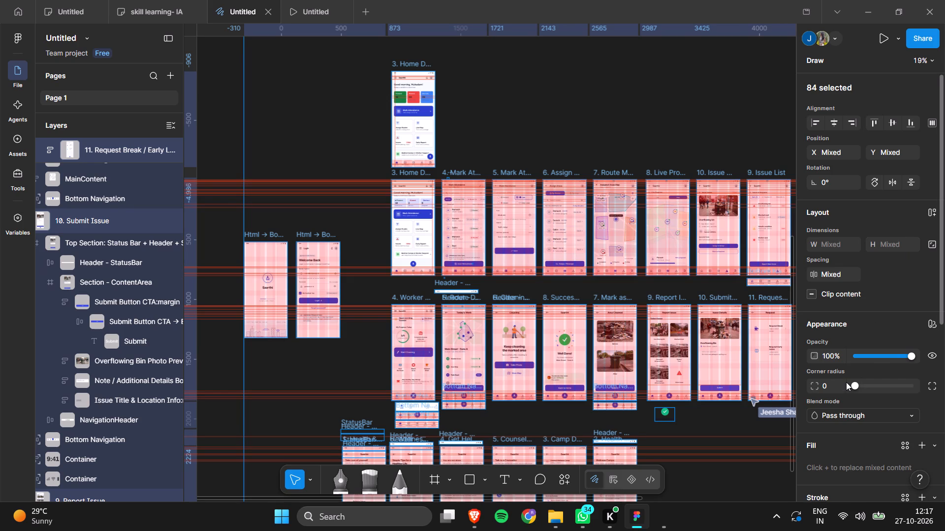
scroll(823, 329, "down", 4)
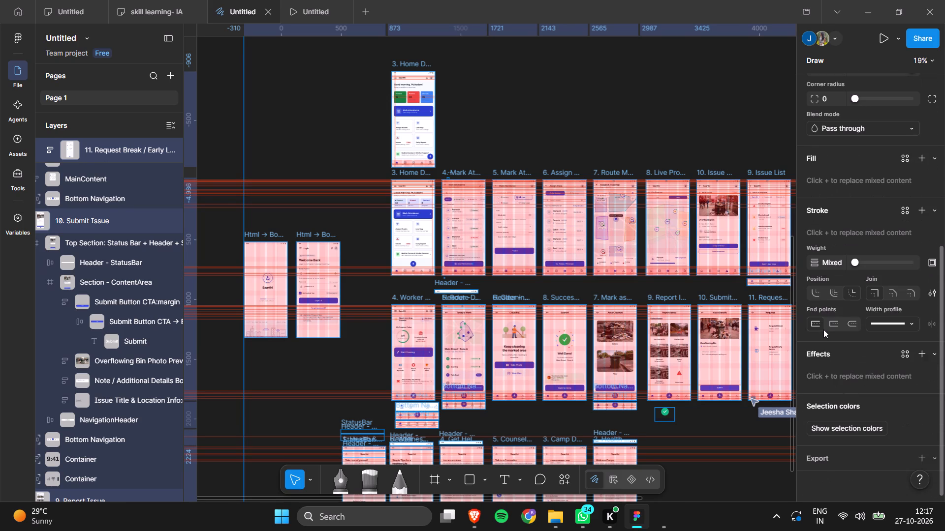
scroll(823, 329, "down", 1)
scroll(823, 329, "up", 3)
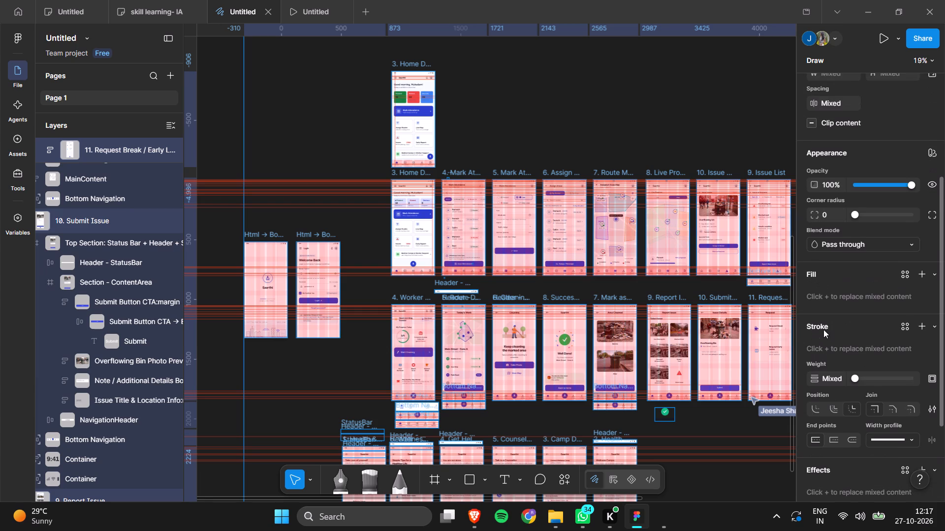
scroll(823, 329, "up", 4)
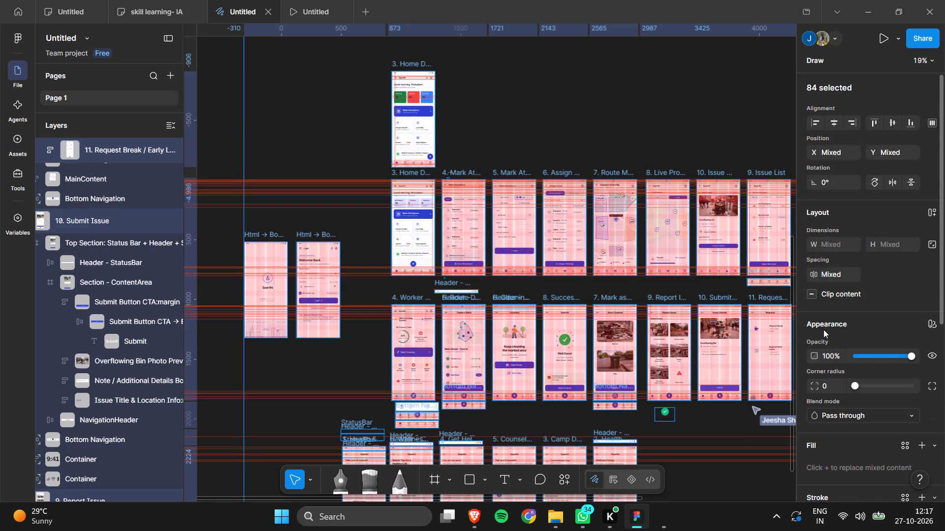
left_click(666, 88)
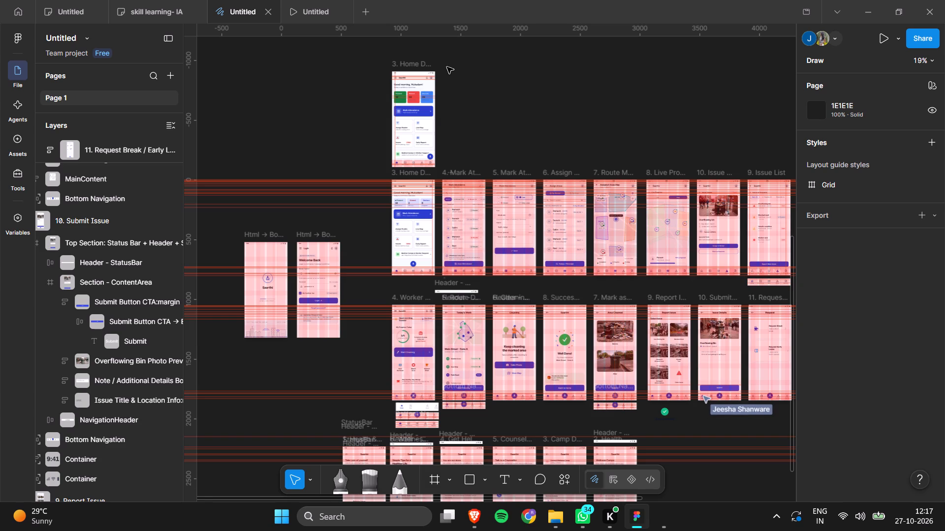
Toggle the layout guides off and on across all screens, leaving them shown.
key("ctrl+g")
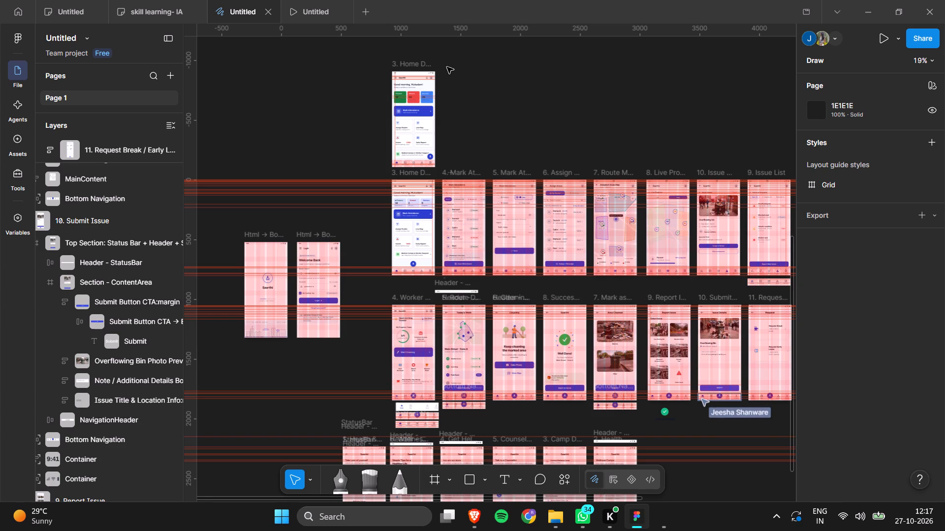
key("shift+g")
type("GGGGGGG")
Show the hidden 4px grid and 4-column layout guides on the upper 3. Home Dashboard frame.
left_click(413, 63)
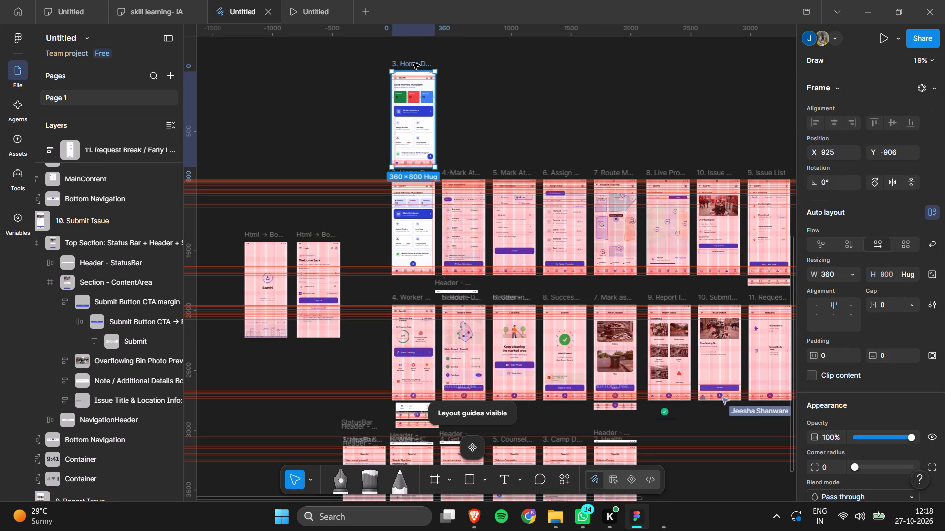
scroll(893, 369, "down", 4)
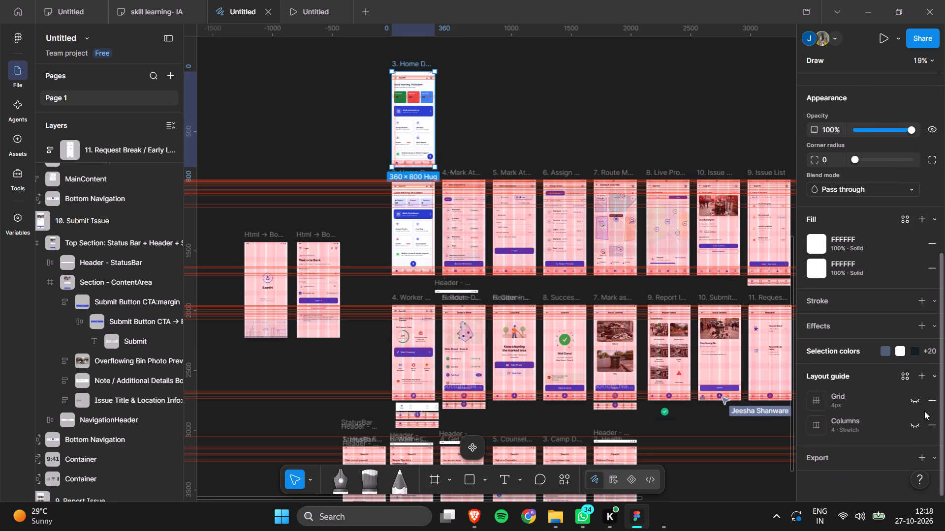
left_click(917, 405)
left_click(920, 427)
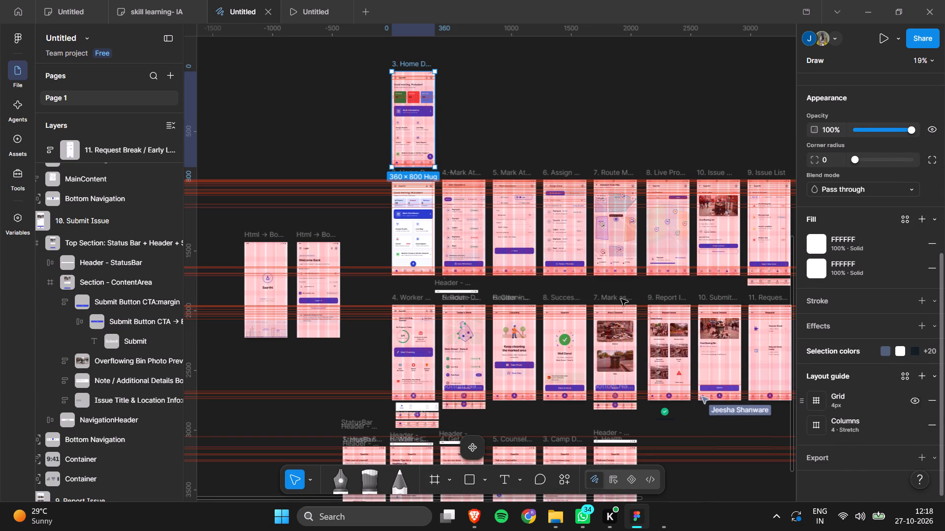
left_click(370, 188)
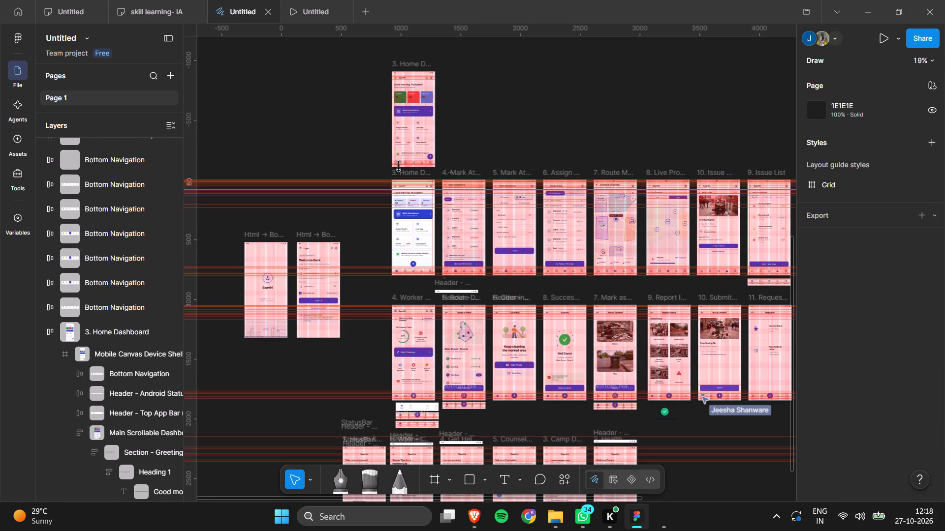
Show the hidden columns and 4px grid layout guides on the lower 3. Home Dashboard frame.
left_click(406, 173)
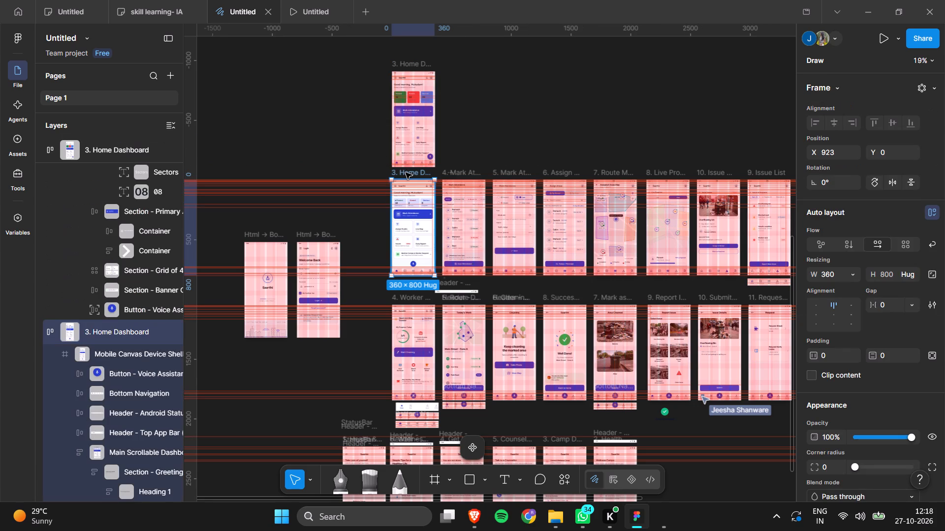
scroll(849, 413, "down", 4)
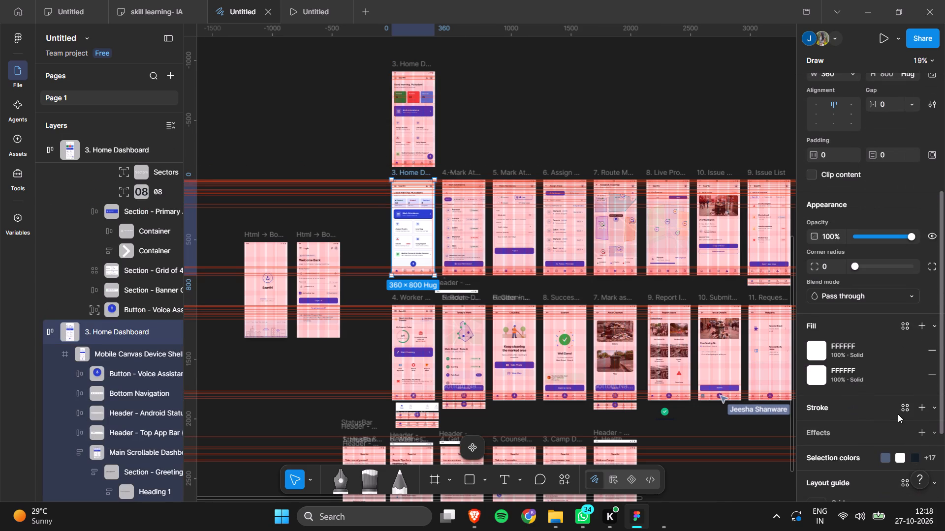
scroll(920, 412, "down", 3)
left_click(918, 421)
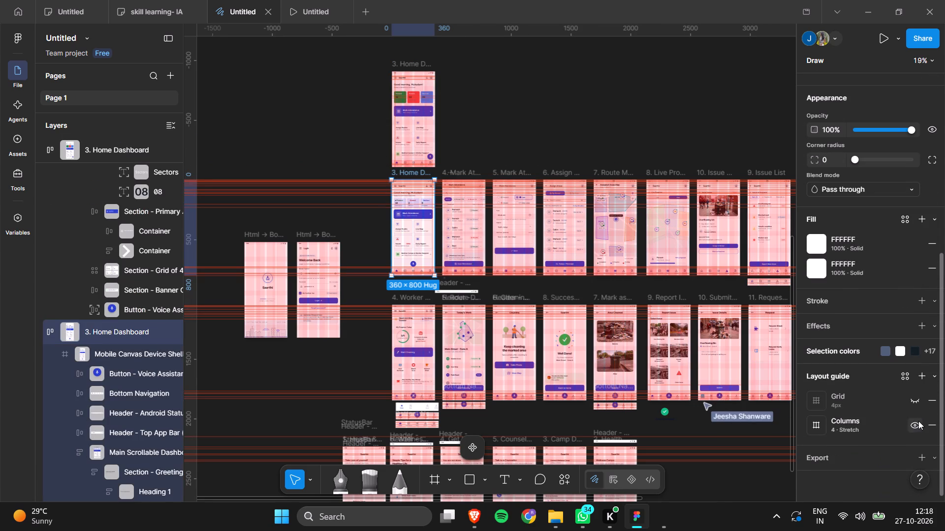
left_click(912, 404)
left_click(716, 145)
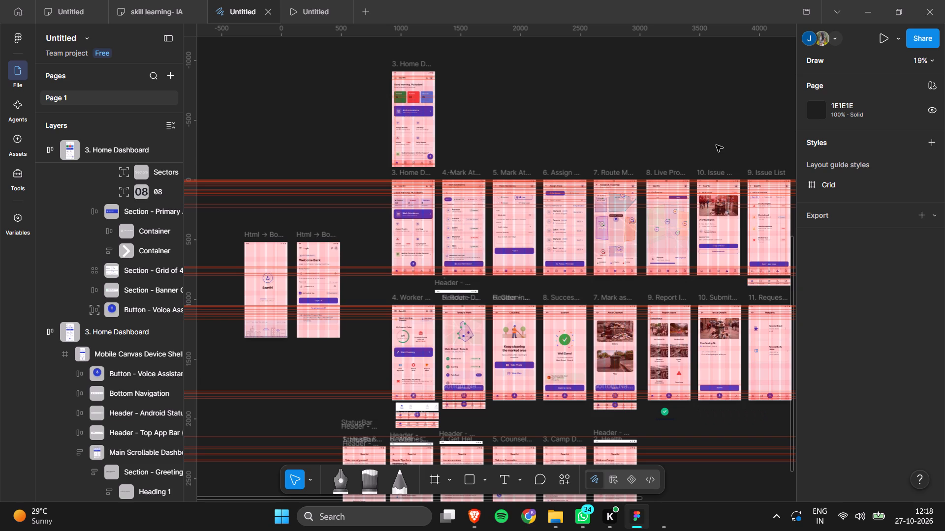
Hide the layout guides on all screens, along with the rulers and red ruler guides.
type("GGGGGGGGGGGGG")
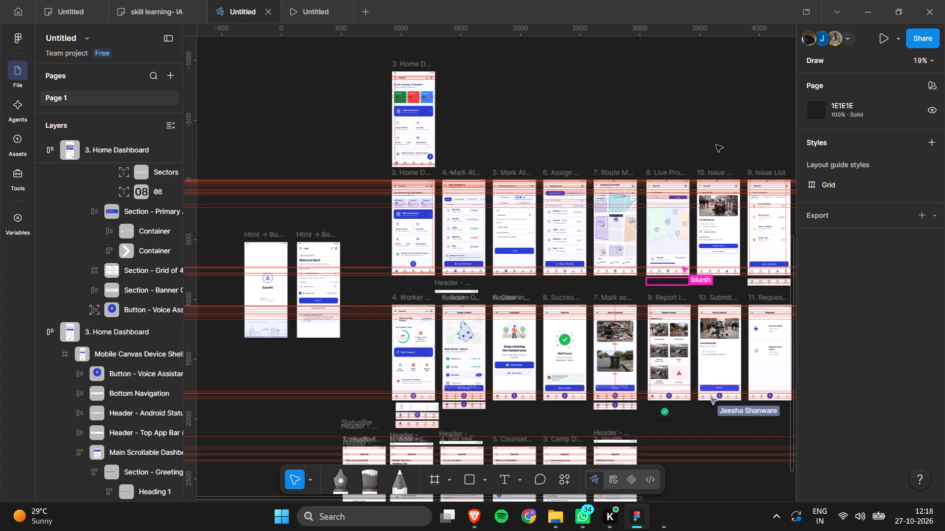
key("shift+r")
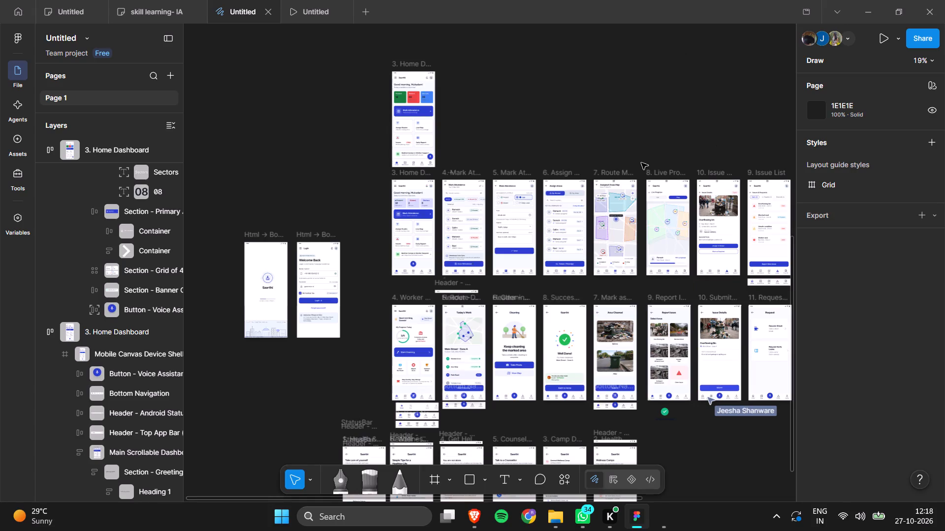
Add a drop shadow effect to the Bottom Navigation bar of the upper 3. Home Dashboard.
scroll(641, 163, "right", 2)
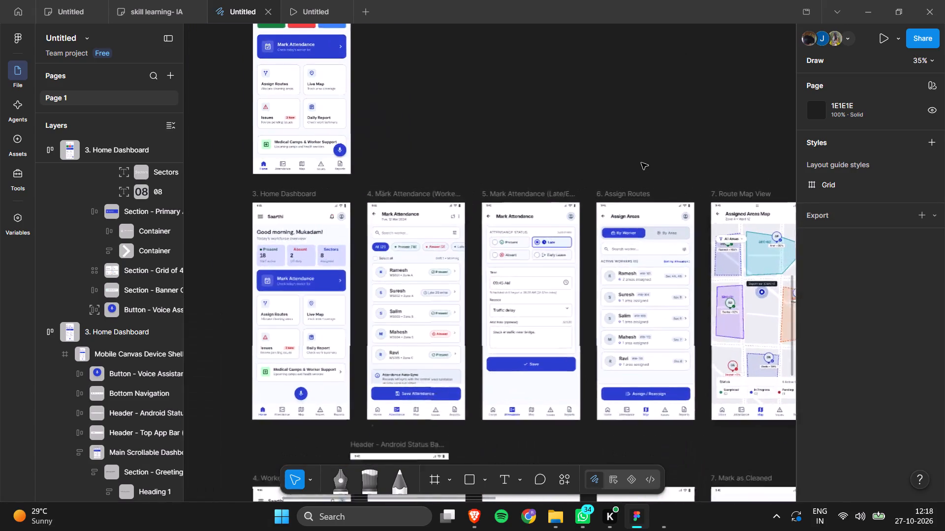
scroll(641, 163, "right", 1)
scroll(641, 163, "up", 1)
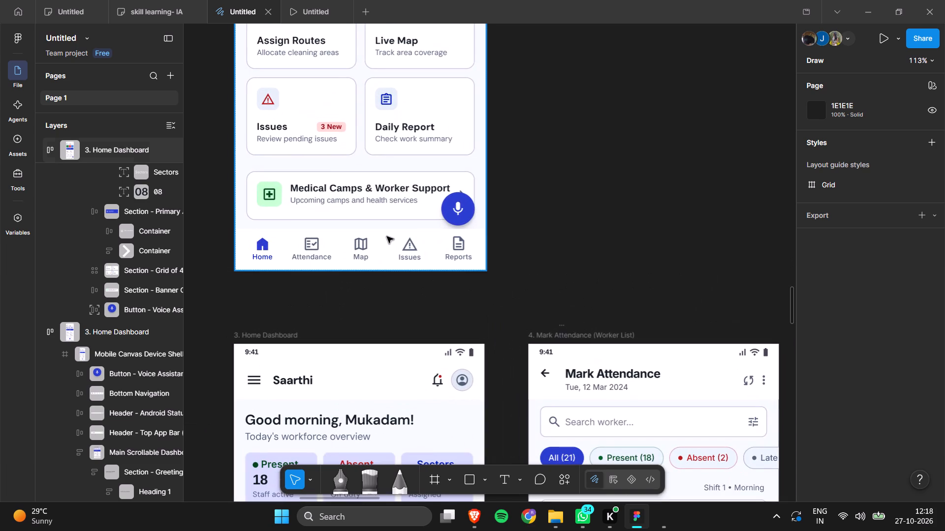
left_click(380, 235)
triple_click(372, 229)
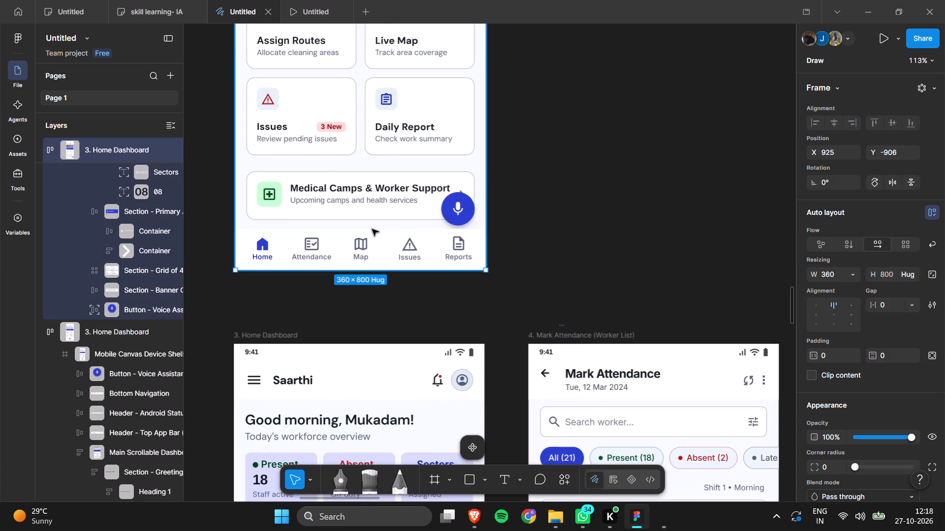
left_click(372, 229)
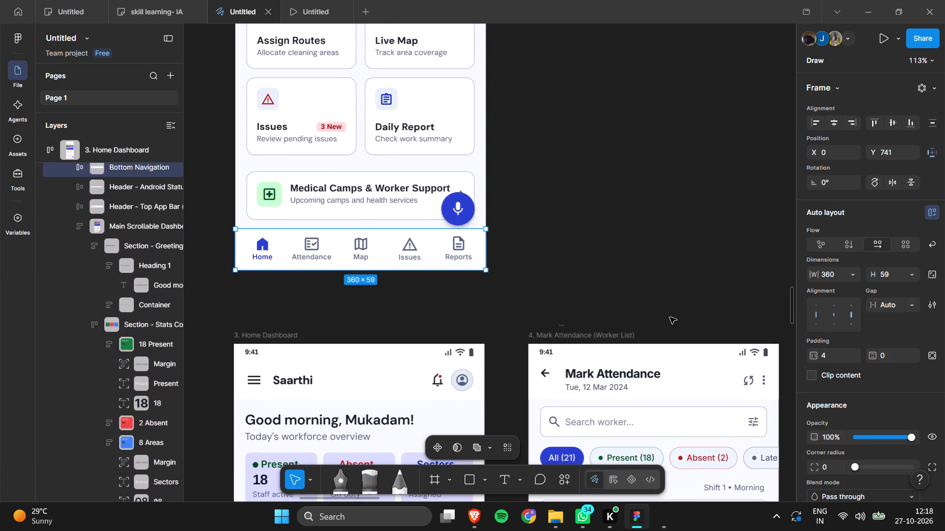
scroll(818, 406, "down", 4)
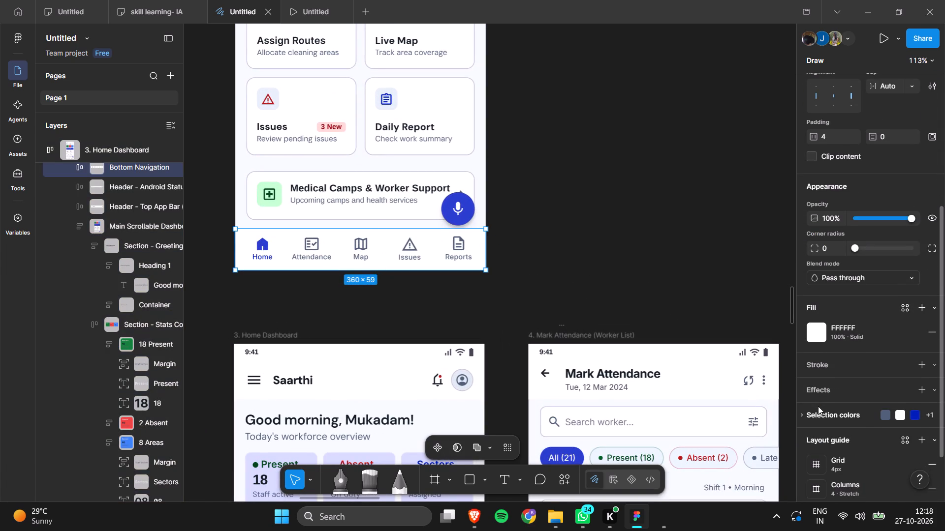
scroll(818, 406, "down", 1)
left_click(925, 376)
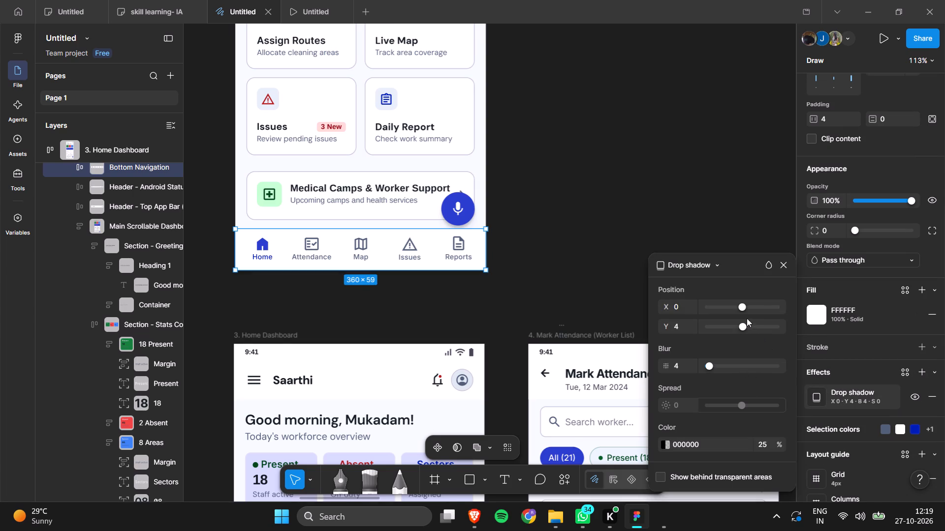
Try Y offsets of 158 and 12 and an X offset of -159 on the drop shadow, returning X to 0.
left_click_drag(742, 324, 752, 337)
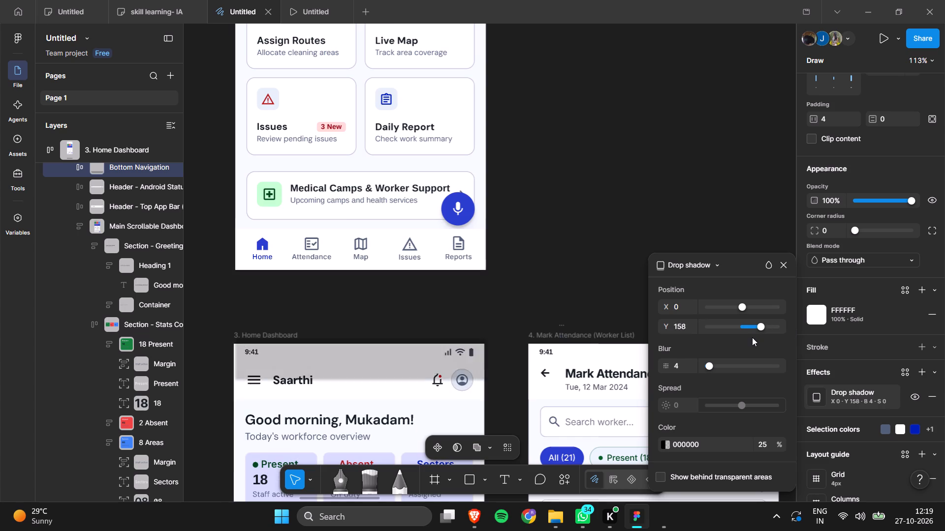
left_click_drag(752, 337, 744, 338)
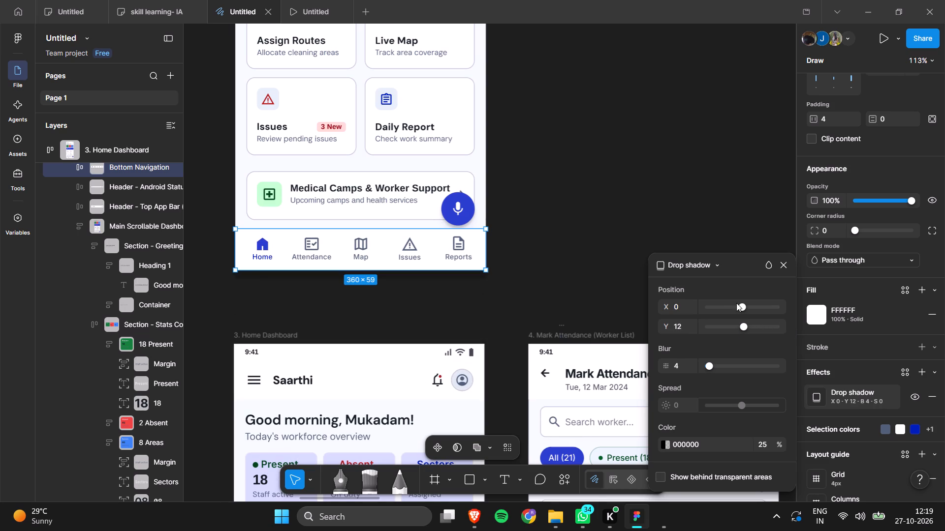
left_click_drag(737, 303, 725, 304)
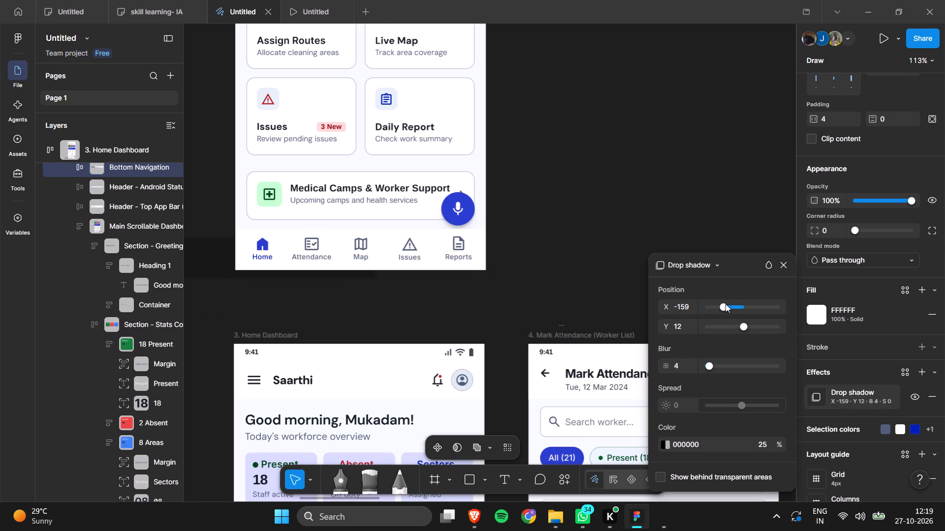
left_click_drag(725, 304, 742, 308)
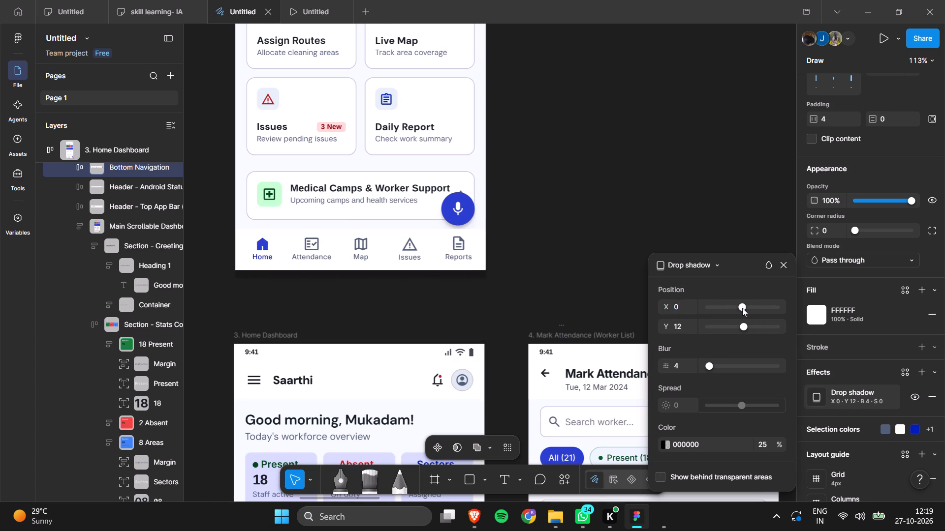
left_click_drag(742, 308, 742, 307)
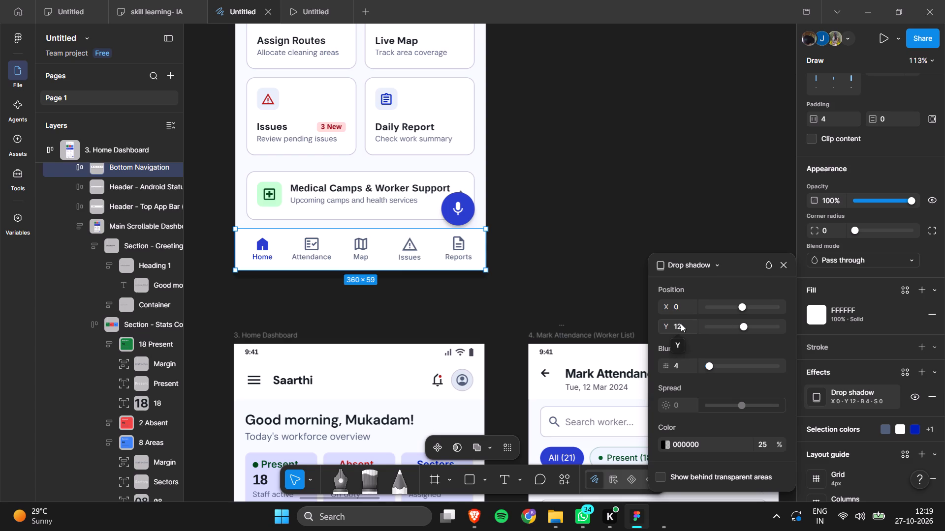
Set the Bottom Navigation's drop shadow offset to Y 0 and X -17, and clear the selection.
double_click(681, 324)
key("0")
left_click(697, 385)
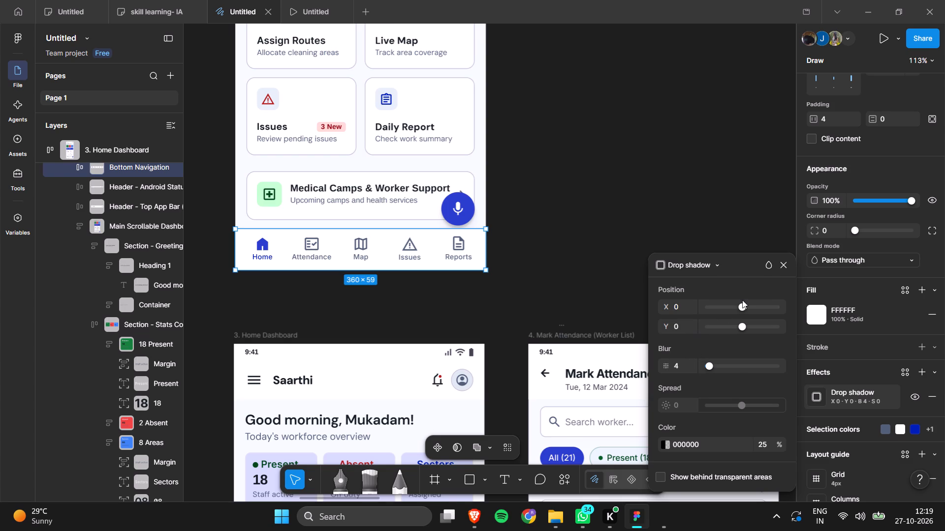
left_click_drag(742, 306, 739, 308)
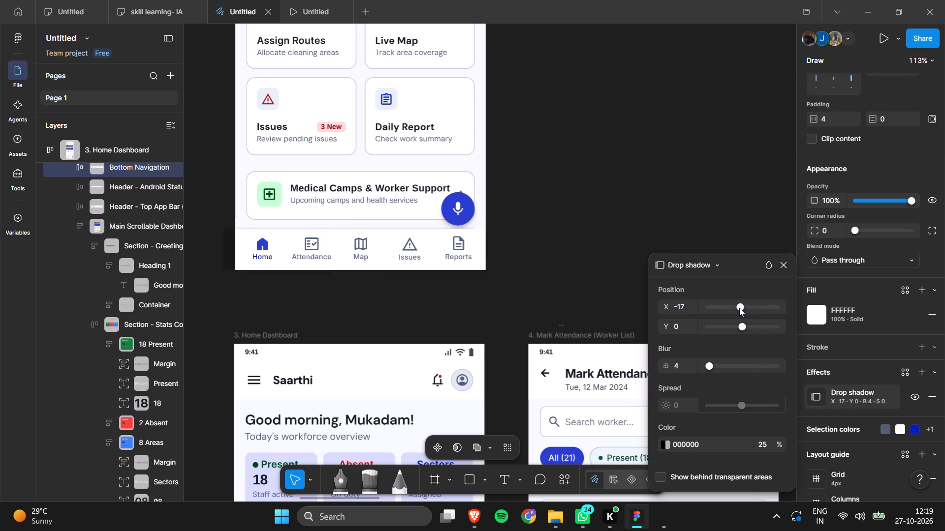
left_click_drag(739, 308, 700, 309)
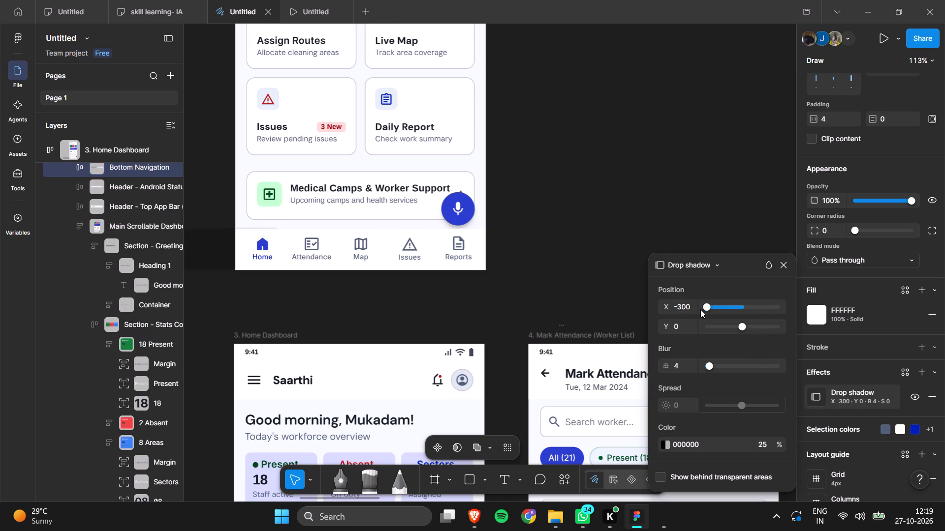
left_click_drag(700, 309, 755, 324)
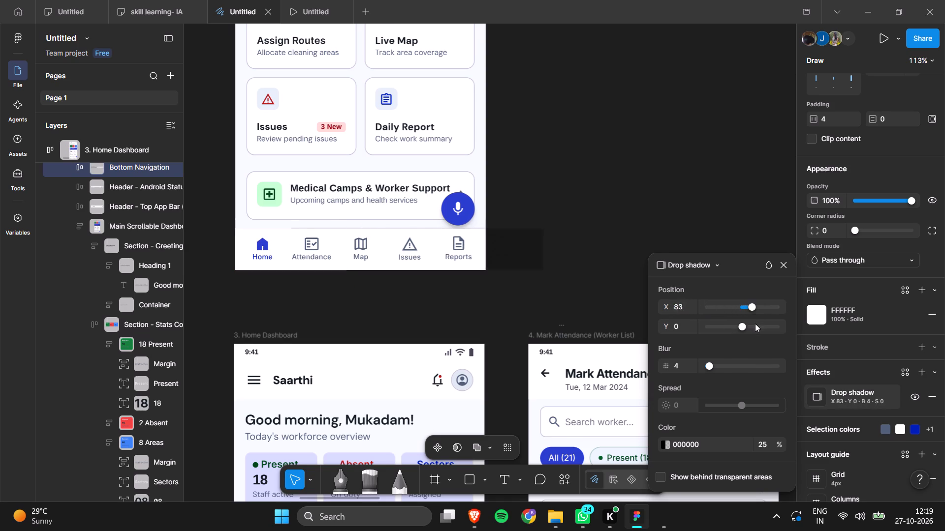
left_click_drag(755, 324, 740, 324)
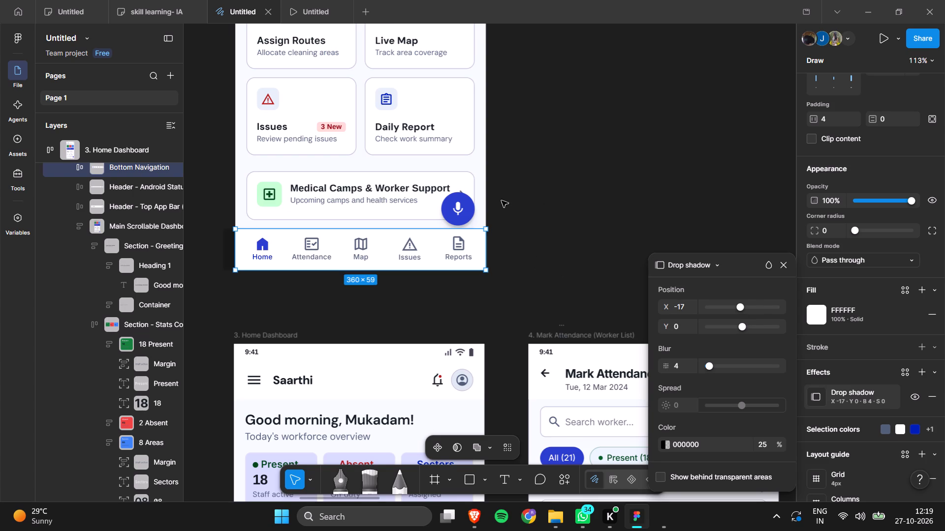
left_click(484, 185)
left_click(531, 198)
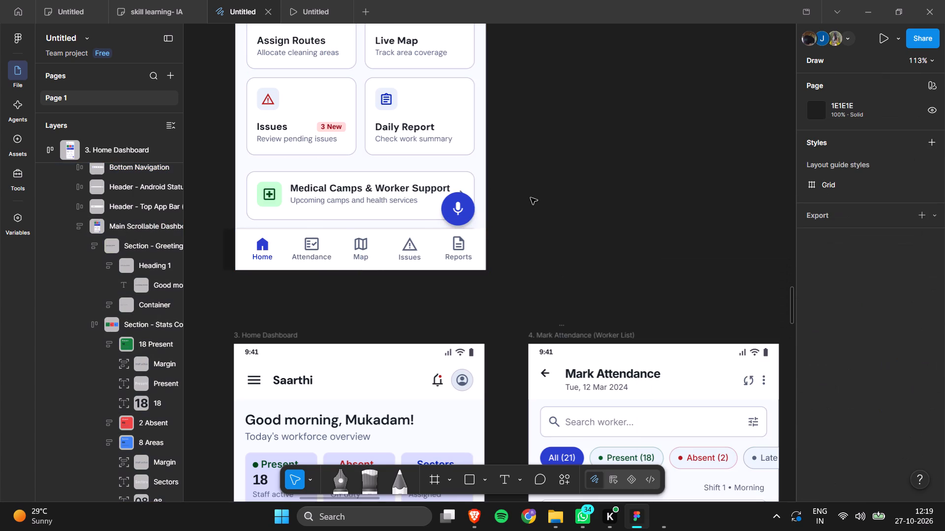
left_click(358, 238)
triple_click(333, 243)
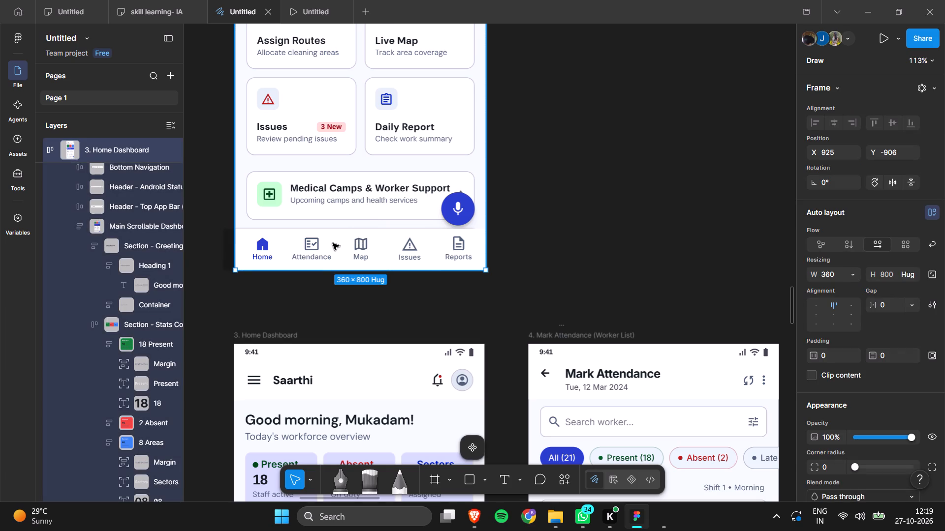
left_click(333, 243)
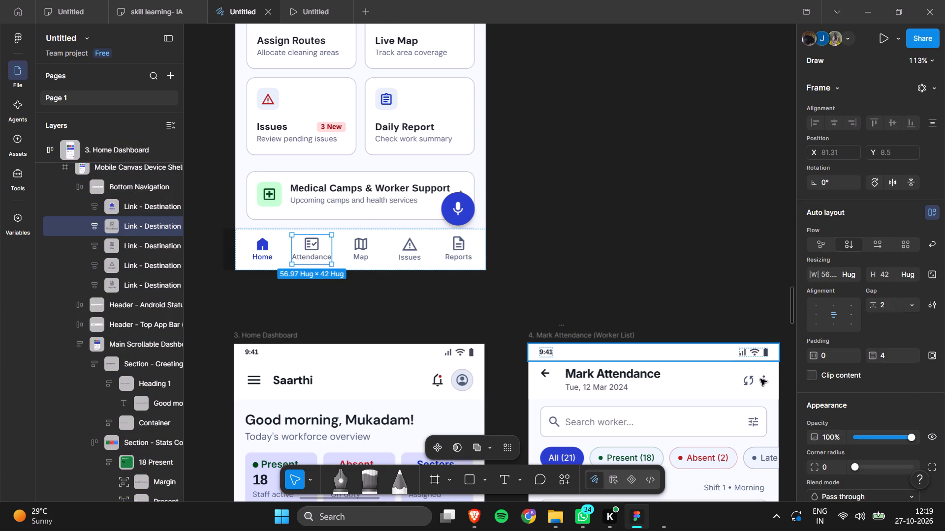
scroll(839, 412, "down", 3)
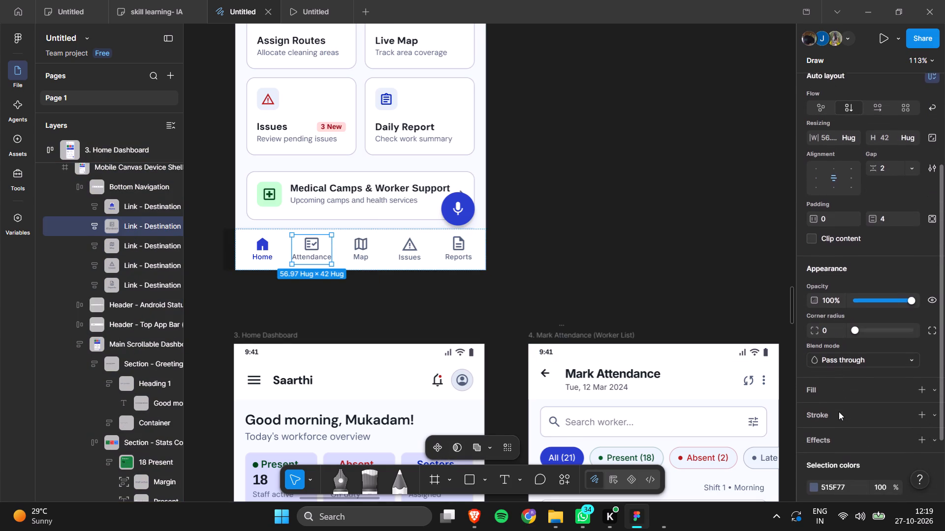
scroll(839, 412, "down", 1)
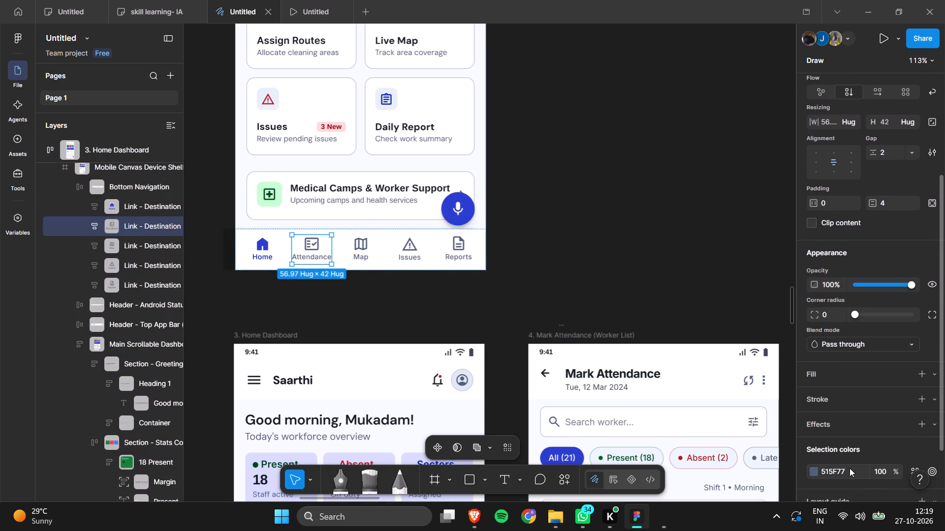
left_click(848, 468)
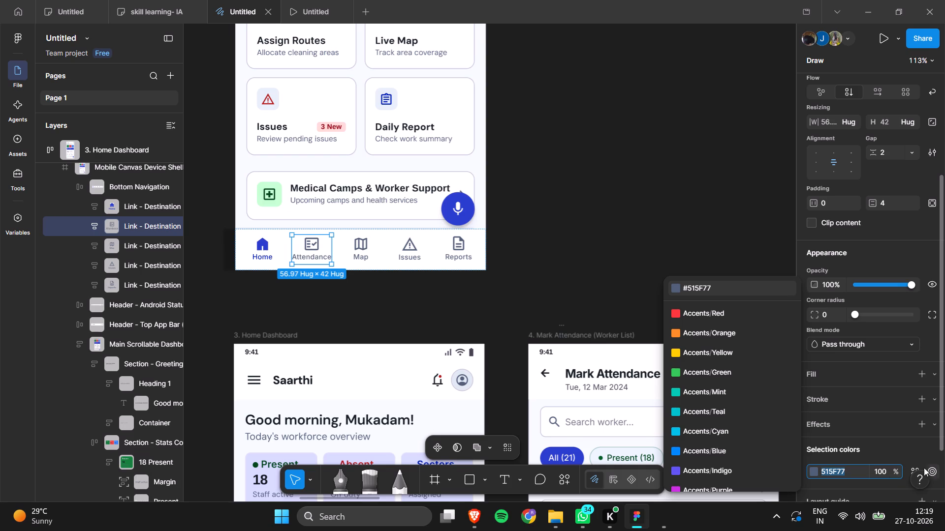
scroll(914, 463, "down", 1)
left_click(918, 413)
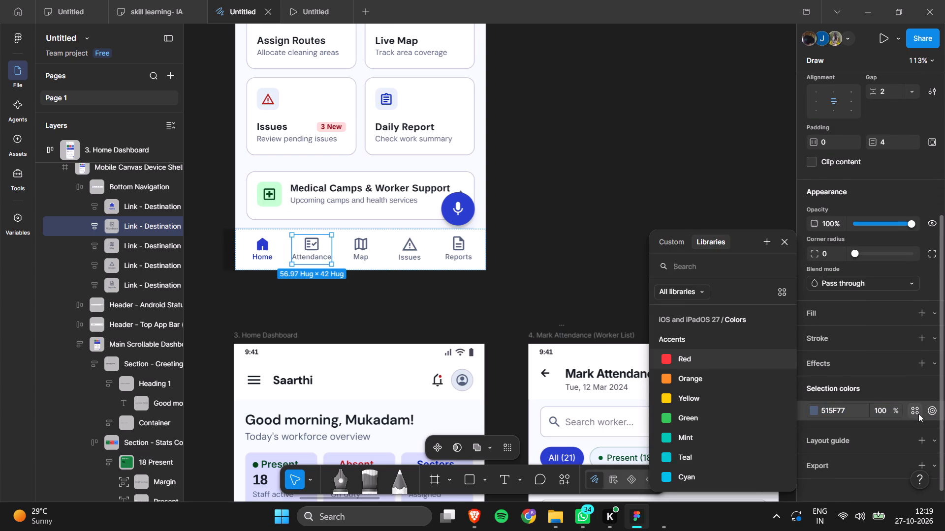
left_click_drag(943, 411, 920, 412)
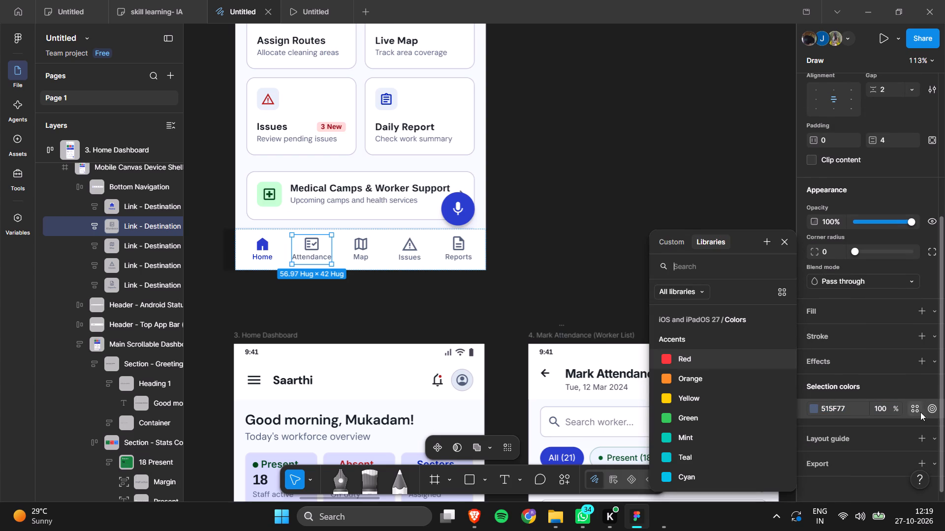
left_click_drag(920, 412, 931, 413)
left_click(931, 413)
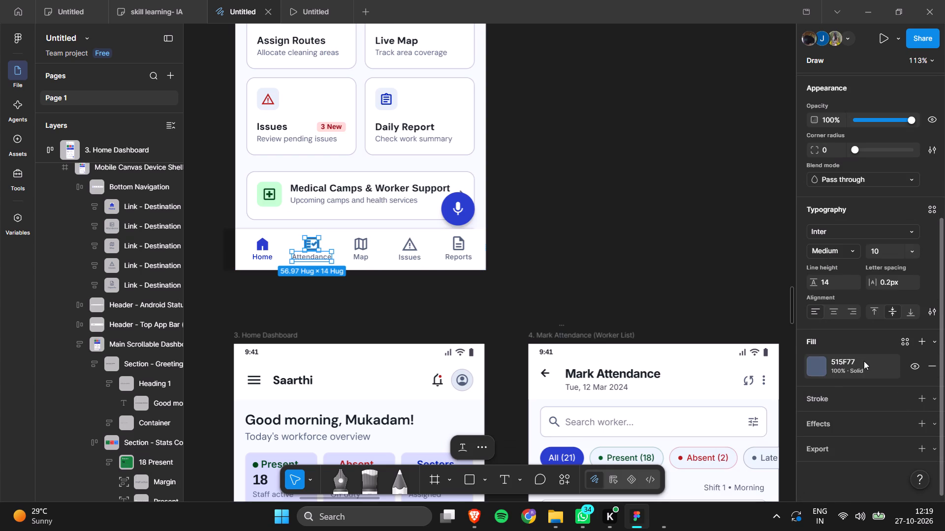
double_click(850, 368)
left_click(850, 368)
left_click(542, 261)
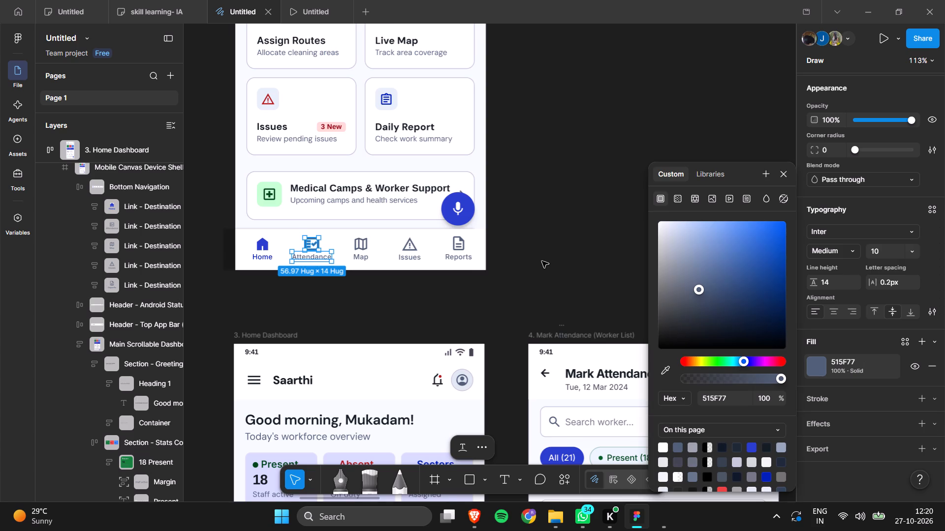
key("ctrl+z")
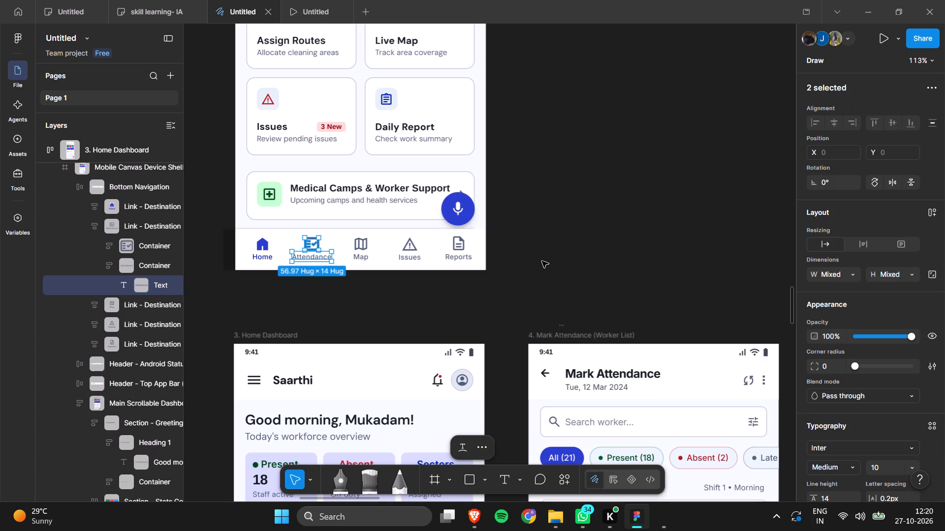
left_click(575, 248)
Set the upper Home Dashboard Bottom Navigation's drop shadow to X offset 12 and blur 13.
triple_click(477, 234)
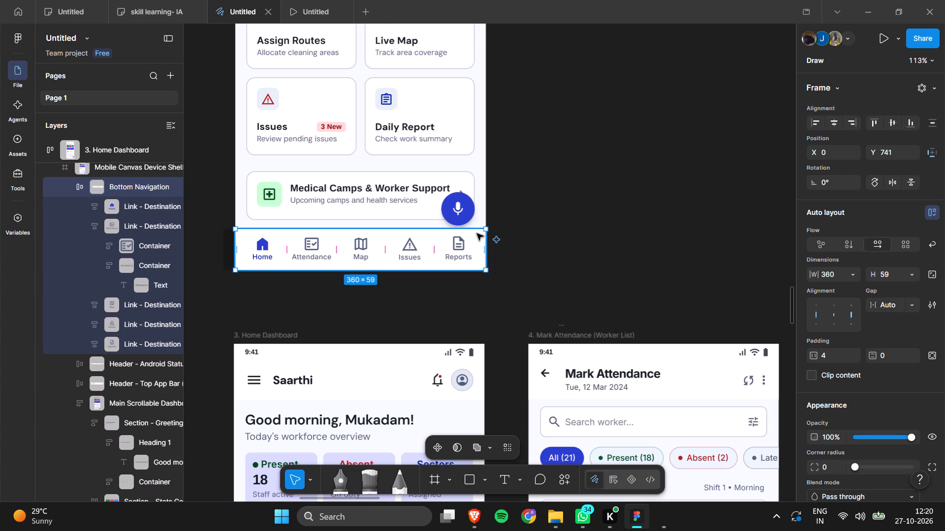
scroll(801, 376, "down", 7)
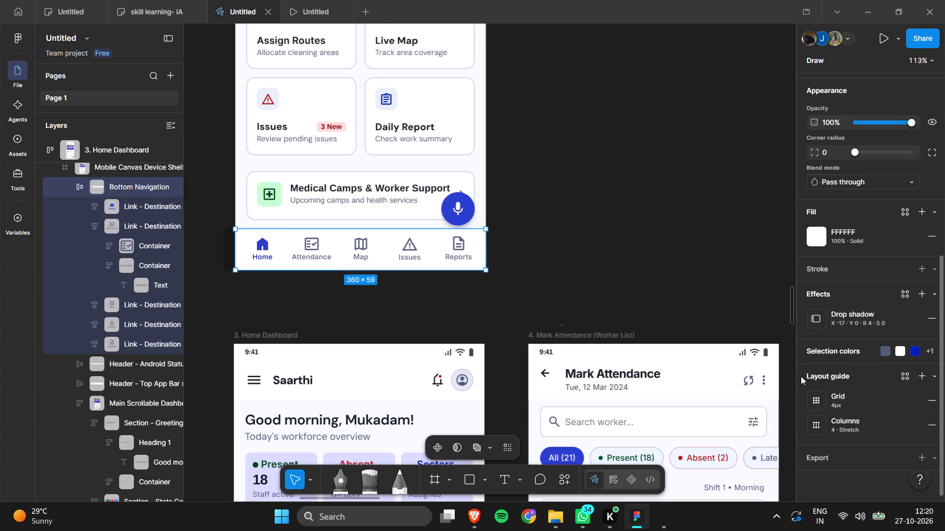
triple_click(840, 324)
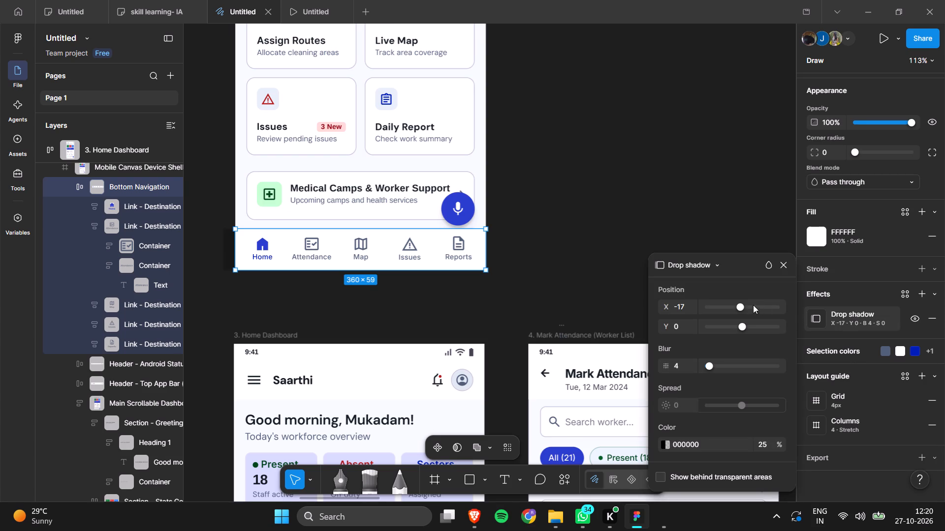
left_click_drag(740, 308, 738, 308)
left_click_drag(738, 308, 742, 312)
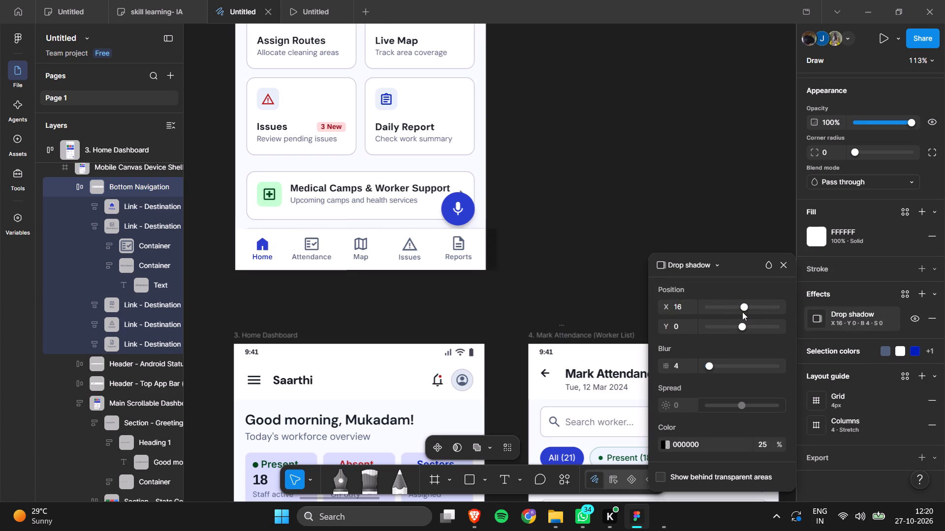
left_click_drag(742, 312, 744, 313)
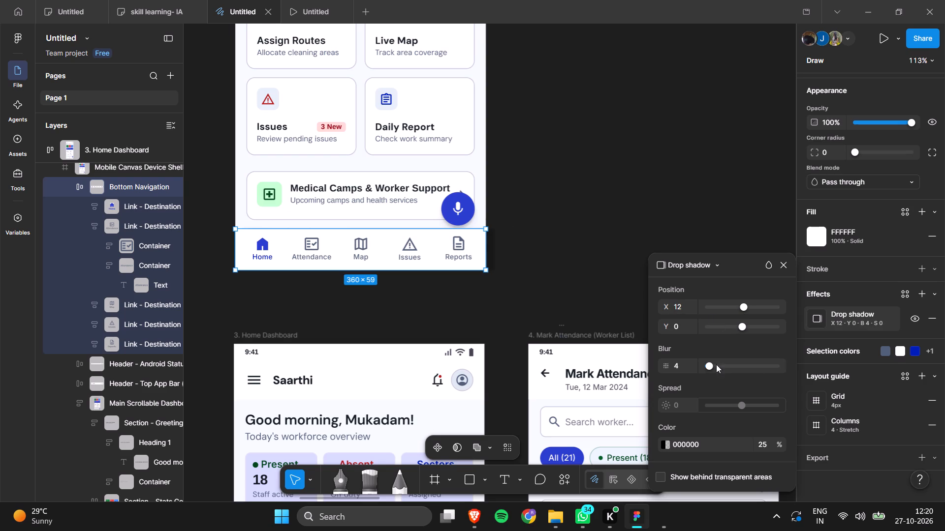
left_click_drag(713, 367, 721, 371)
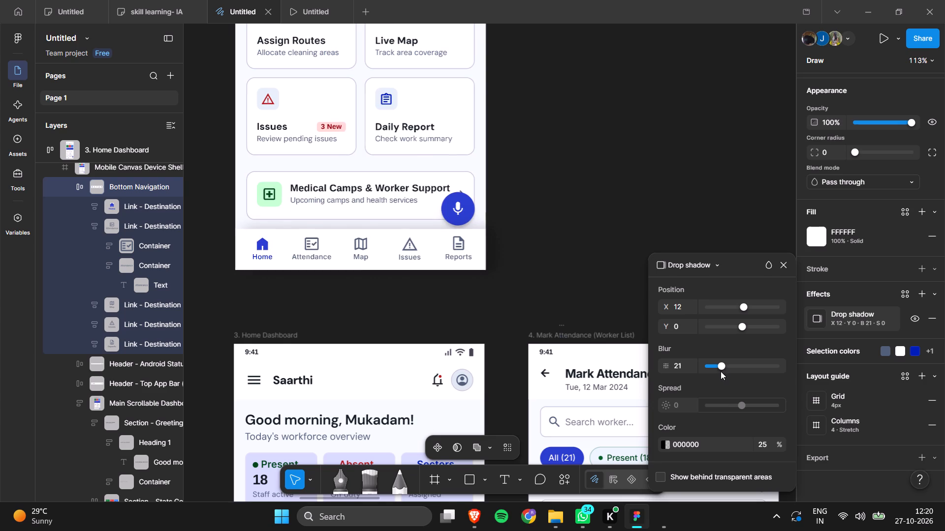
left_click_drag(721, 371, 718, 373)
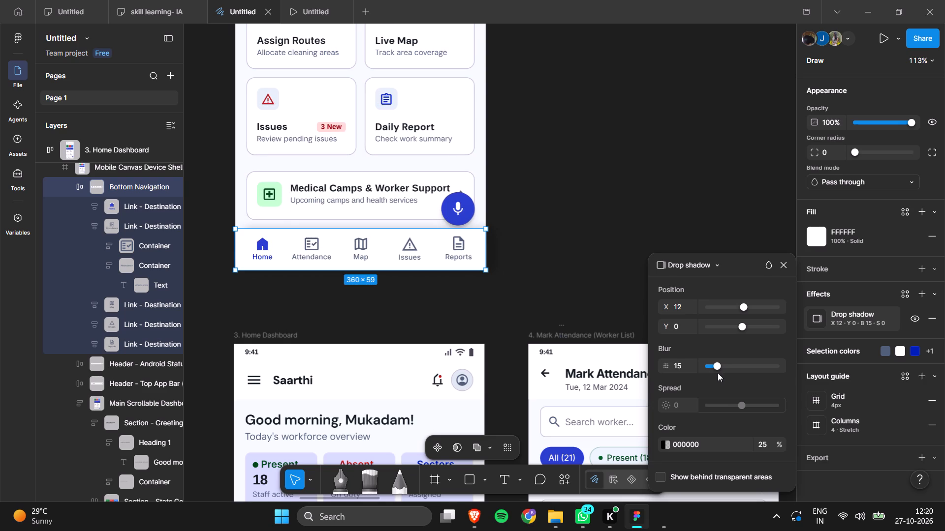
left_click_drag(718, 373, 716, 373)
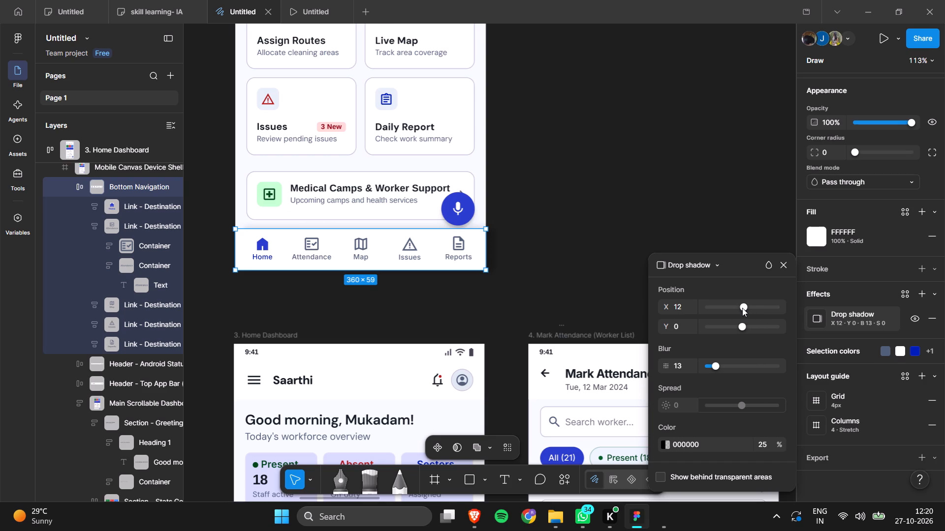
Shift the Bottom Navigation's drop shadow X offset to -34, trying -26 and -46 along the way.
left_click(737, 308)
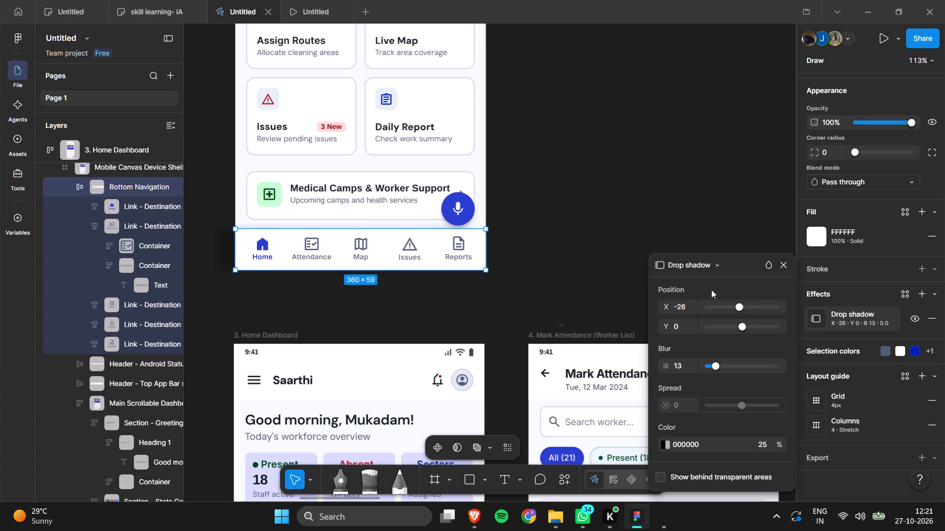
left_click_drag(738, 307, 737, 316)
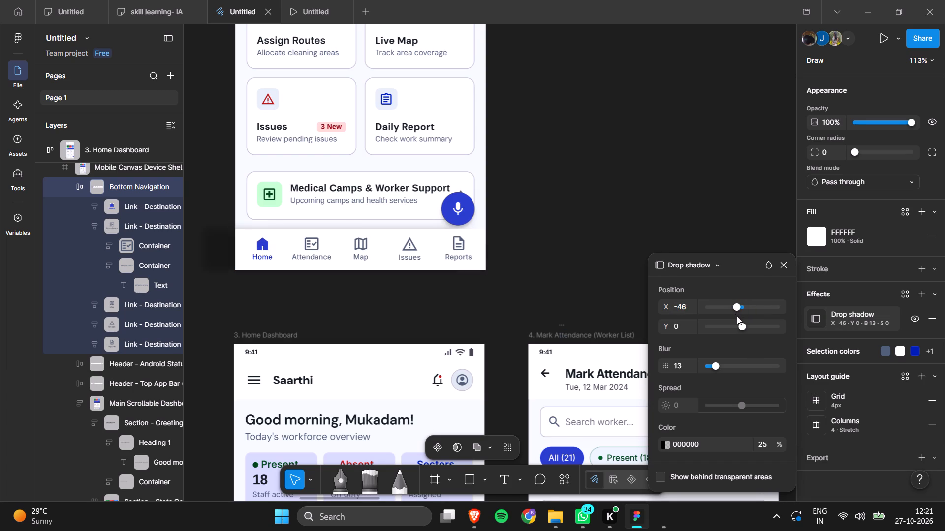
left_click_drag(737, 316, 738, 316)
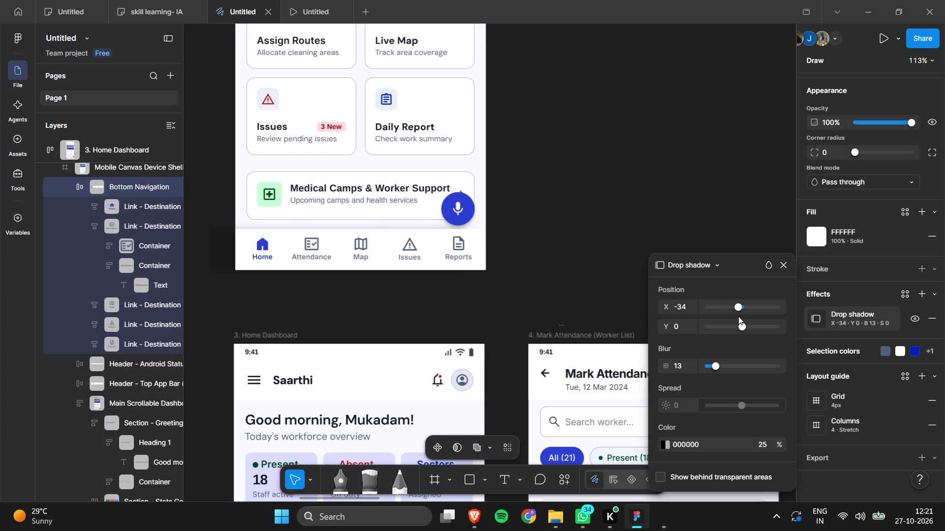
scroll(738, 316, "down", 2)
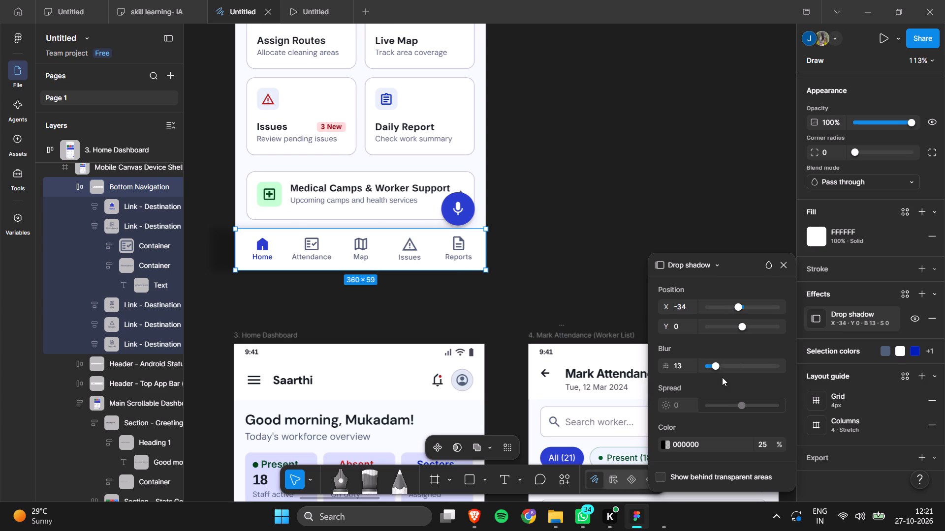
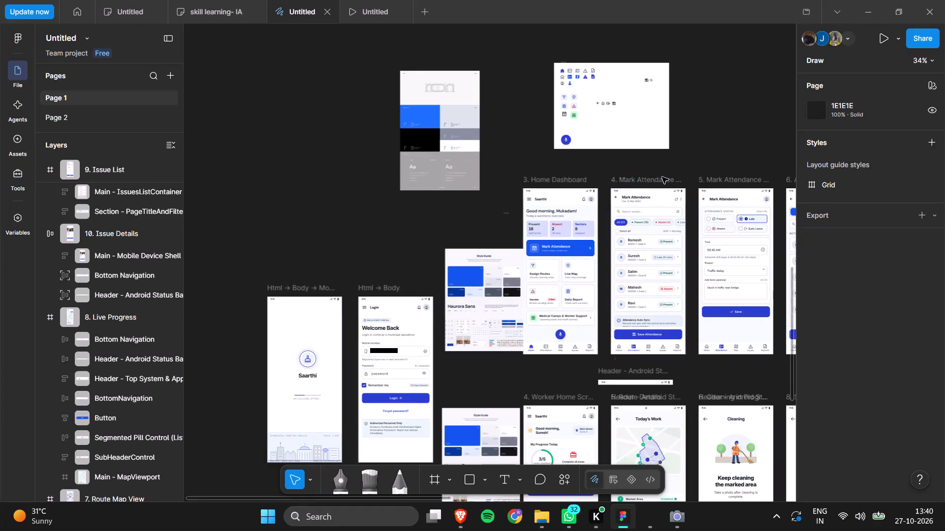
Review the rows of Saarthi screens, from Login and Home Dashboard across to Report Submitted and Profile.
scroll(661, 103, "down", 3)
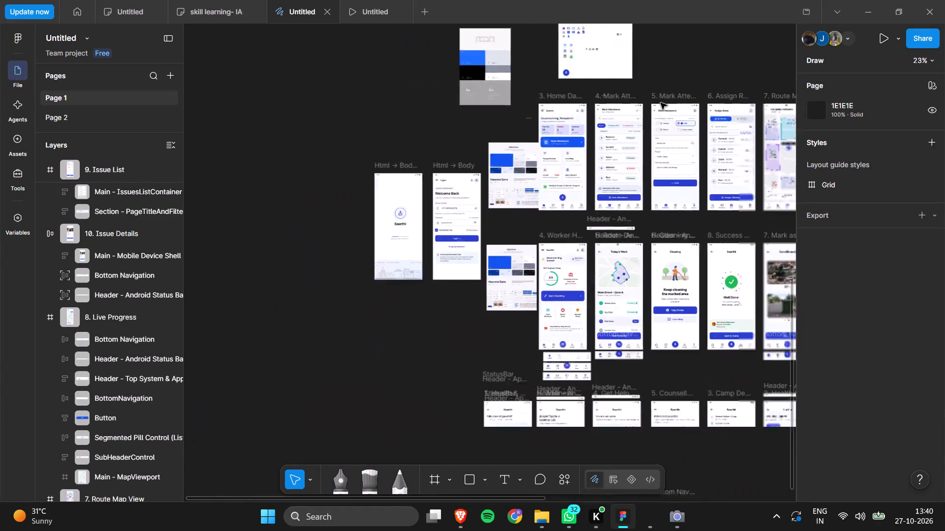
scroll(661, 103, "left", 3)
scroll(765, 162, "left", 3)
scroll(765, 162, "right", 3)
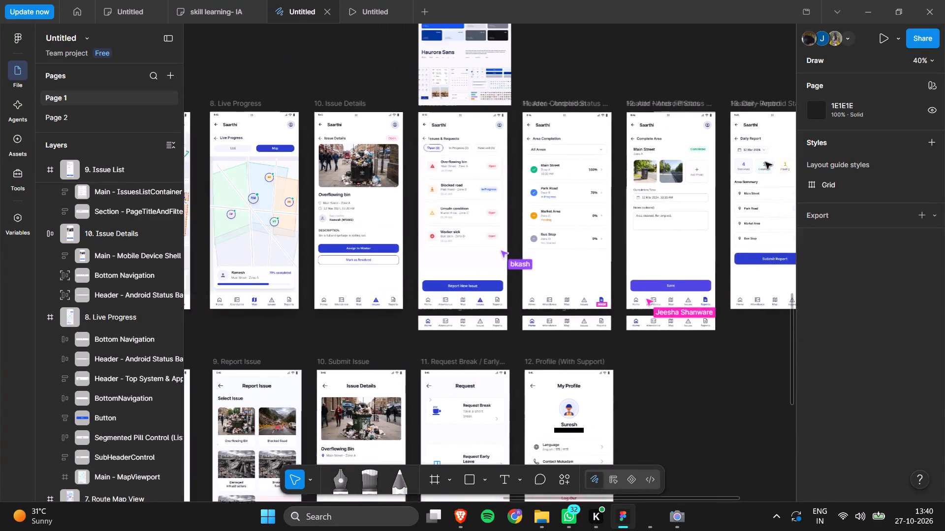
scroll(765, 162, "right", 1)
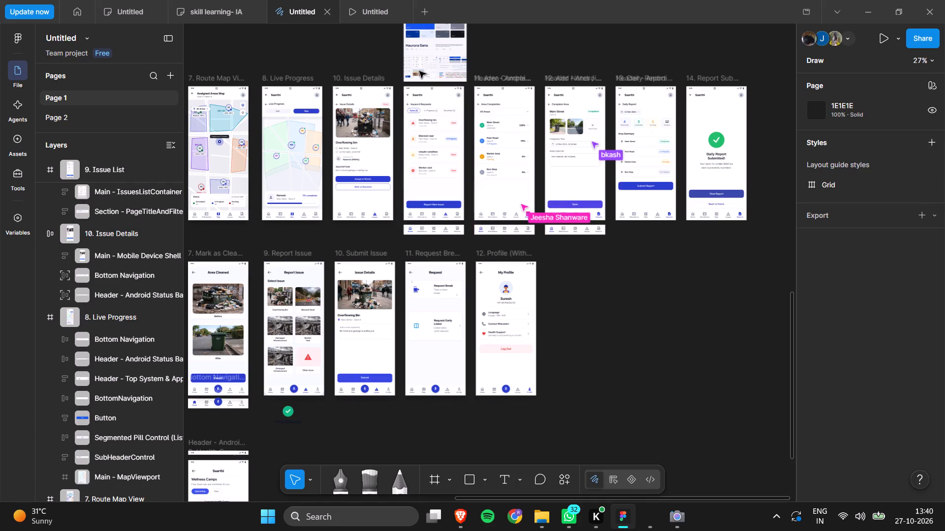
scroll(419, 71, "right", 7)
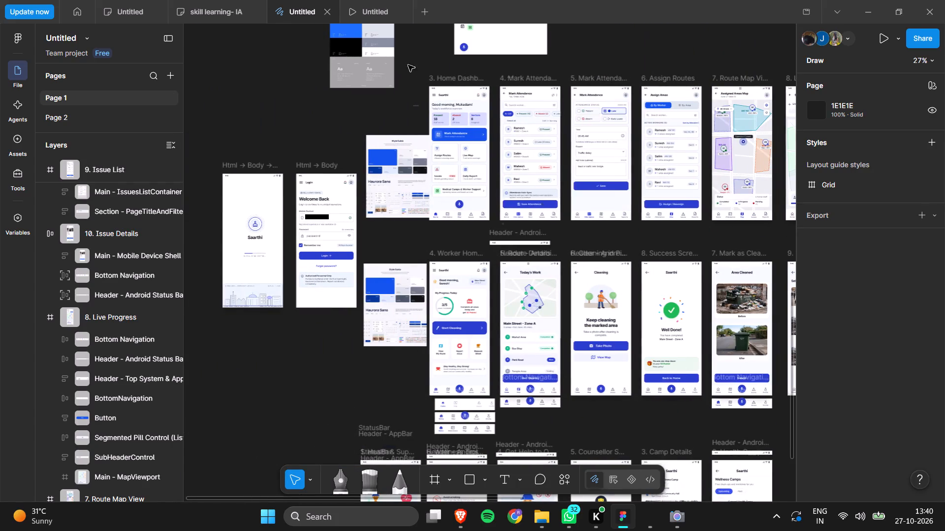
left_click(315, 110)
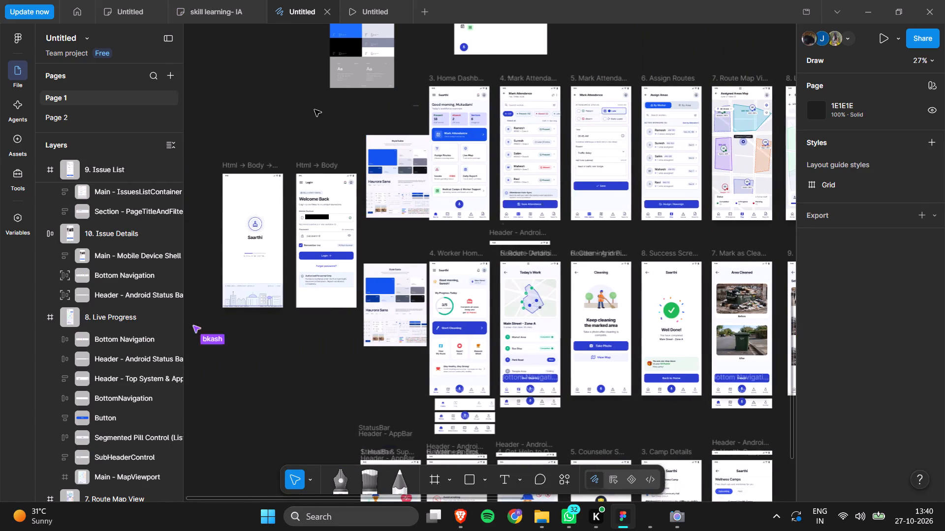